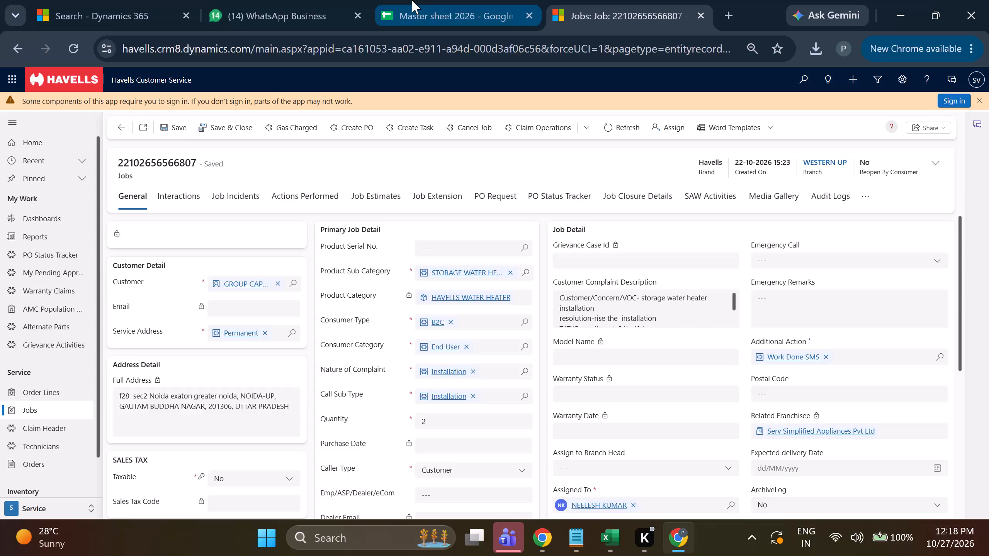
Switch to the Master sheet 2026 spreadsheet and select the mobile number of the row 10 lead on the lead locked sheet.
left_click(412, 0)
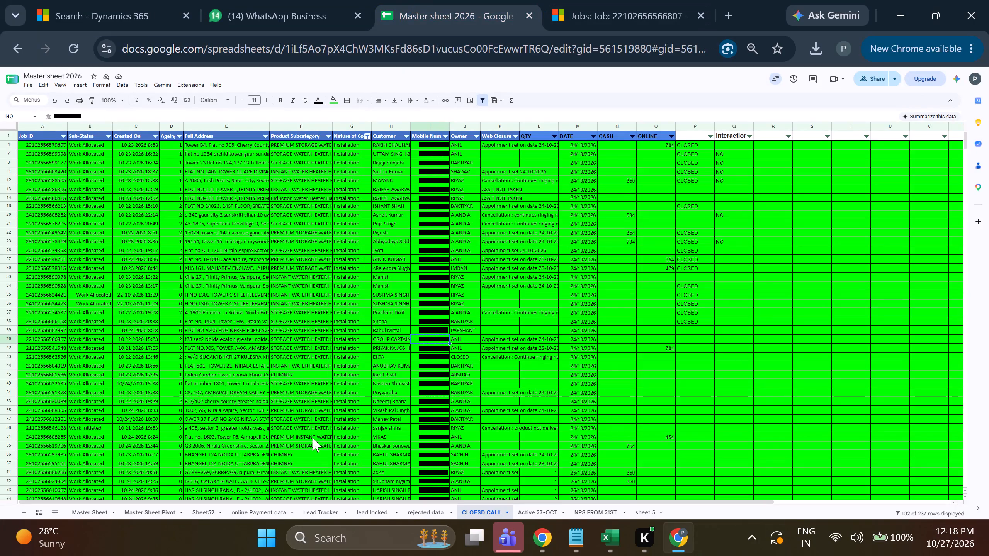
left_click(308, 510)
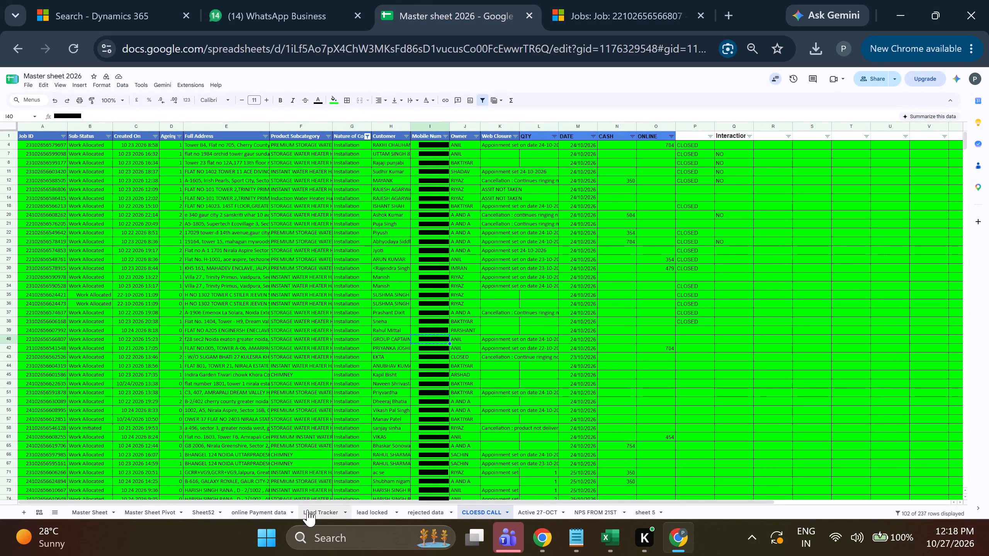
left_click(381, 516)
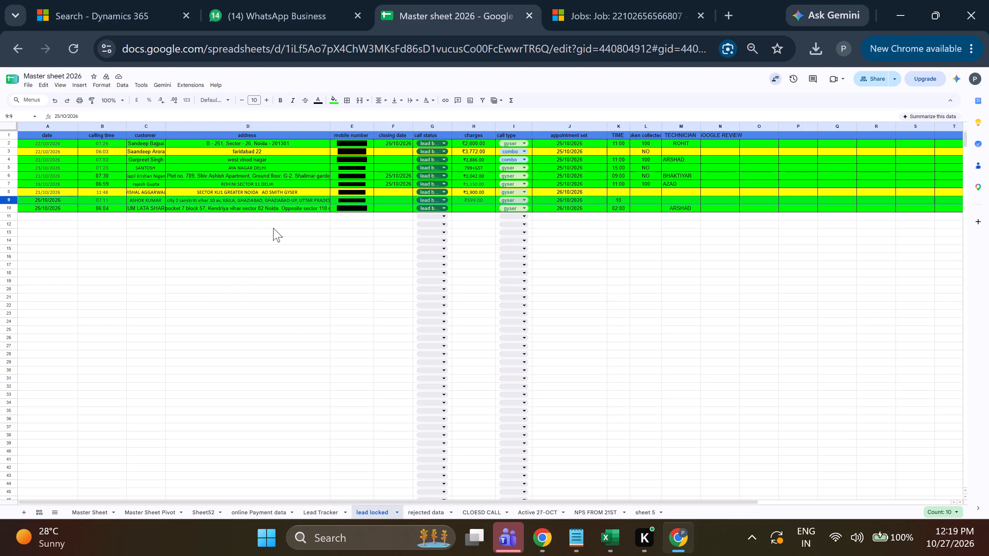
left_click(339, 211)
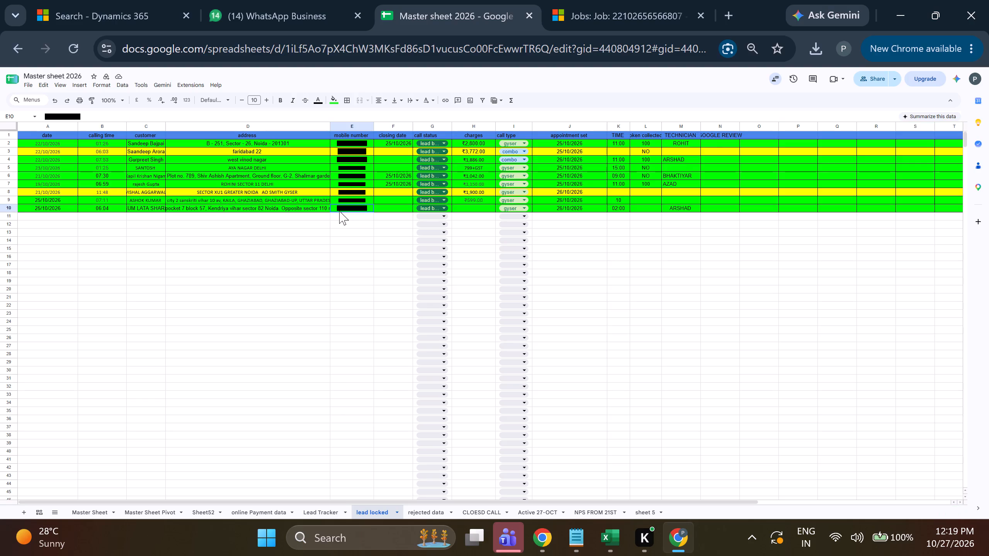
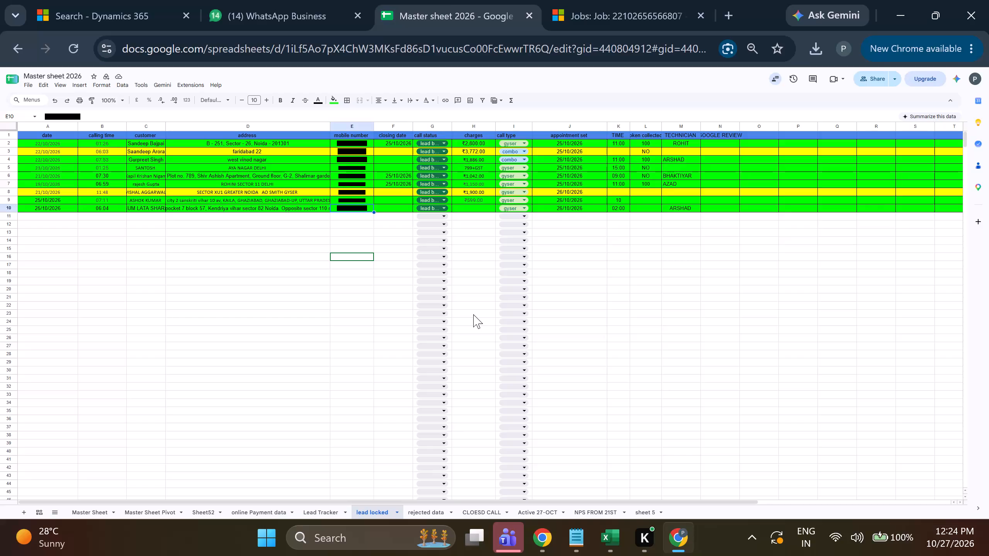
left_click(431, 510)
left_click(481, 514)
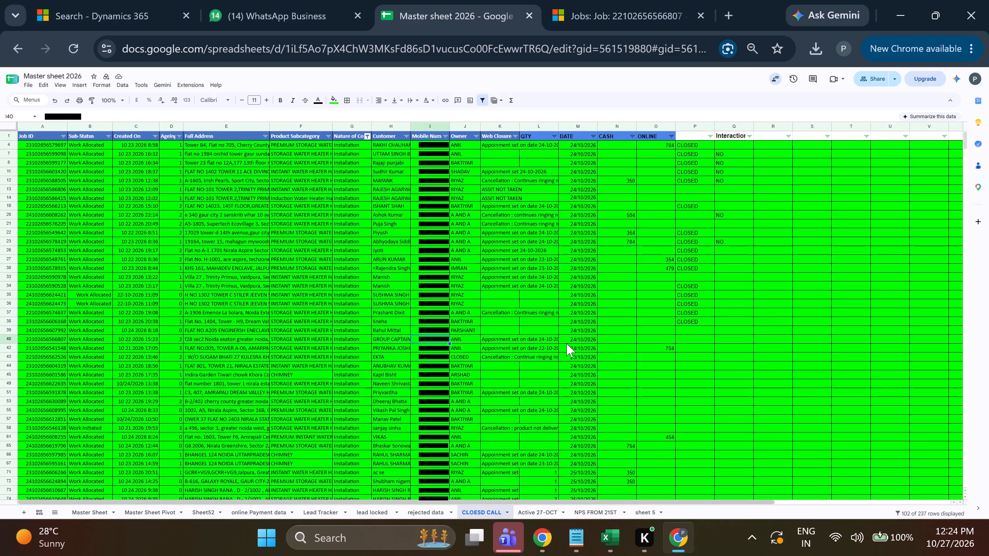
key("ctrl+c")
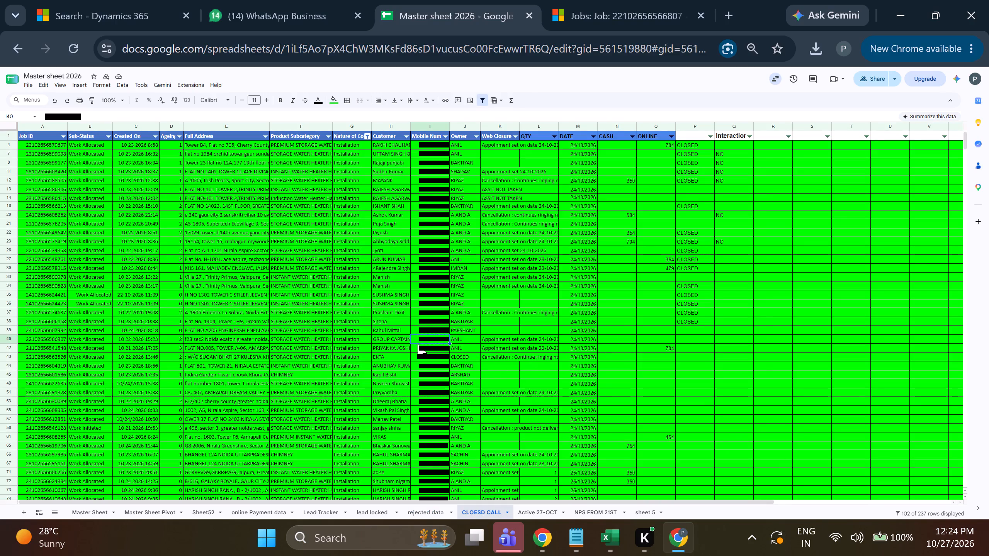
left_click(545, 41)
left_click(564, 29)
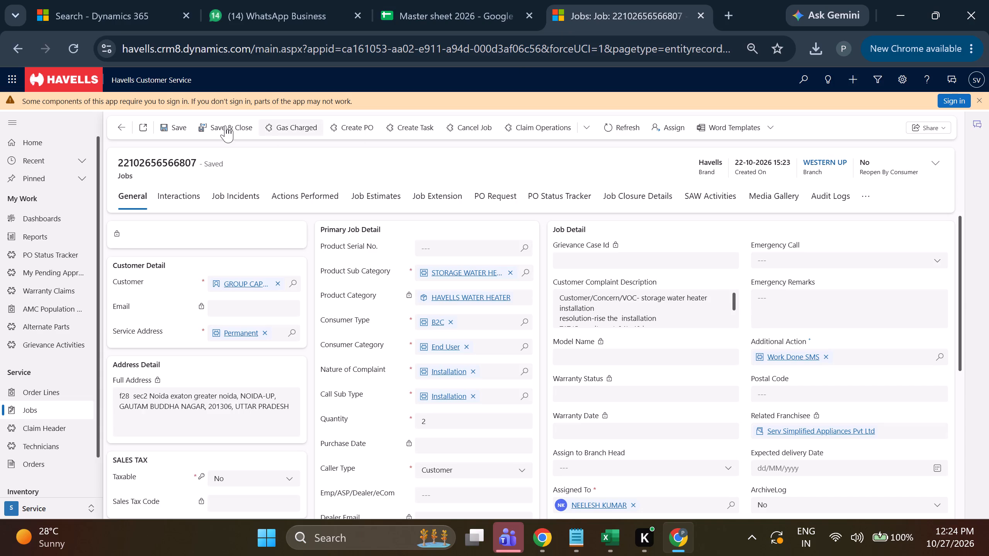
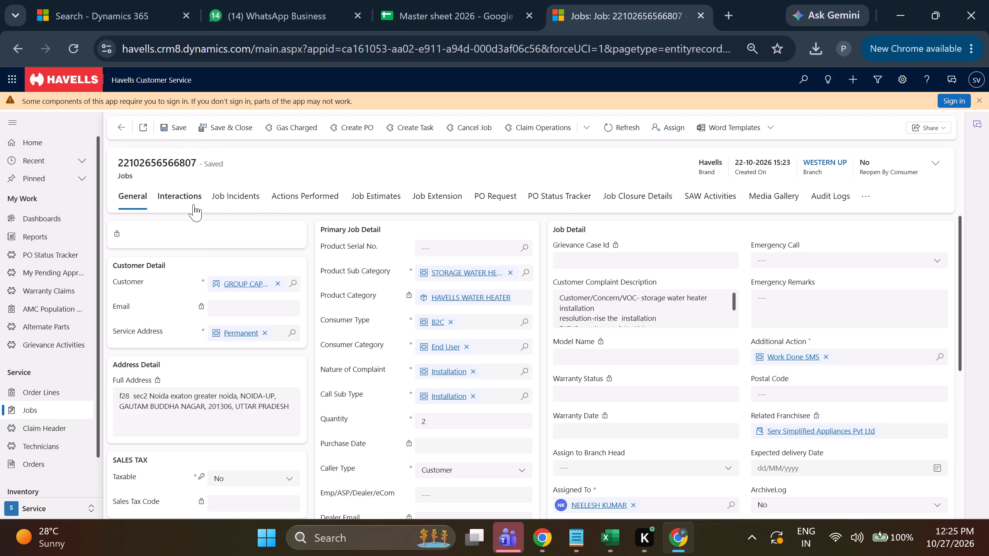
Switch to the Havells job record in Dynamics 365 and display its job incidents.
left_click(227, 208)
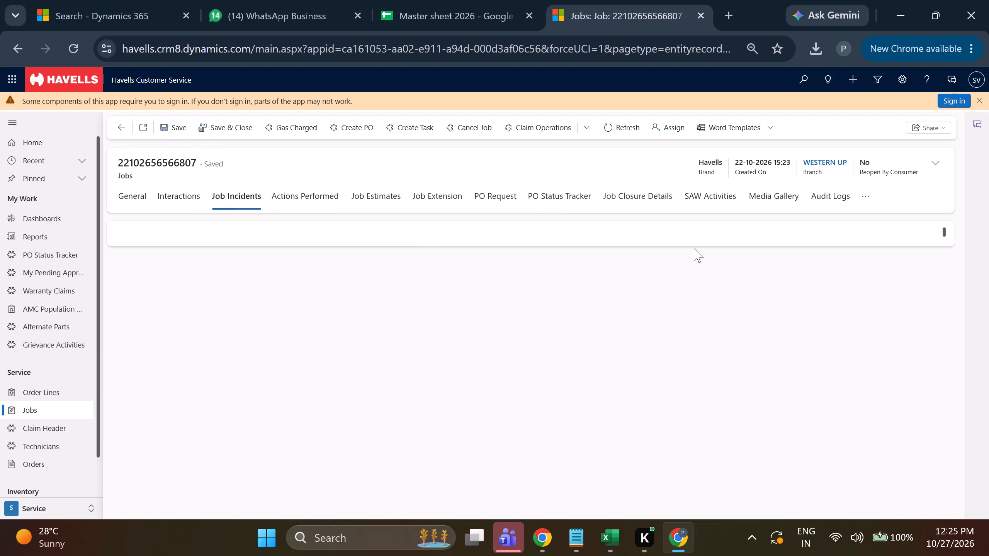
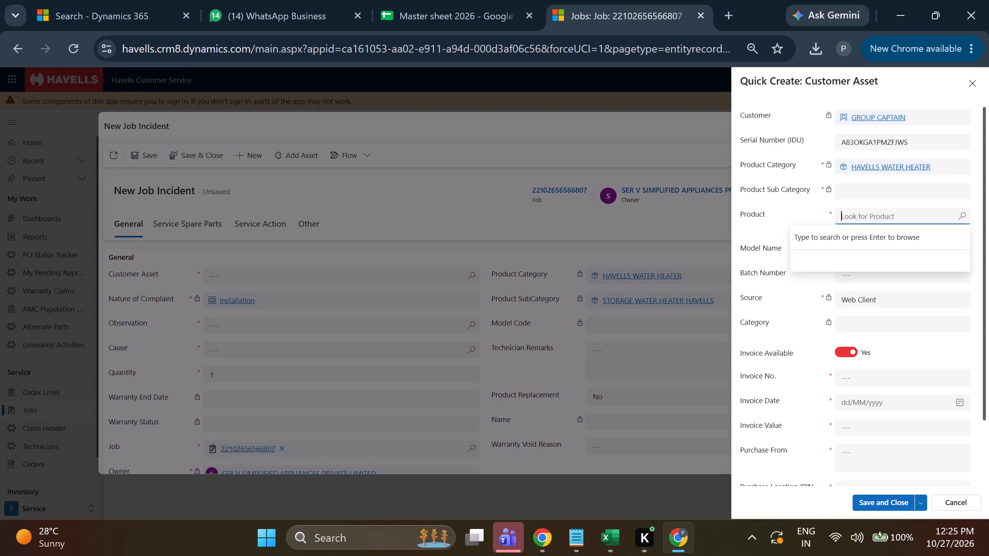
Look up products matching "Ad" and set the new customer asset's product to GHWCADTWH025, the Adonia Digital 25-litre water heater.
left_click(965, 217)
key("a")
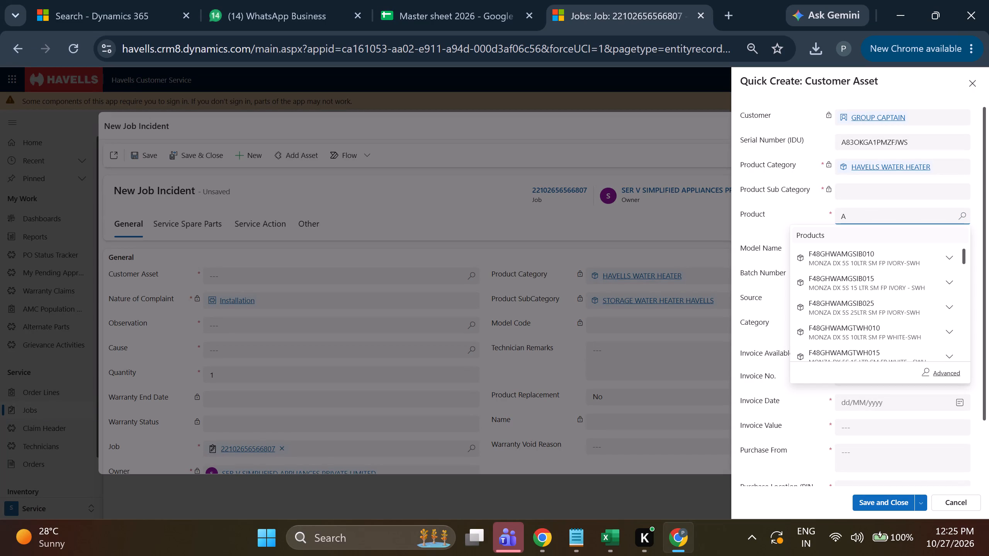
key("d")
key("BackSpace")
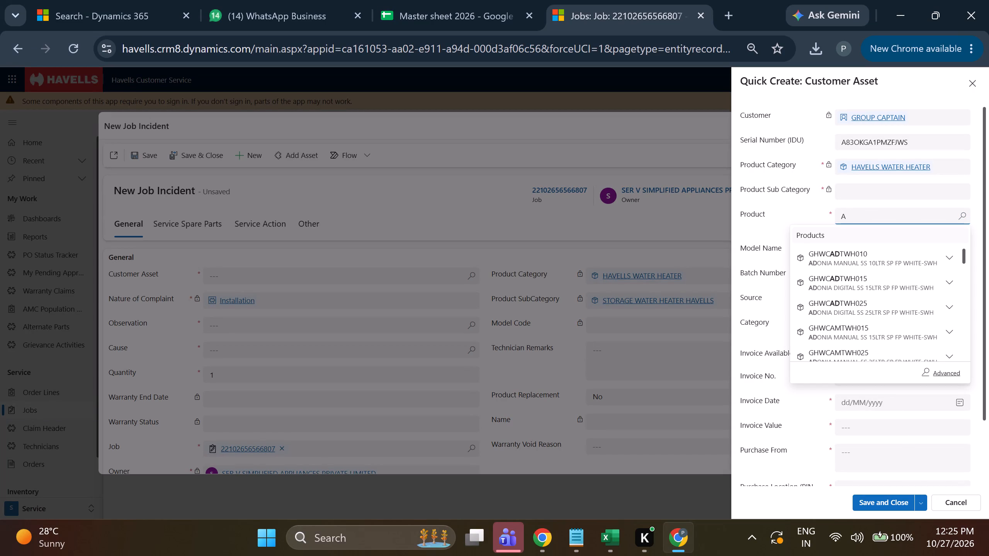
key("d")
left_click(872, 308)
Open the customer asset's invoice number for entry.
left_click(907, 364)
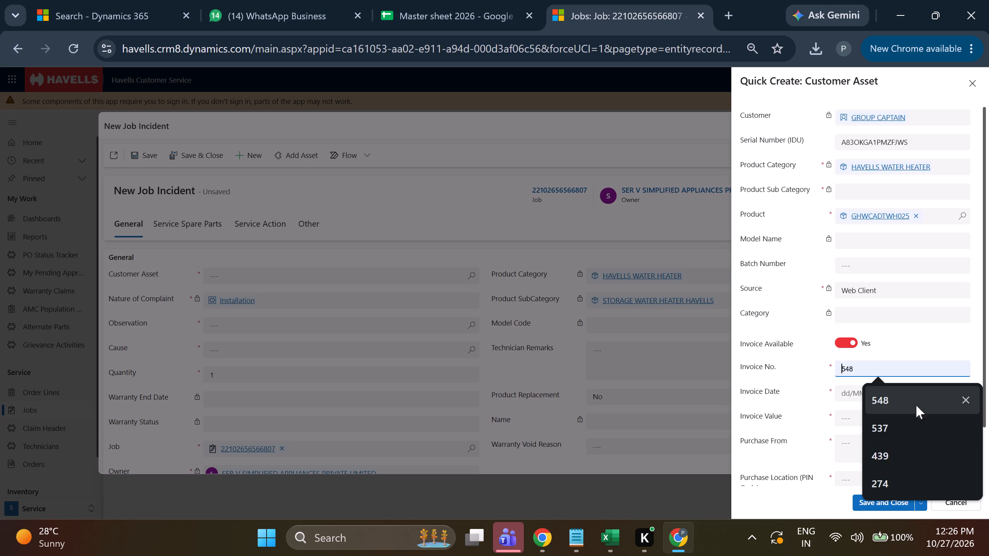
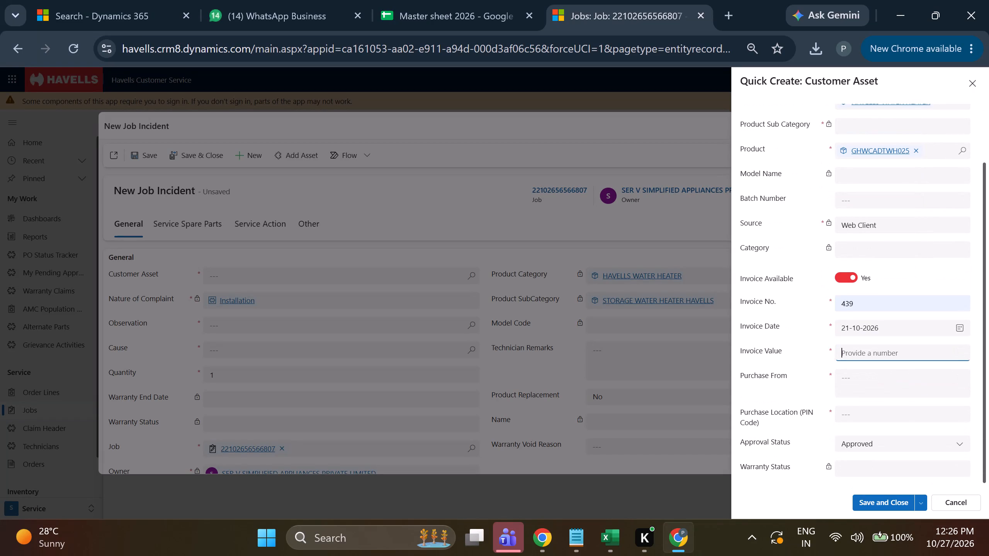
Complete the customer asset's purchase details with invoice value 14200, purchased from NOIDA and purchase location PIN code 201301, and save it.
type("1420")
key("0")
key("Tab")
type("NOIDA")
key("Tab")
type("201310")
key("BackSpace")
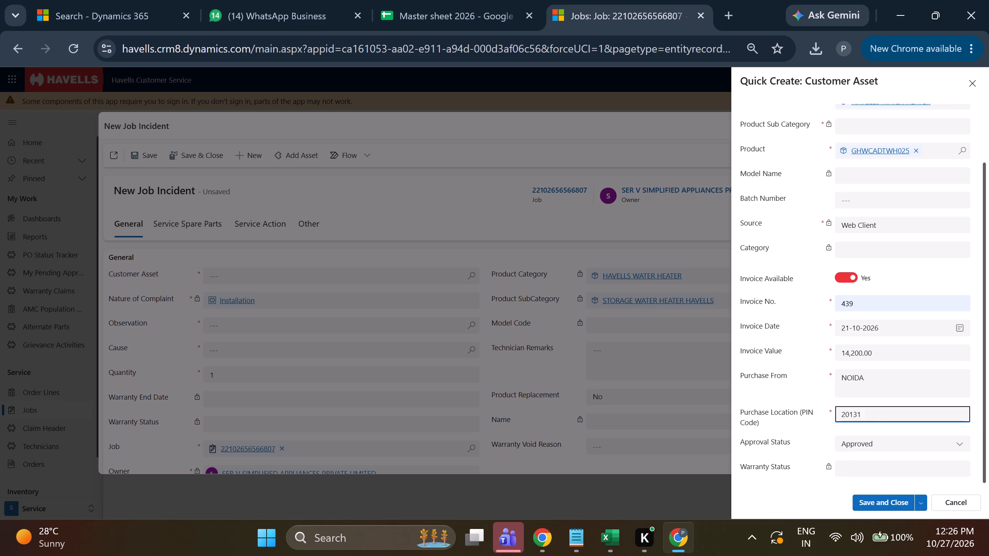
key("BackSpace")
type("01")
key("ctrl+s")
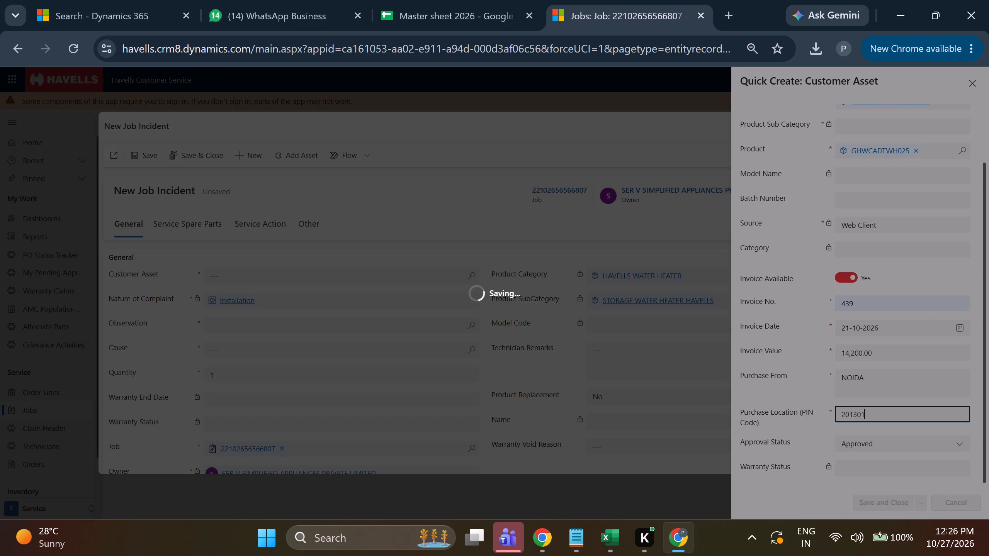
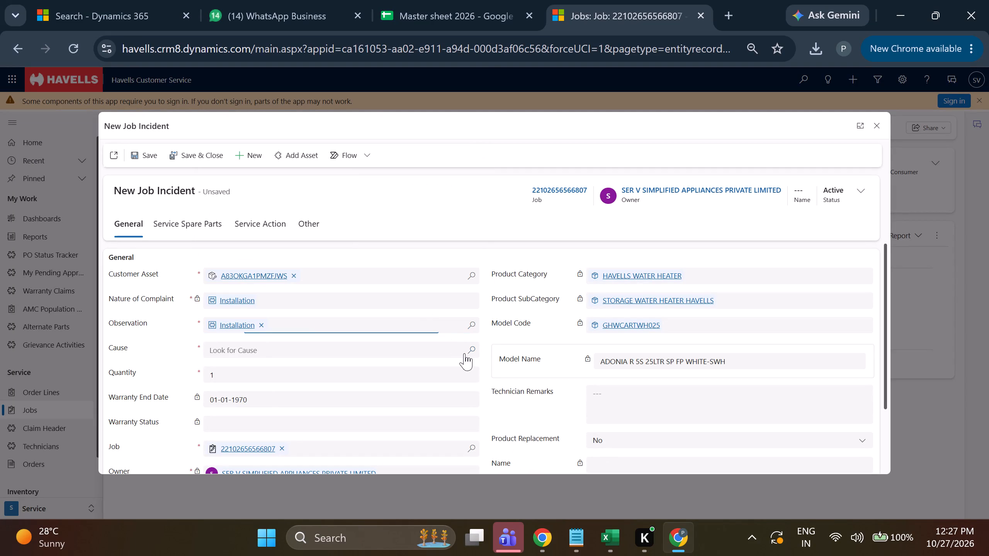
Set the new job incident's cause to Installation, save the incident and dismiss the message.
left_click(471, 356)
left_click(236, 308)
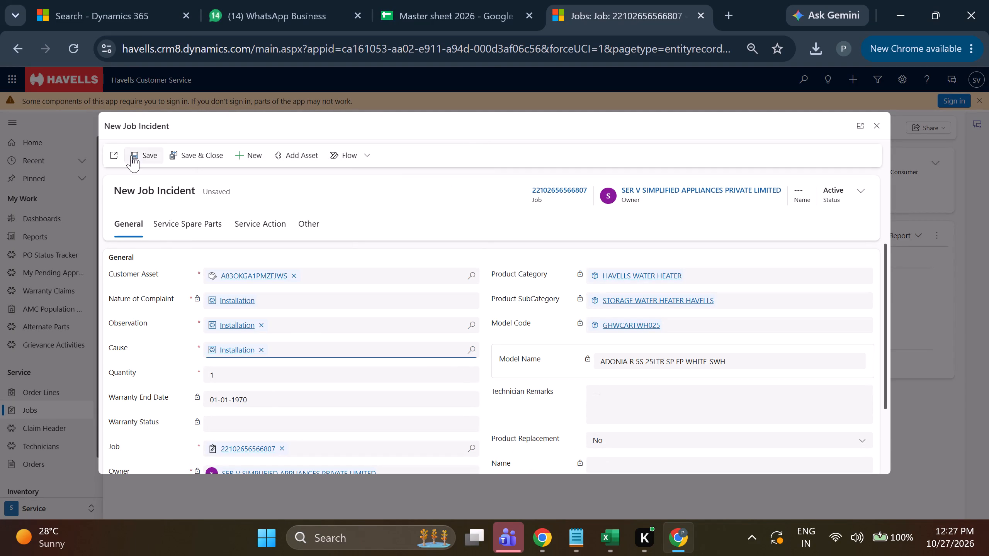
left_click(131, 155)
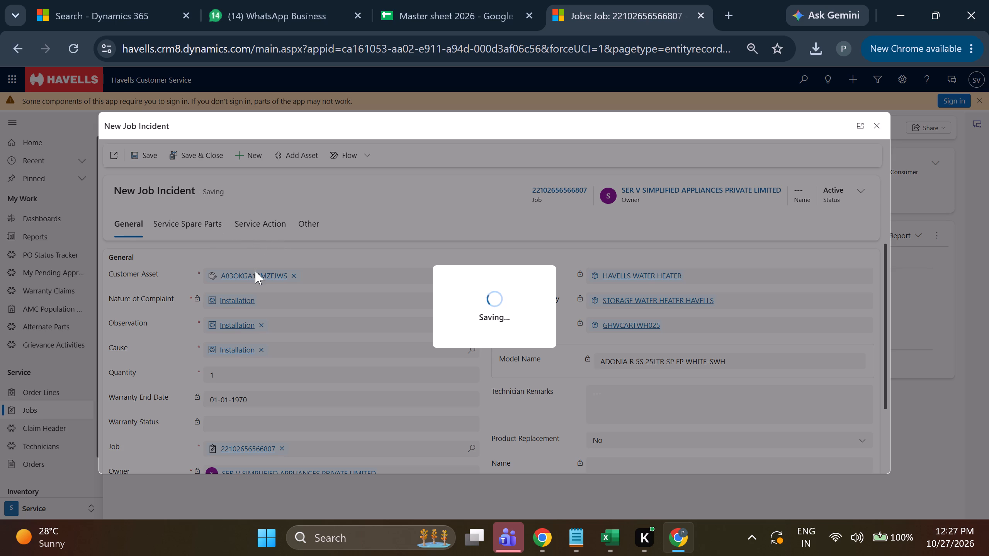
left_click(263, 235)
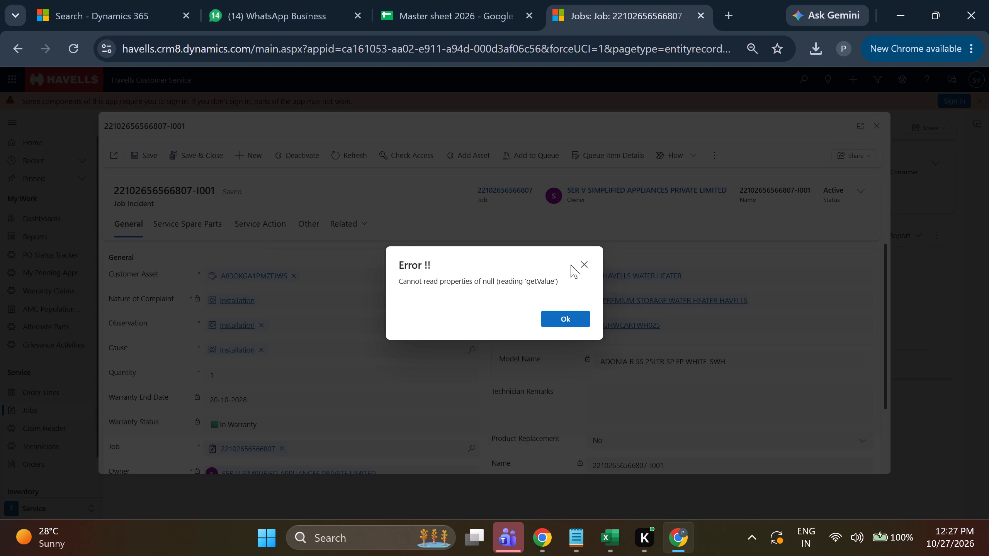
left_click(591, 262)
left_click(584, 265)
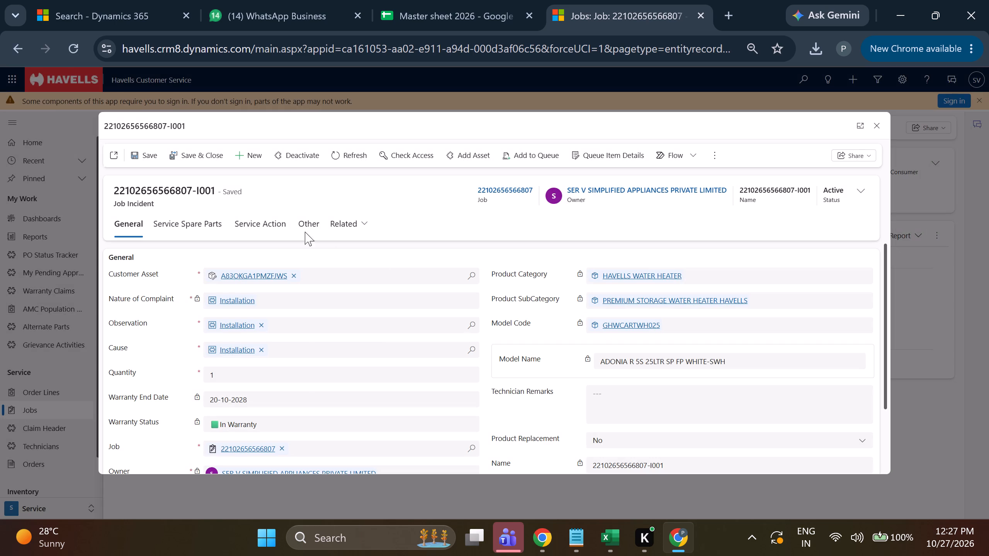
Open the job incident's service actions and refresh the record to load the list of services.
left_click(243, 220)
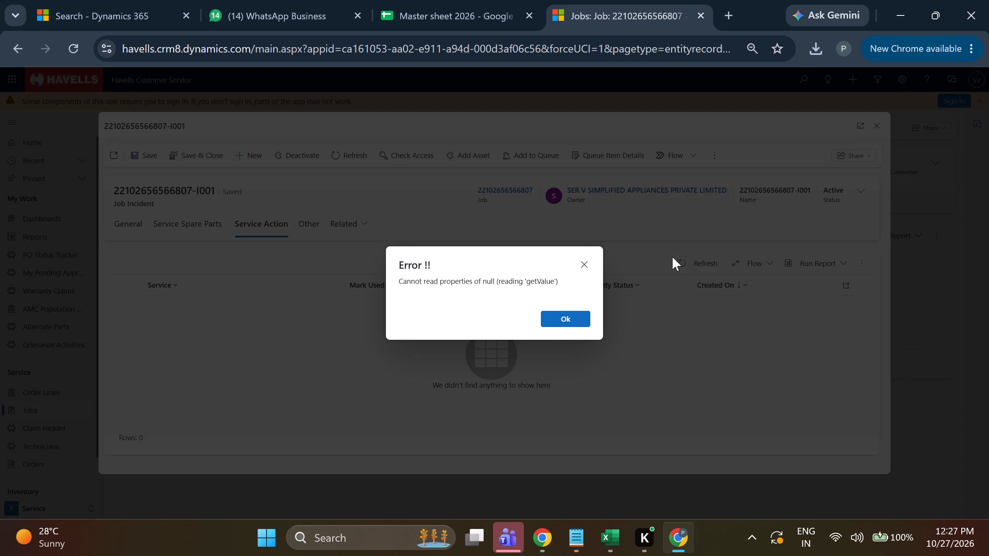
triple_click(585, 264)
triple_click(585, 264)
left_click(585, 264)
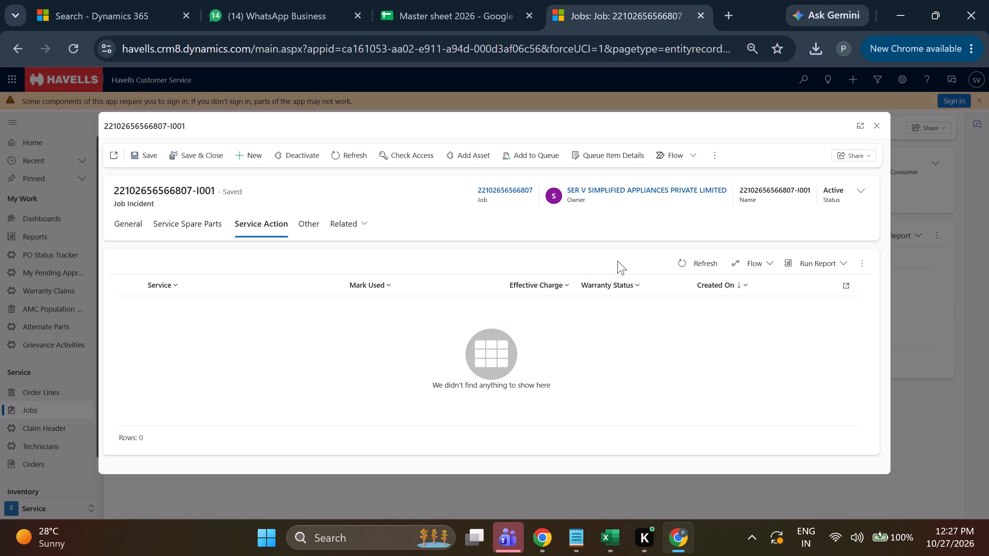
left_click(687, 261)
left_click(340, 152)
left_click(263, 237)
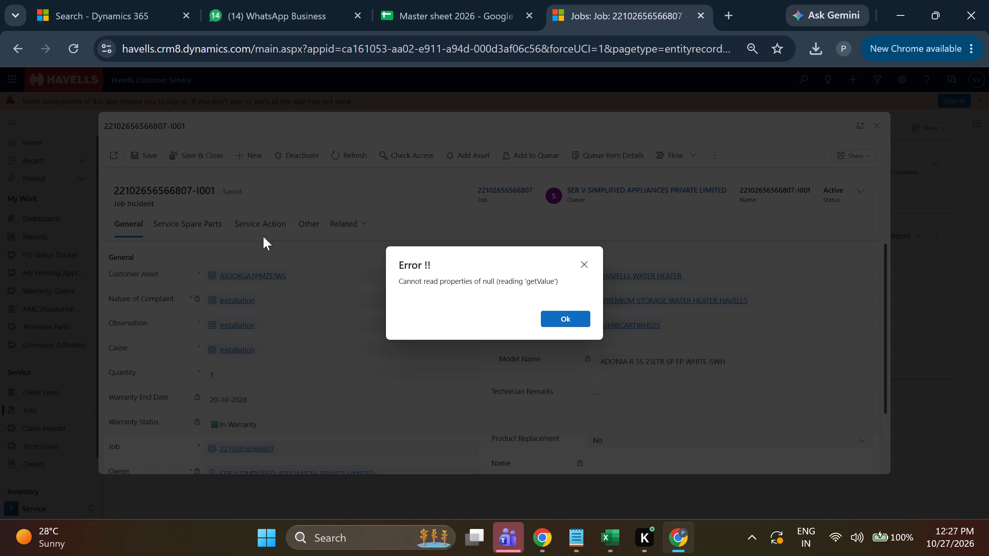
triple_click(585, 265)
left_click(585, 265)
left_click(268, 232)
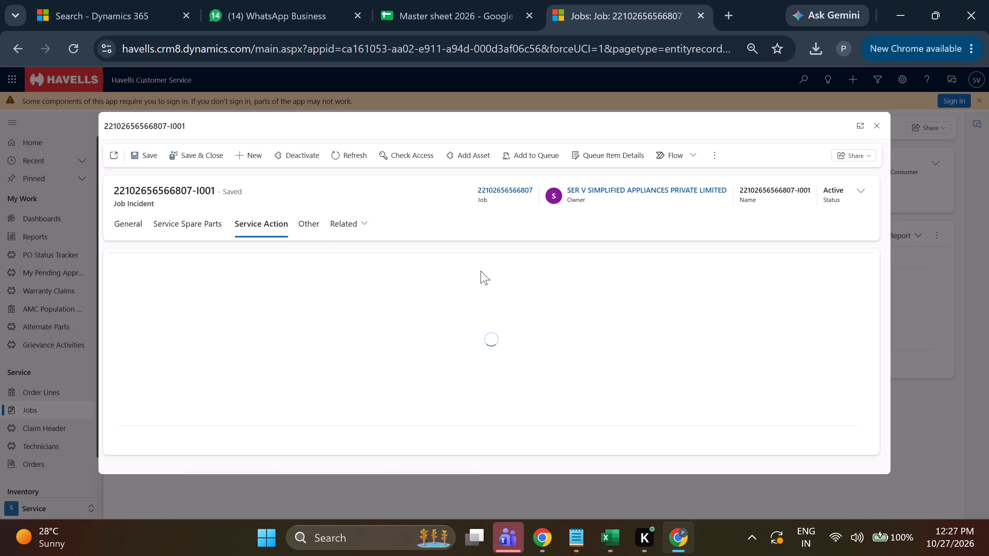
double_click(580, 266)
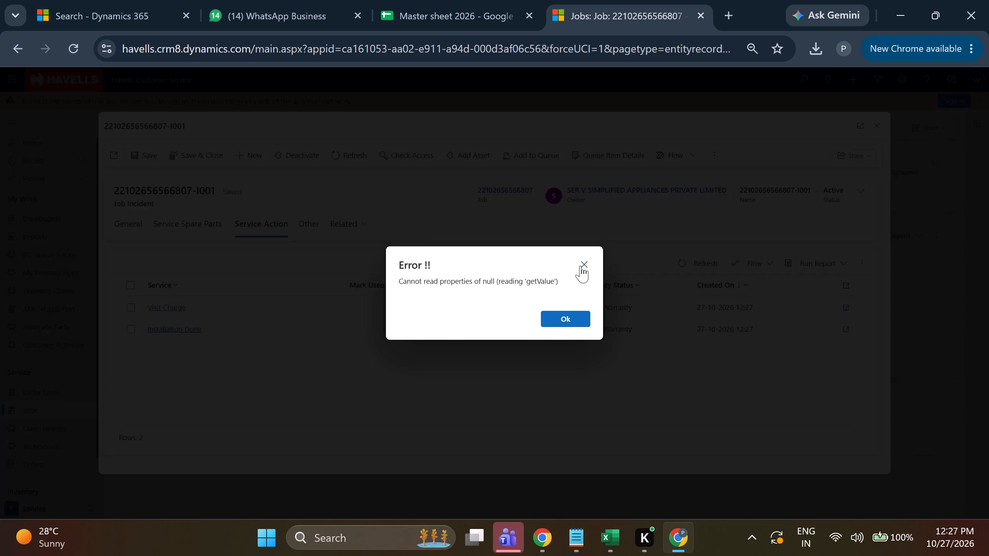
triple_click(580, 266)
left_click(580, 266)
Open the Mark Used value of the Installation Done service action for editing.
double_click(400, 331)
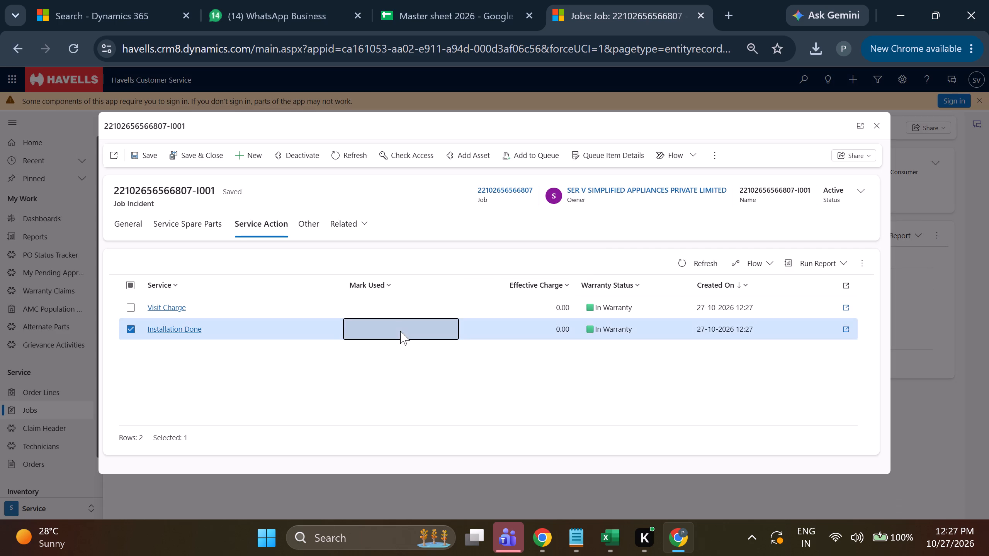
Open the Installation Done service record, set Mark Used to Used, and save and close it, dismissing the messages.
left_click(400, 331)
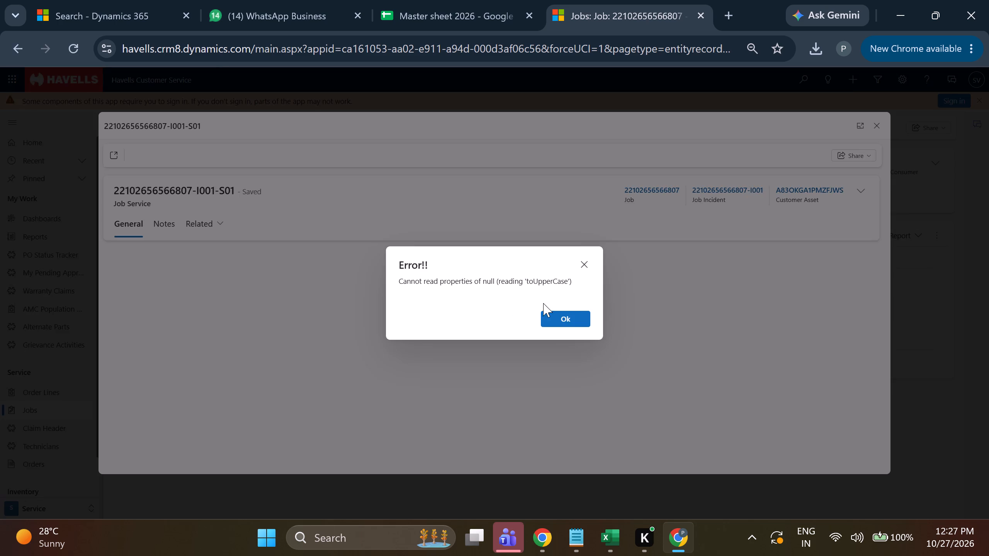
triple_click(583, 264)
triple_click(583, 264)
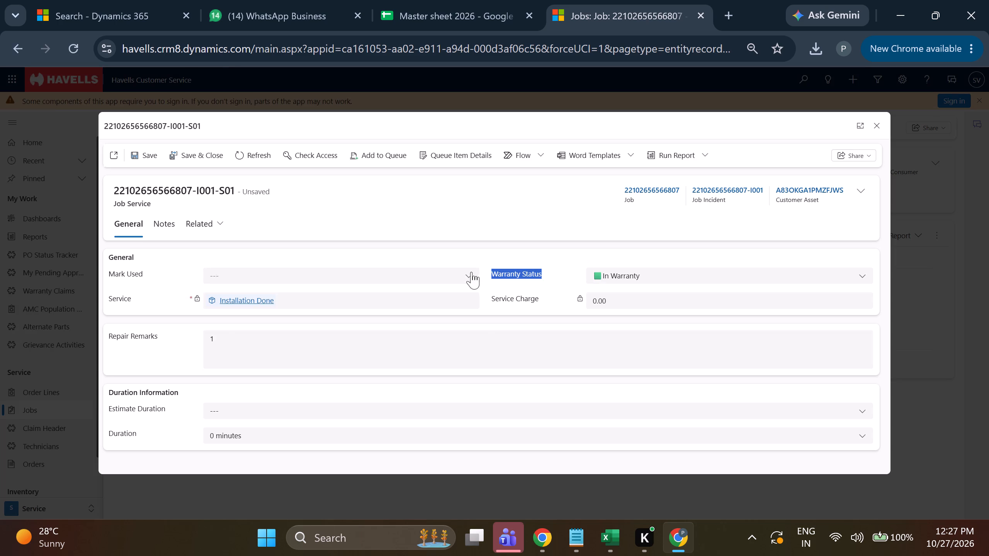
left_click(450, 277)
left_click(437, 337)
left_click(439, 334)
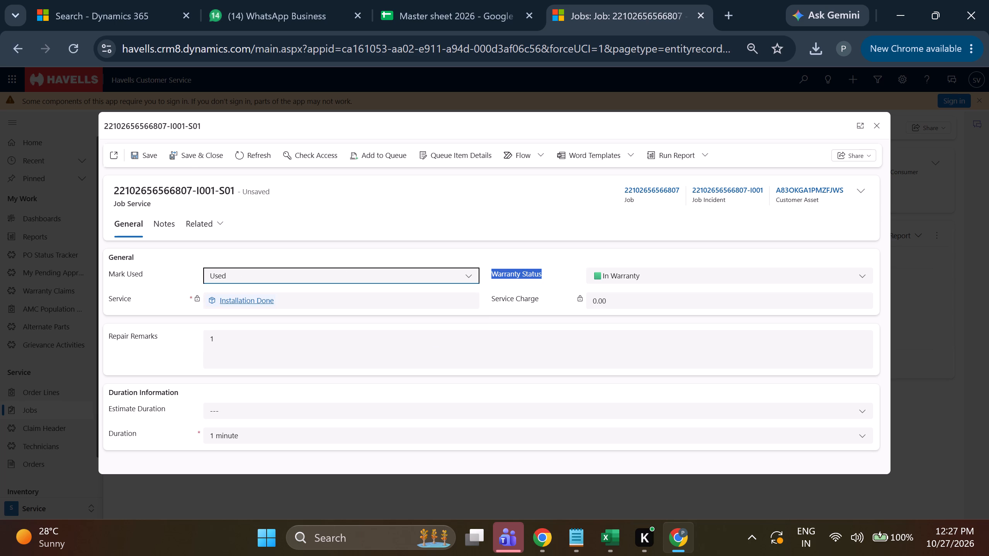
left_click(193, 160)
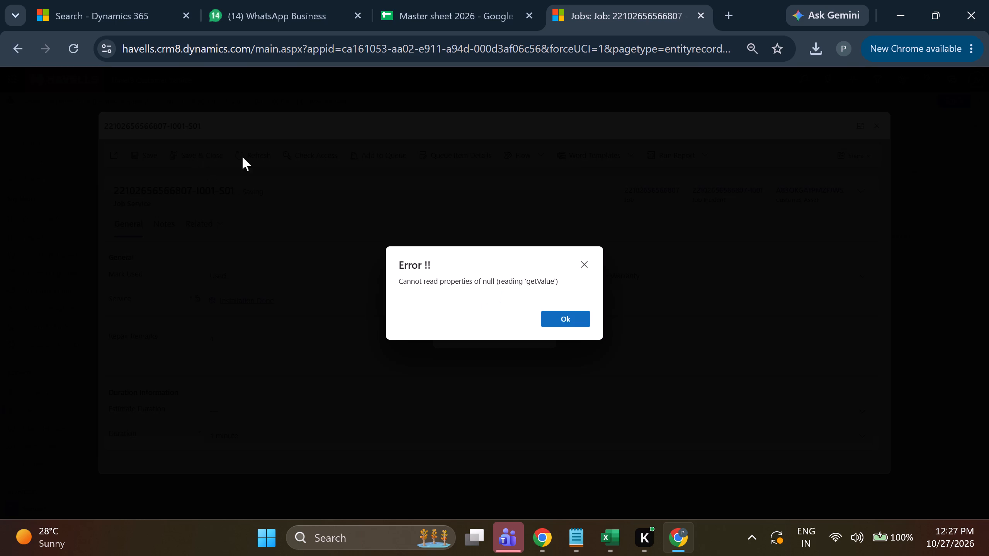
left_click(589, 268)
left_click(586, 266)
triple_click(586, 266)
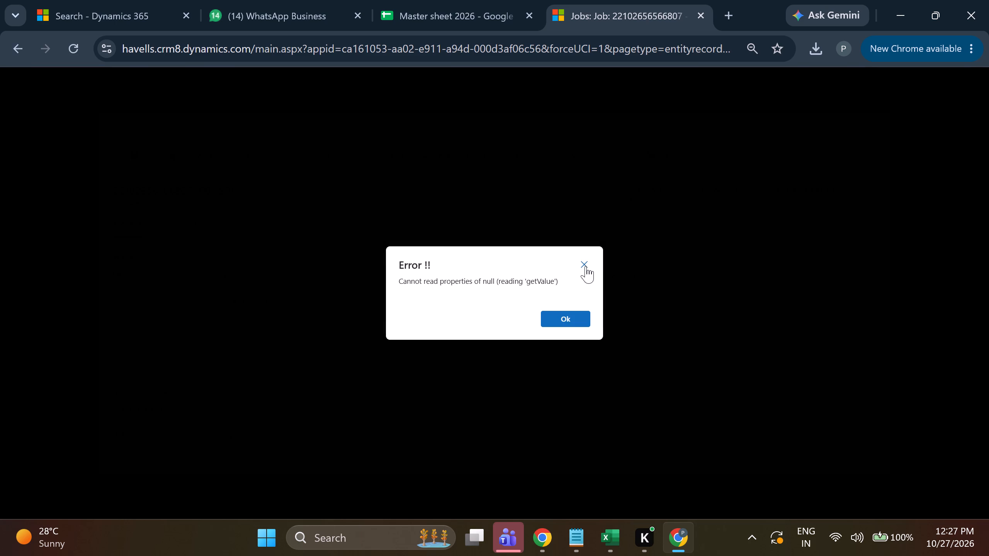
left_click(583, 264)
left_click(583, 264)
left_click(583, 264)
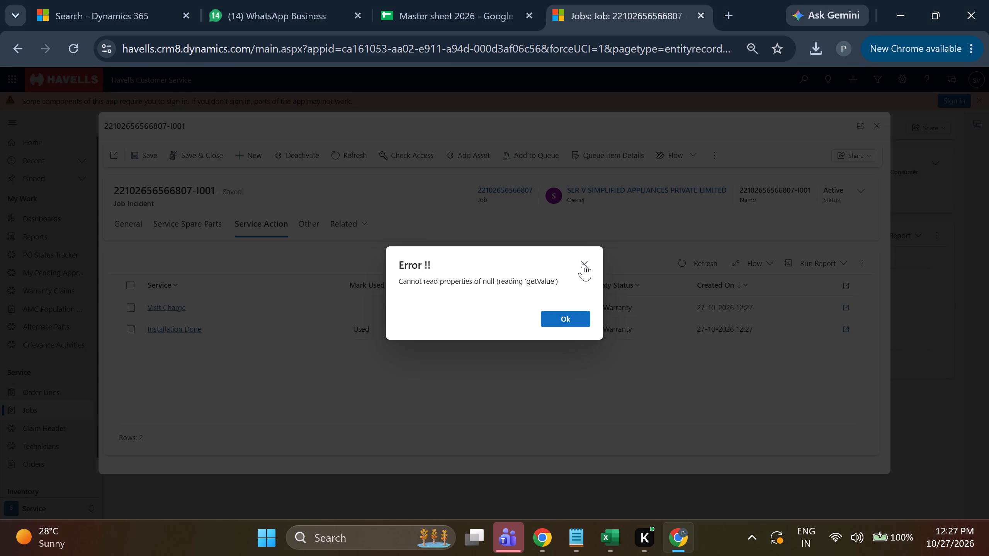
left_click(583, 264)
left_click_drag(581, 265, 585, 267)
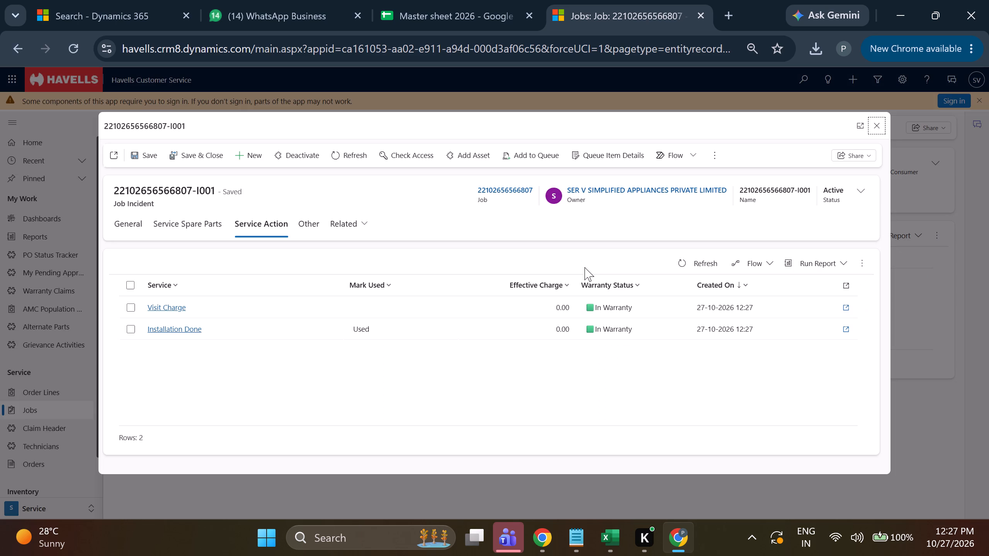
Save and close the job incident and dismiss the message on the job record.
left_click(189, 154)
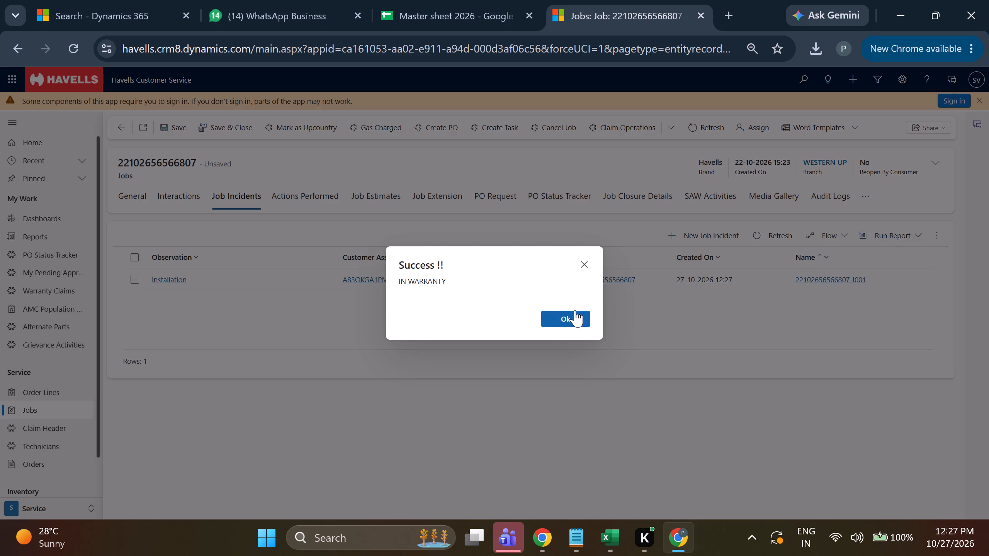
left_click(562, 320)
In the job's general details, look up a franchise technician to replace the assigned user.
left_click(146, 202)
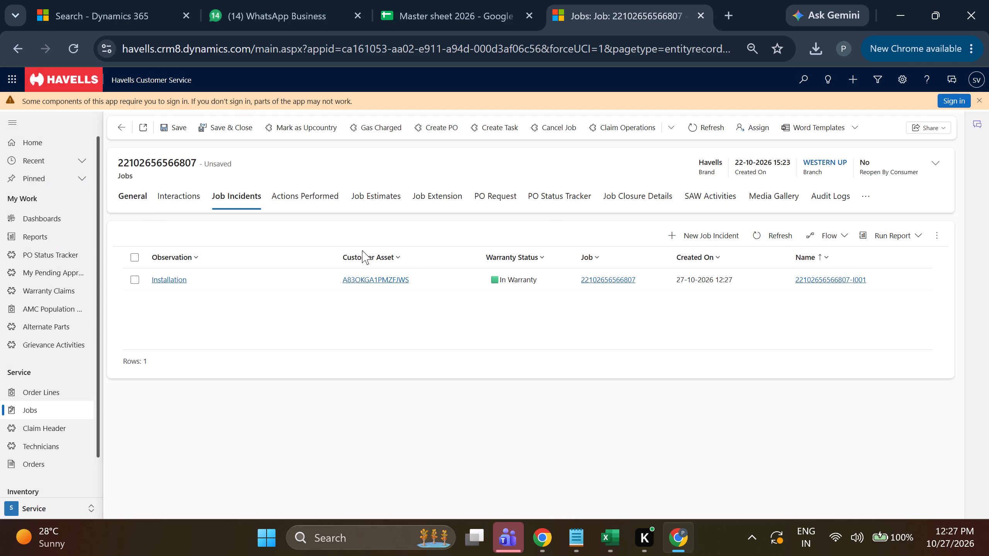
left_click(730, 503)
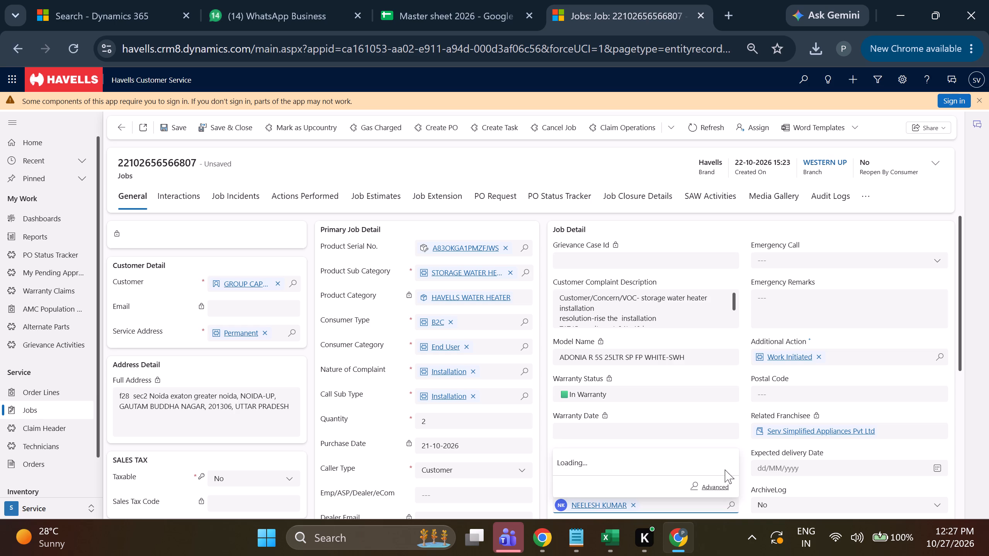
scroll(645, 441, "down", 3)
left_click(603, 413)
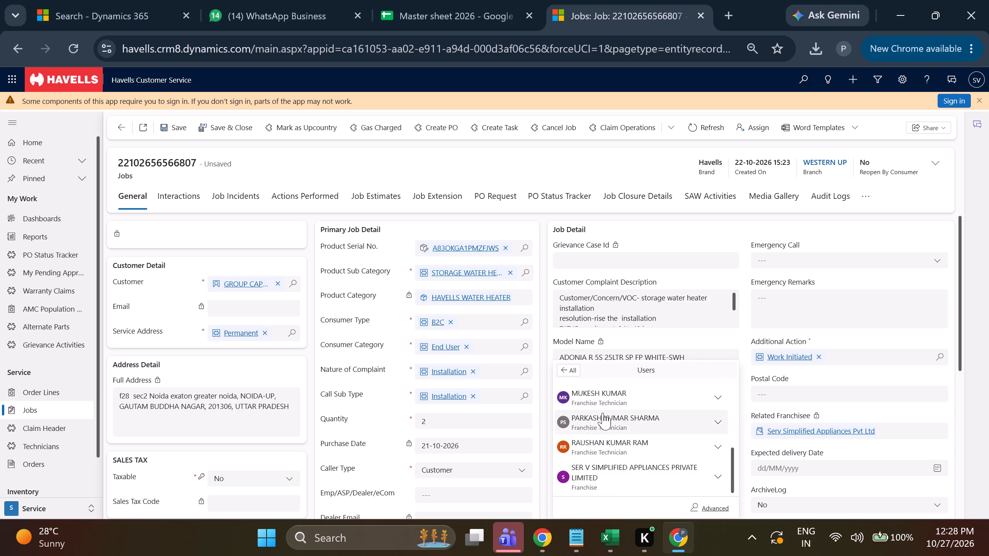
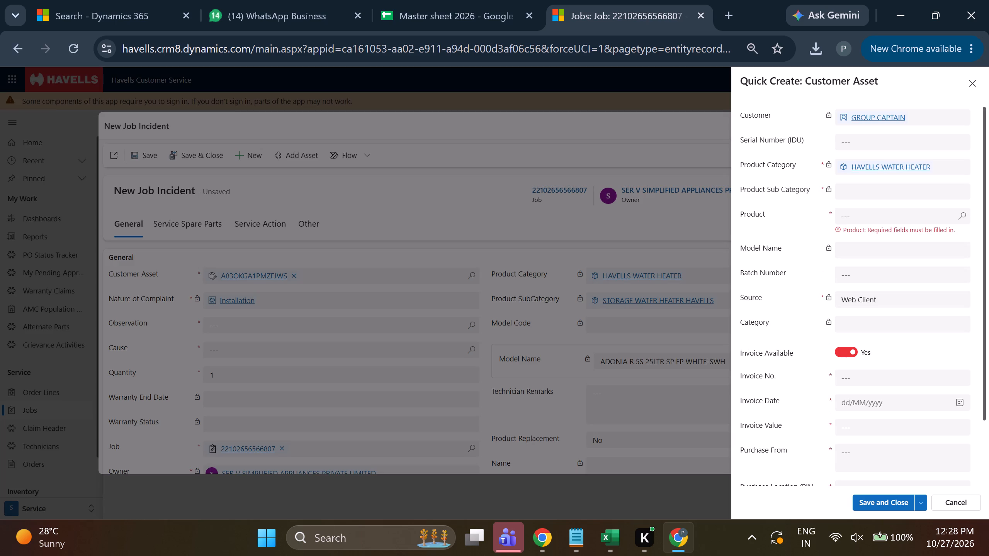
left_click(876, 145)
key("ctrl+v")
left_click_drag(876, 145, 779, 209, "ctrl")
left_click(700, 232)
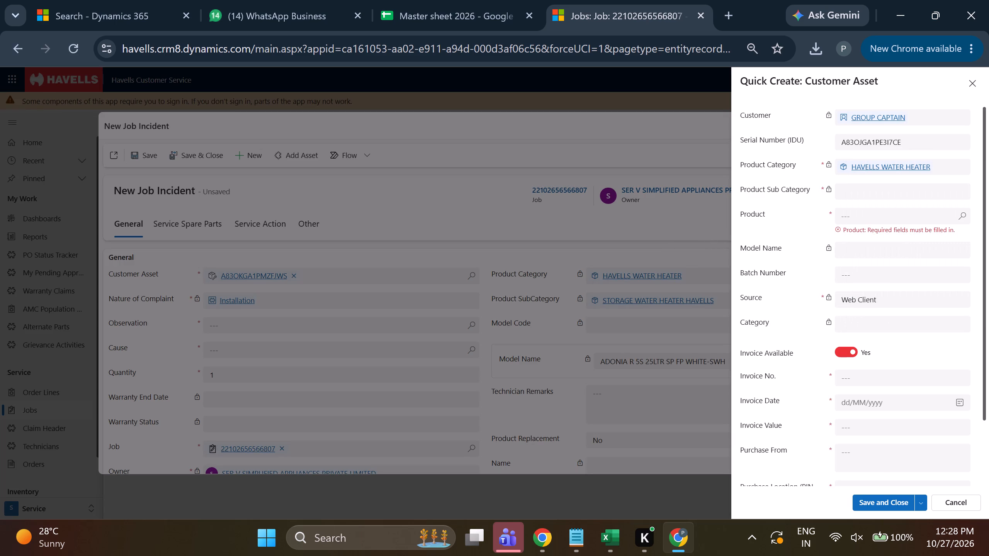
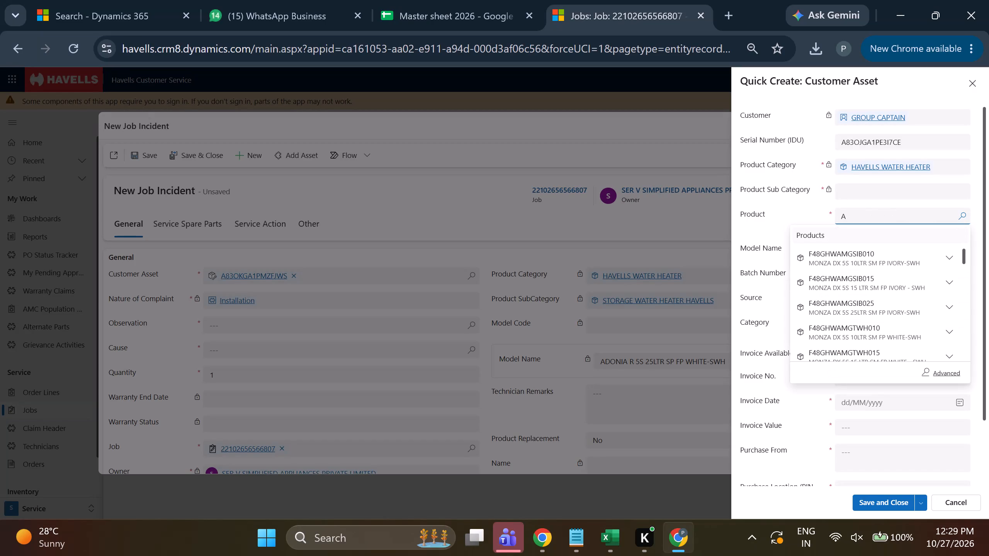
Set the new customer asset's product to GHWCADTWH025, the ADONIA DIGITAL 5S 25LTR white model.
key("d")
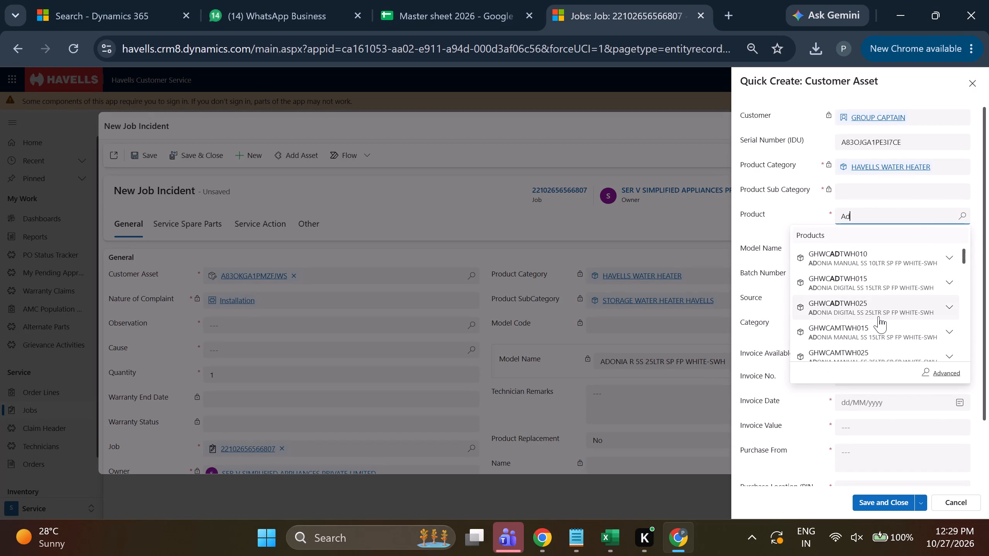
left_click(885, 314)
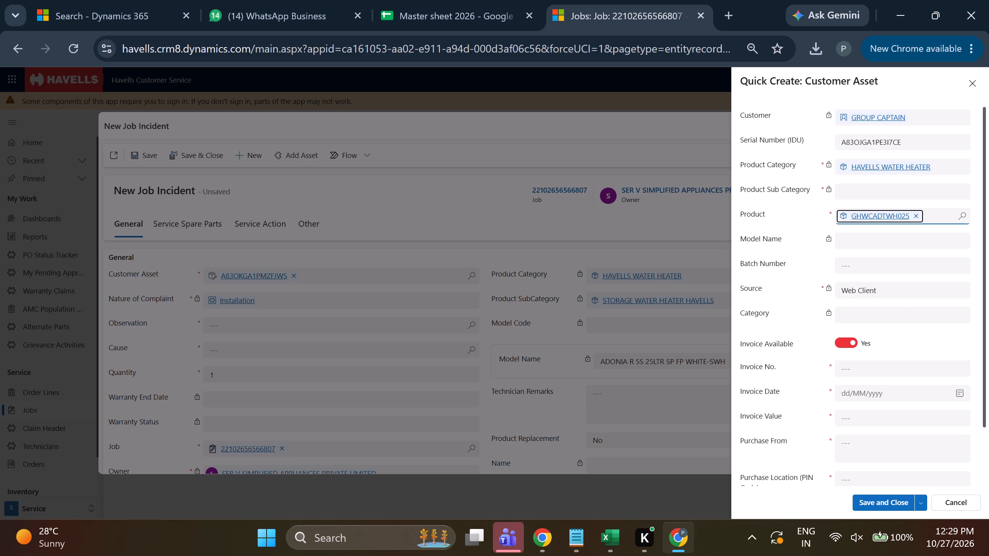
Fill in the asset's invoice details with invoice number 537, invoice date 21-10-2026 and invoice value 14200, and try saving.
scroll(898, 294, "down", 1)
left_click(881, 311)
left_click(905, 392)
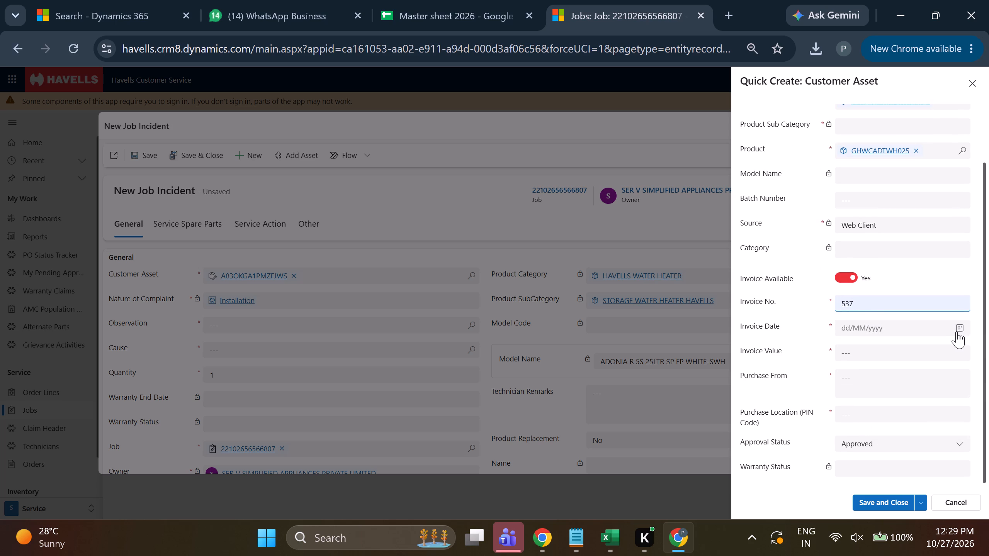
left_click(962, 327)
left_click(891, 423)
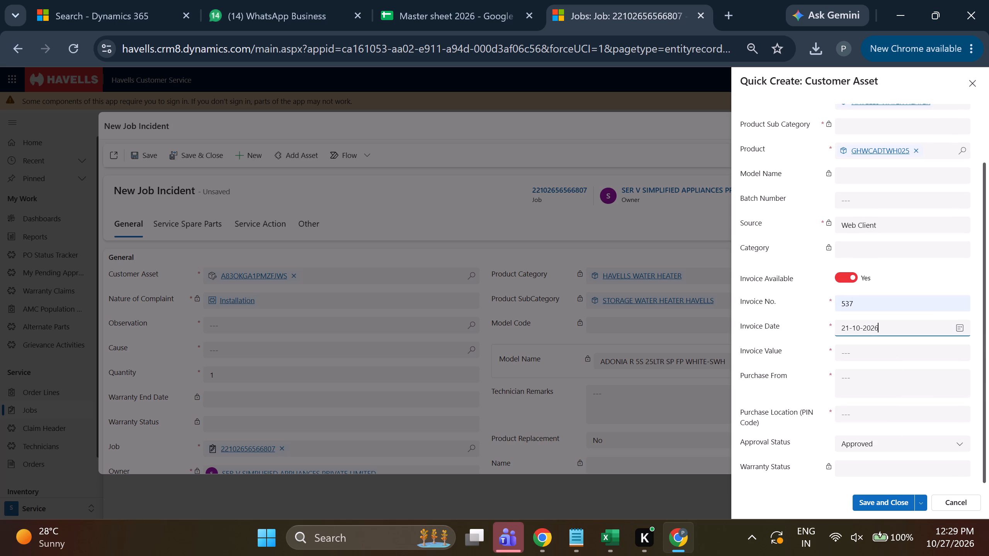
left_click(899, 356)
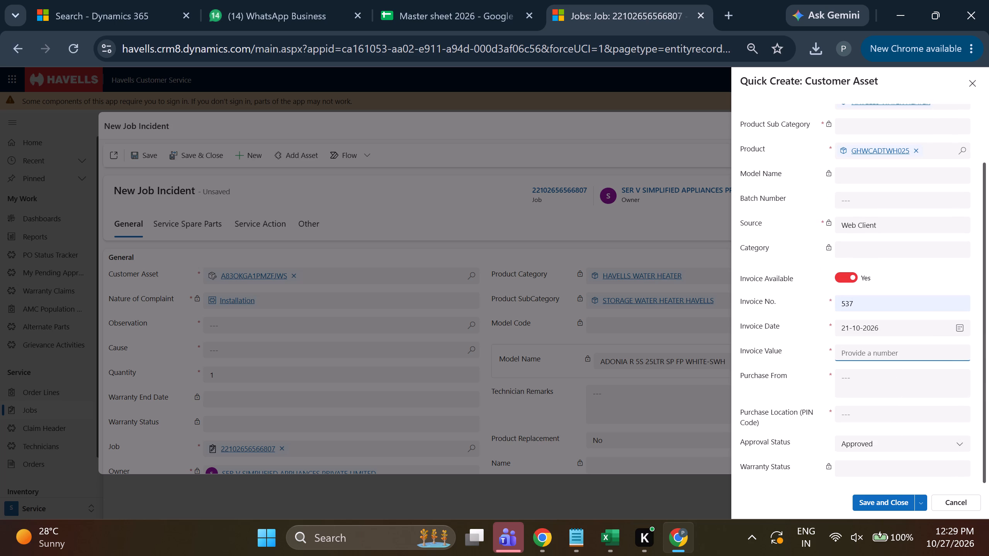
left_click(897, 354)
type("142")
type("00")
key("ctrl+s")
Enter NOIDA as the asset's purchase source and 201301 as the purchase location PIN code, and save the asset.
left_click(925, 418)
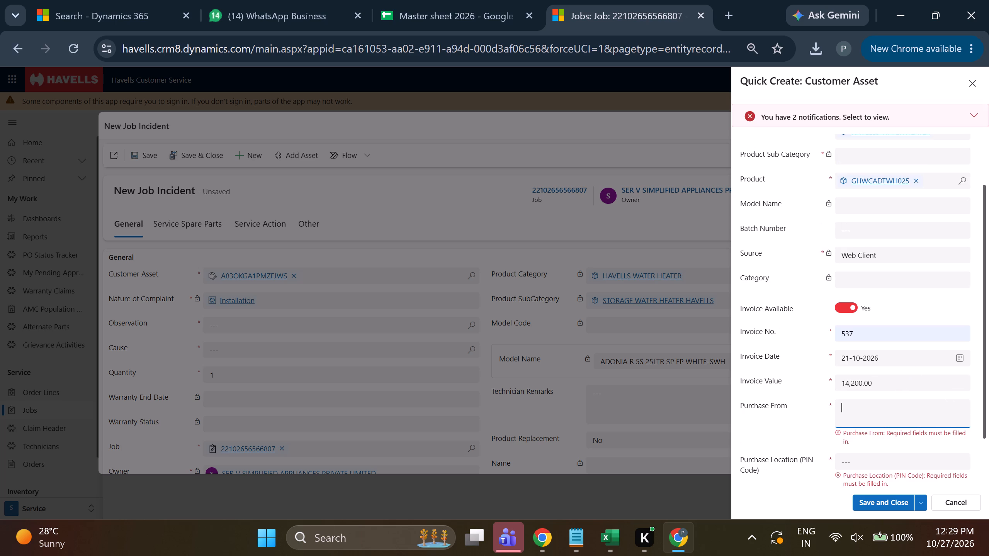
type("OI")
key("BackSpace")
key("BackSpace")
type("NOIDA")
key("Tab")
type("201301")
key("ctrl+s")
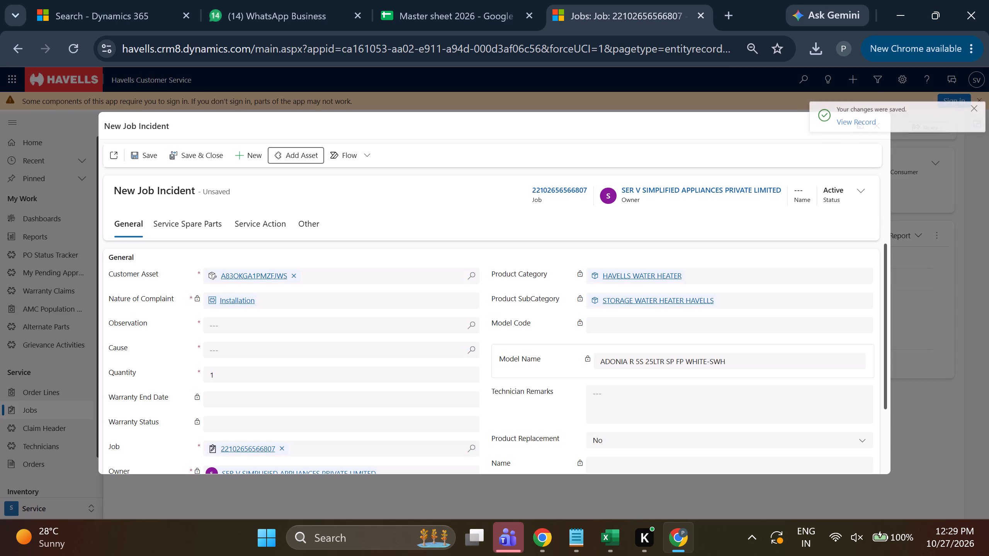
left_click(473, 281)
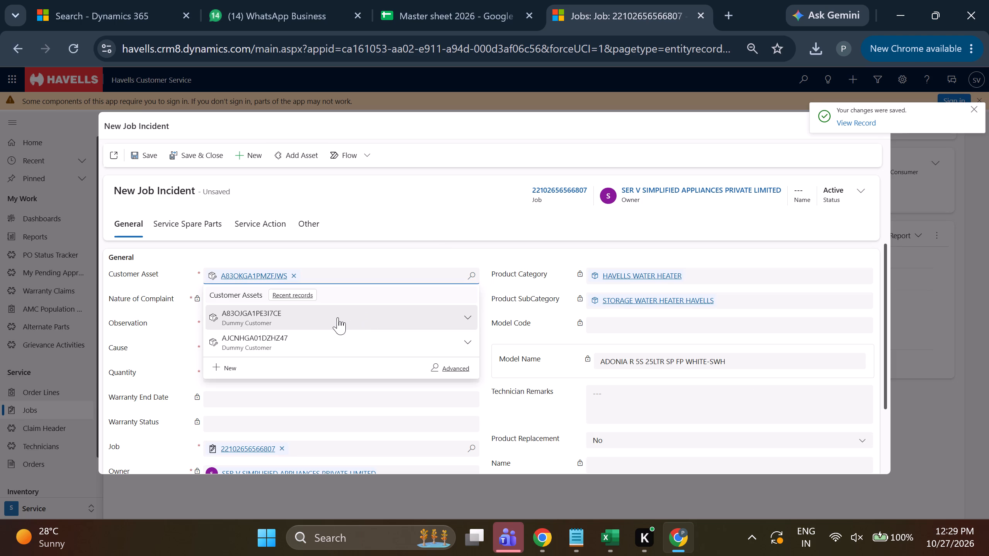
left_click(327, 323)
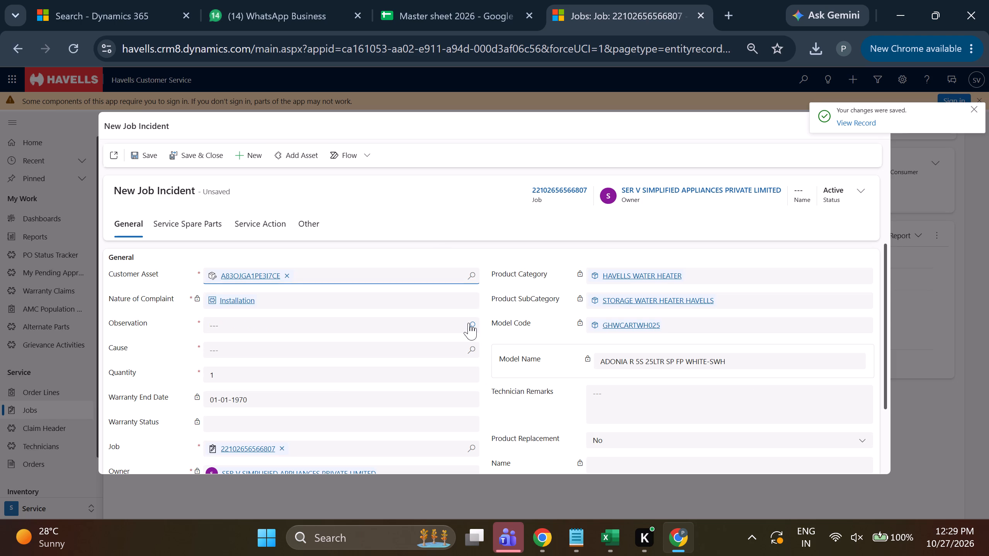
Set the incident's observation and cause to Installation, save the incident and dismiss the message.
left_click(469, 323)
left_click(260, 237)
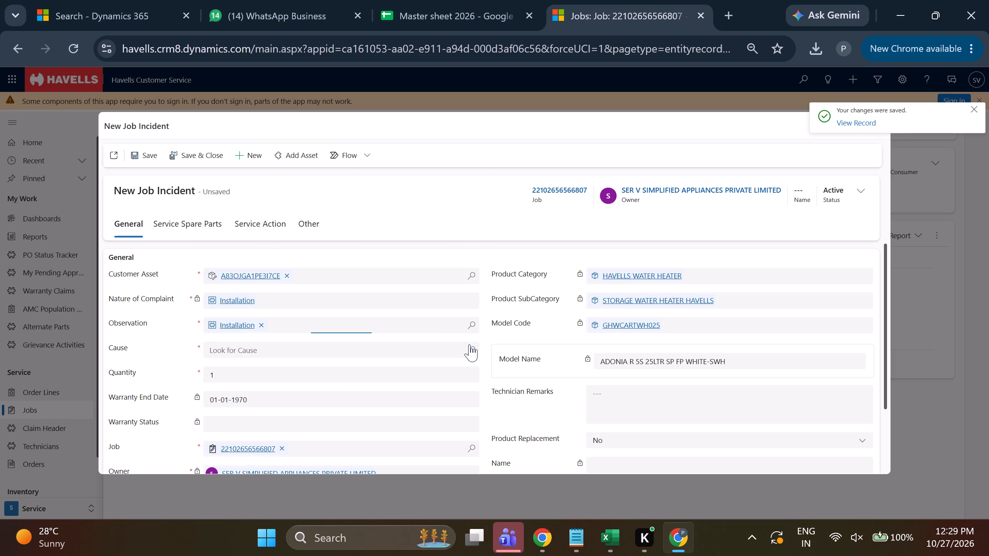
left_click(468, 348)
left_click(233, 315)
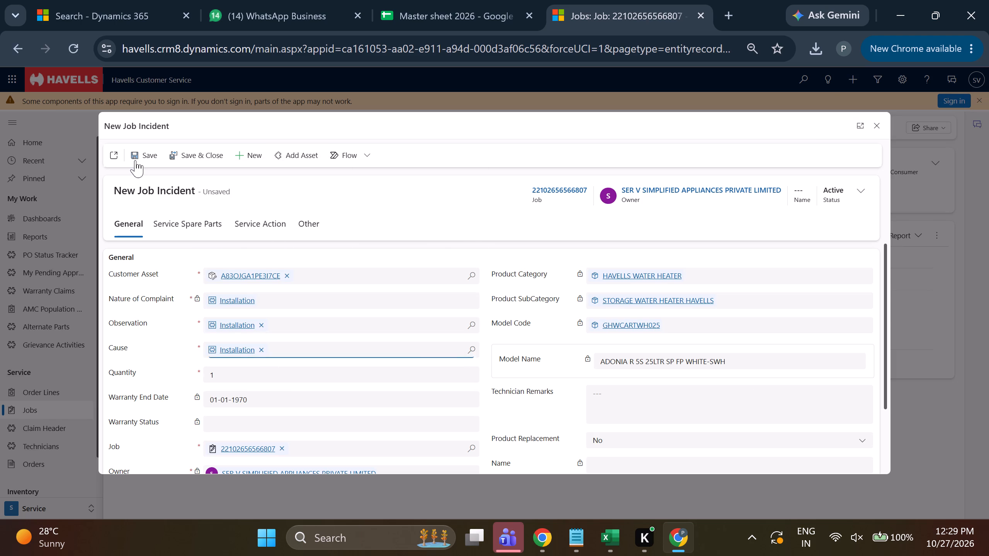
left_click(134, 154)
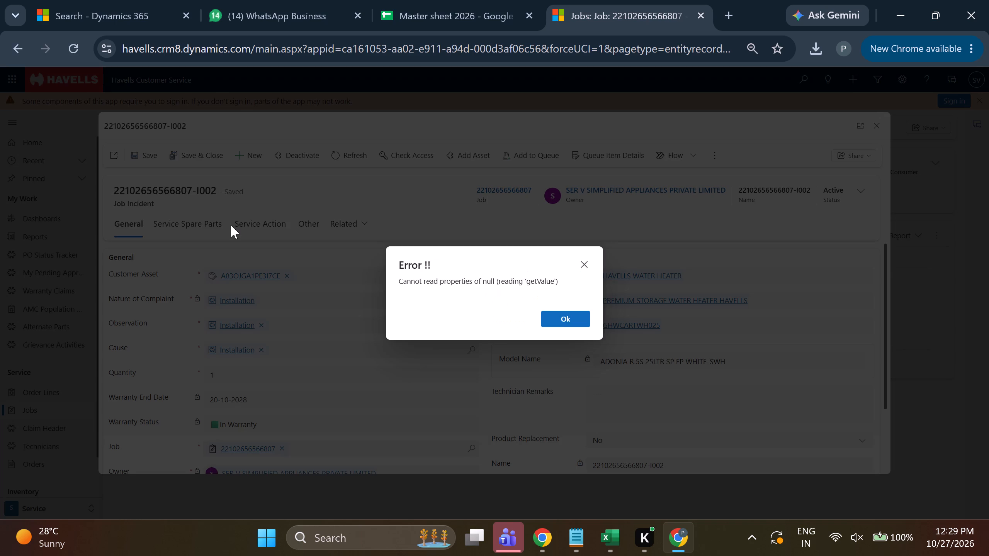
double_click(582, 265)
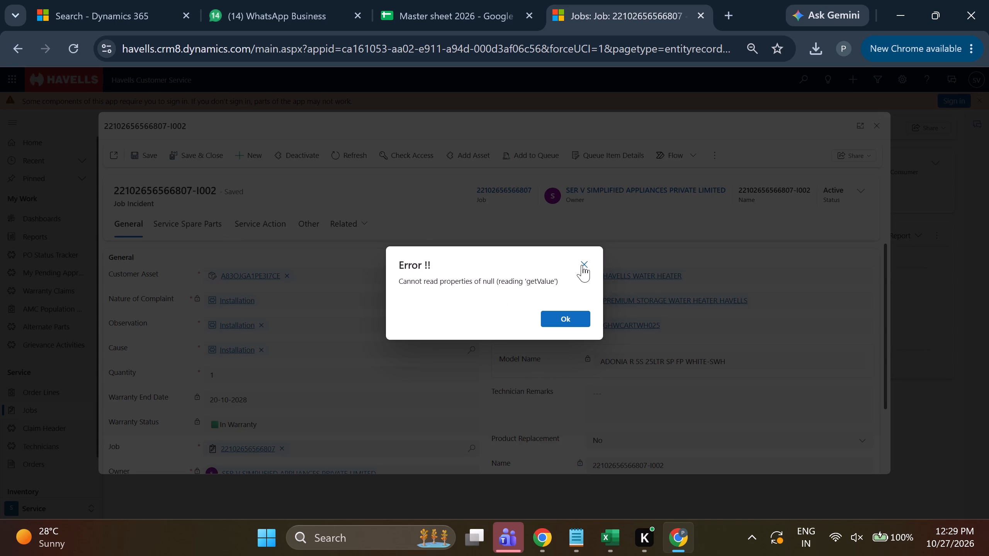
triple_click(588, 263)
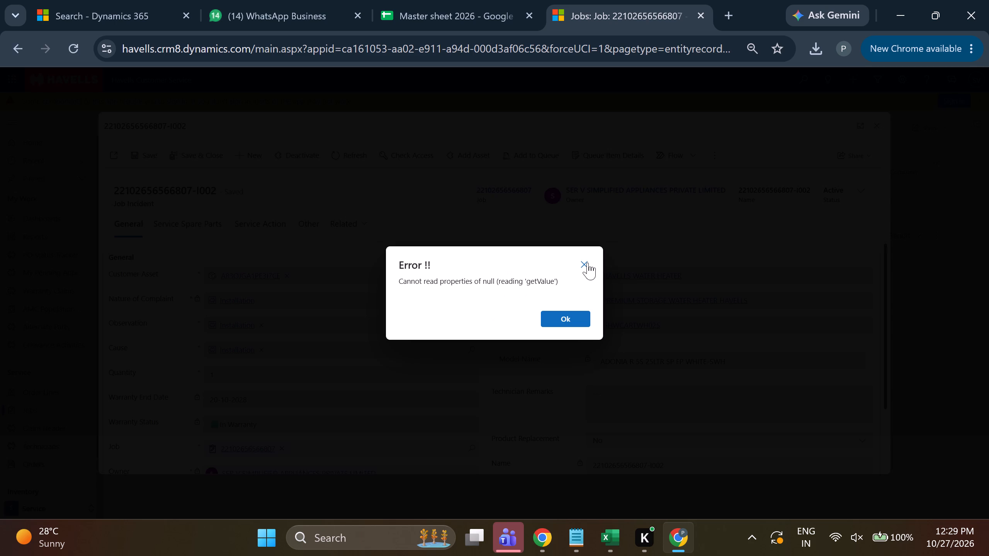
double_click(588, 263)
left_click(585, 269)
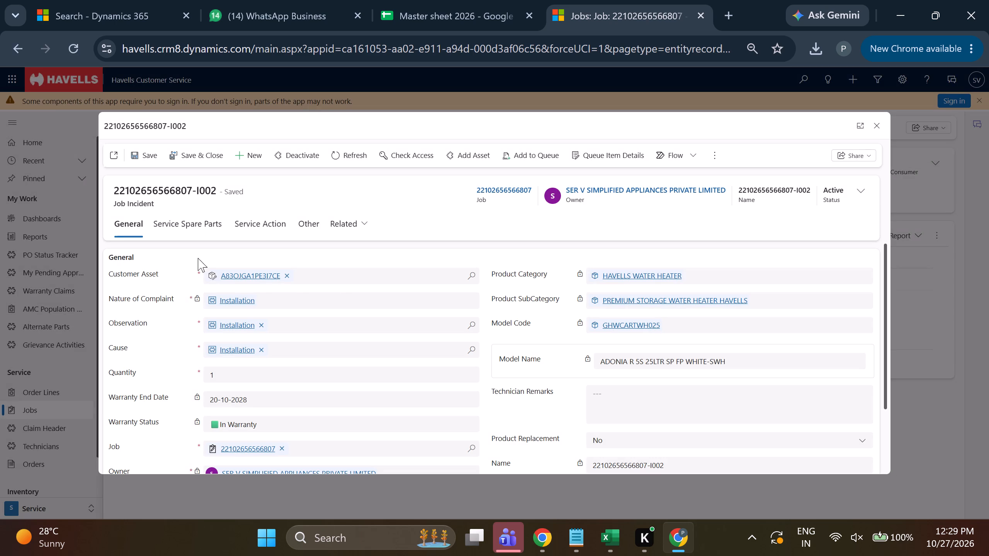
In the incident's service actions, mark the Installation Done service as Used and save and close its record, dismissing any messages.
left_click(260, 229)
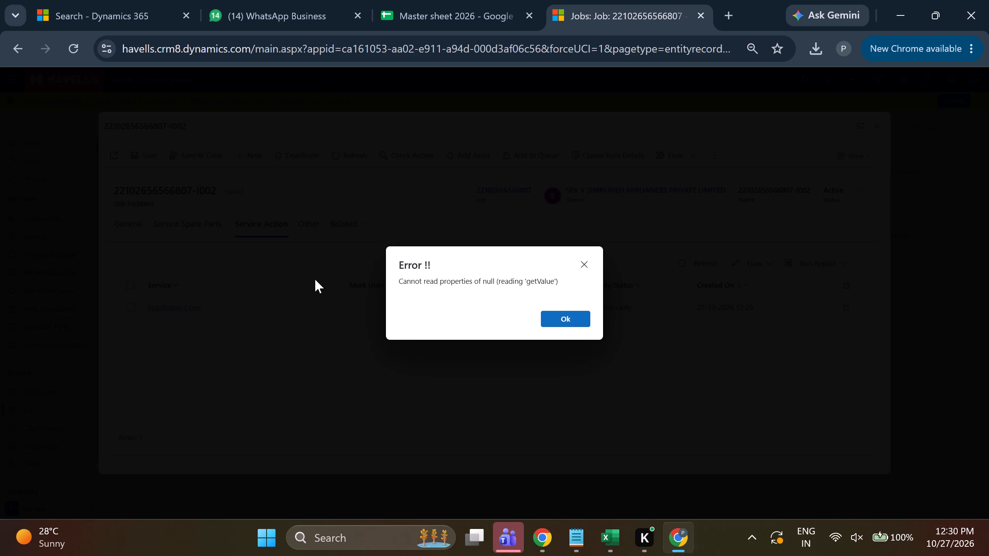
triple_click(587, 263)
double_click(587, 263)
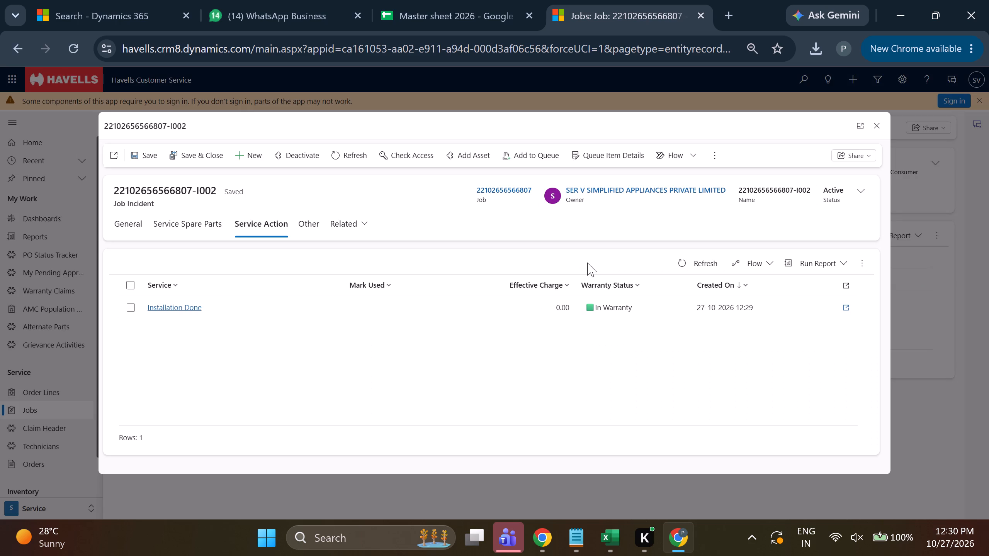
triple_click(393, 310)
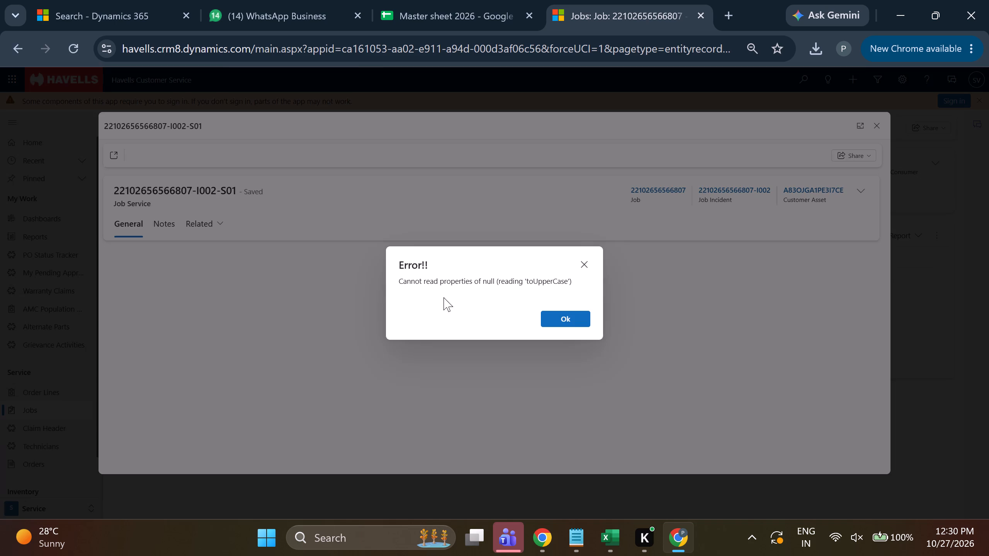
triple_click(587, 266)
left_click(587, 266)
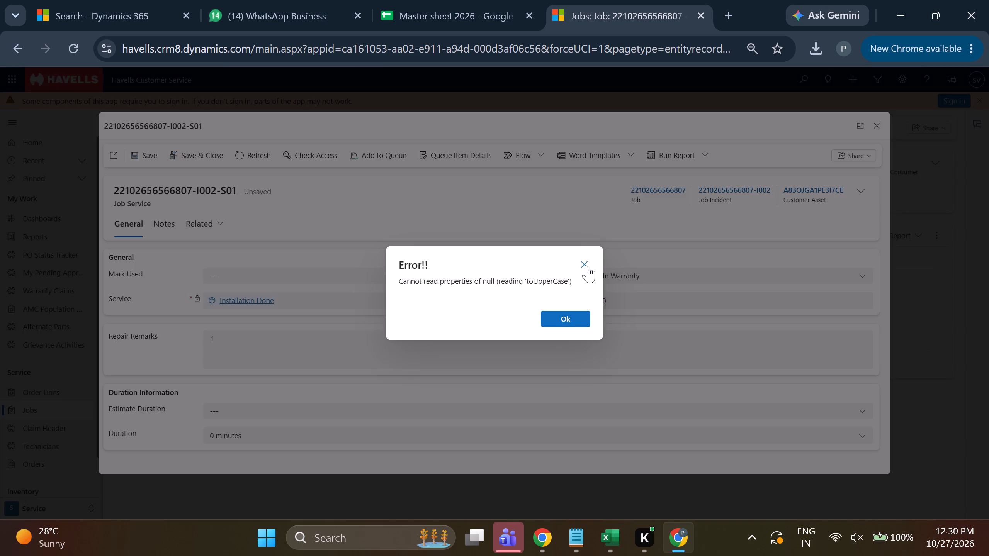
left_click(453, 265)
left_click(457, 273)
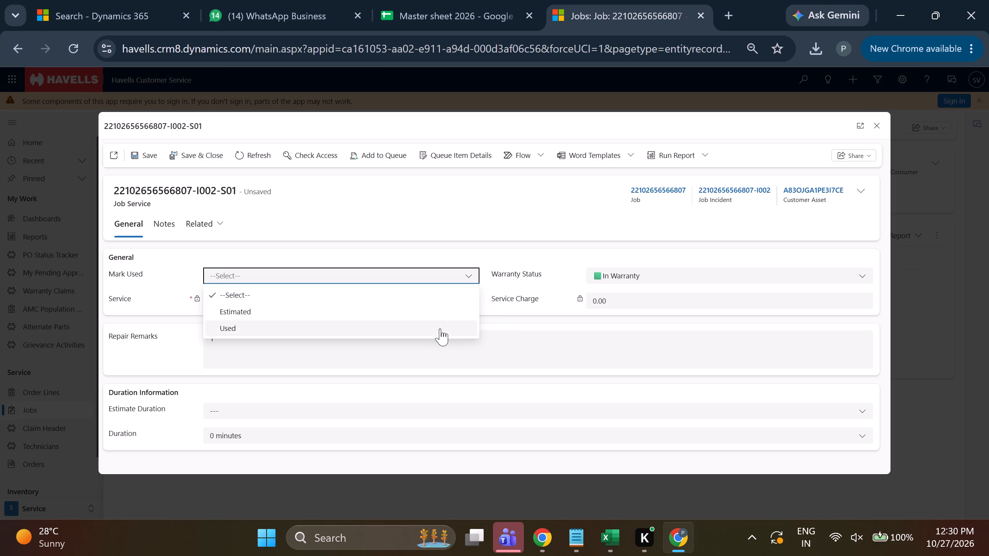
left_click(440, 329)
left_click(191, 148)
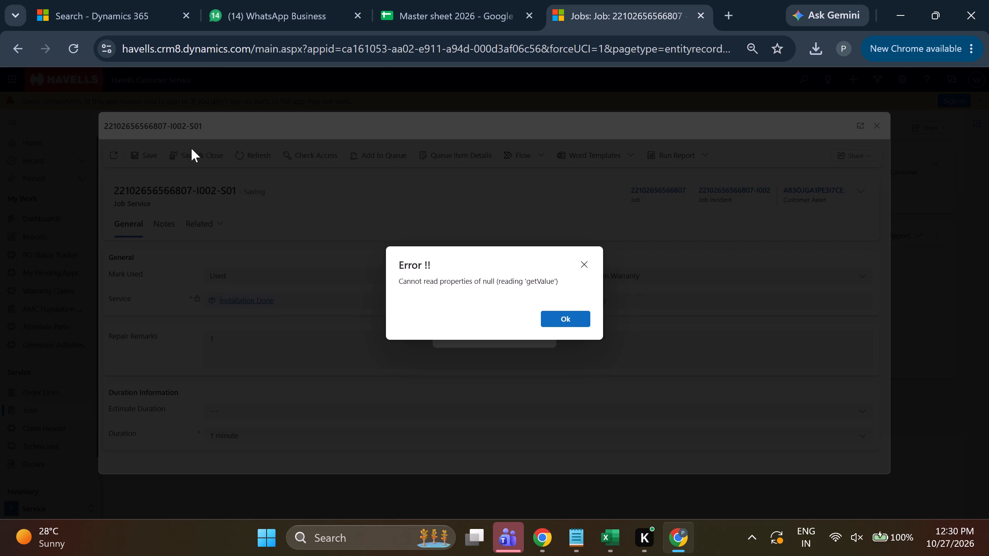
triple_click(588, 268)
double_click(588, 267)
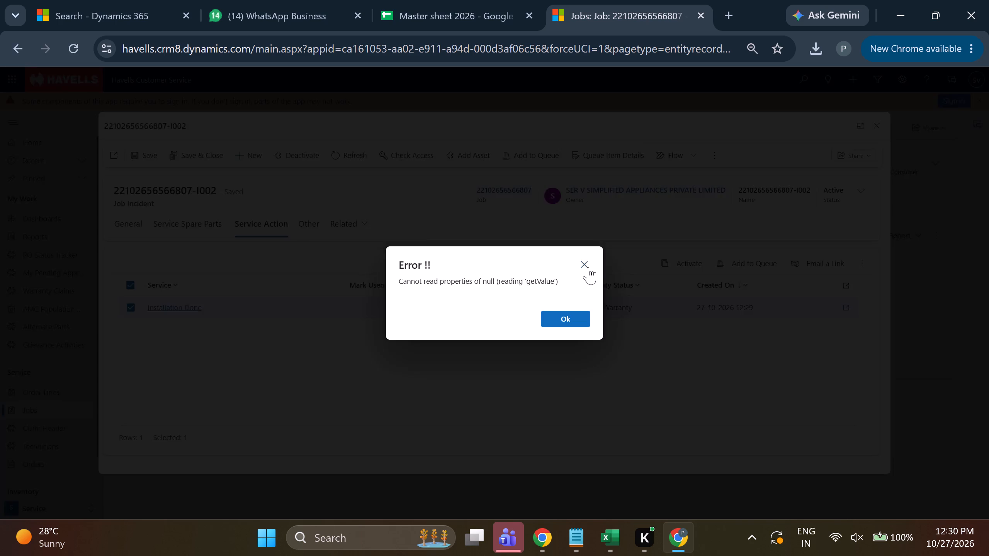
left_click(588, 266)
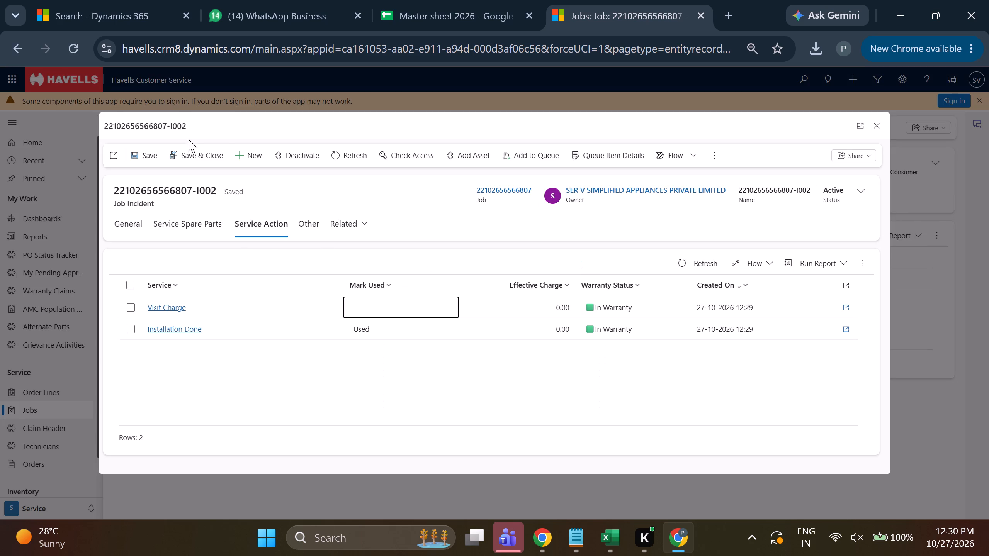
Save and close the second job incident.
left_click(199, 156)
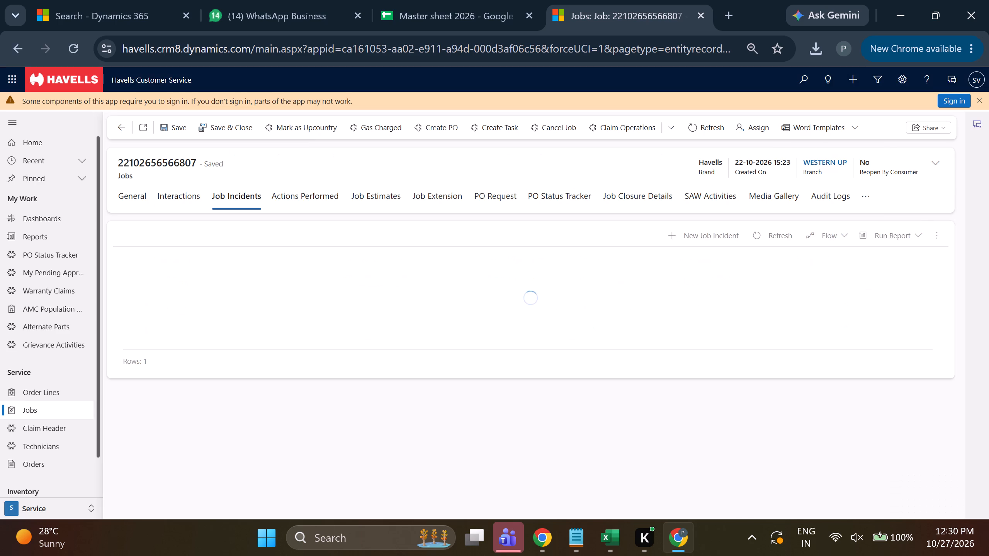
Open the customer asset linked as the product serial number in the job's general details.
left_click(128, 204)
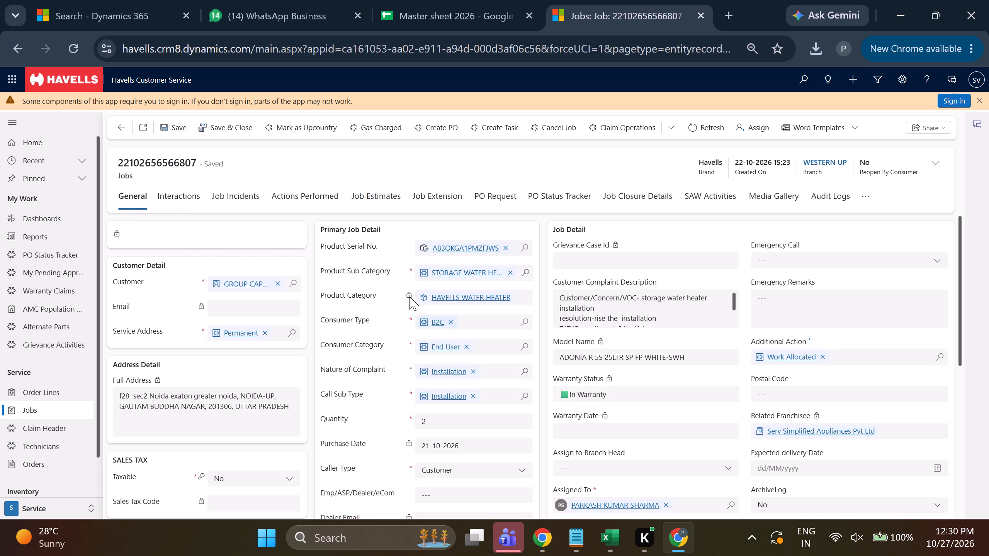
left_click(453, 248)
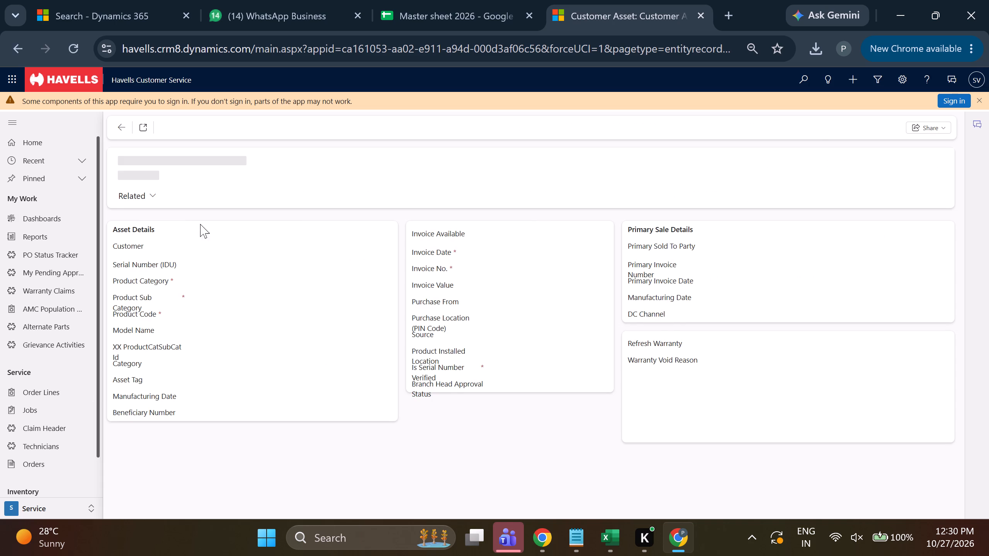
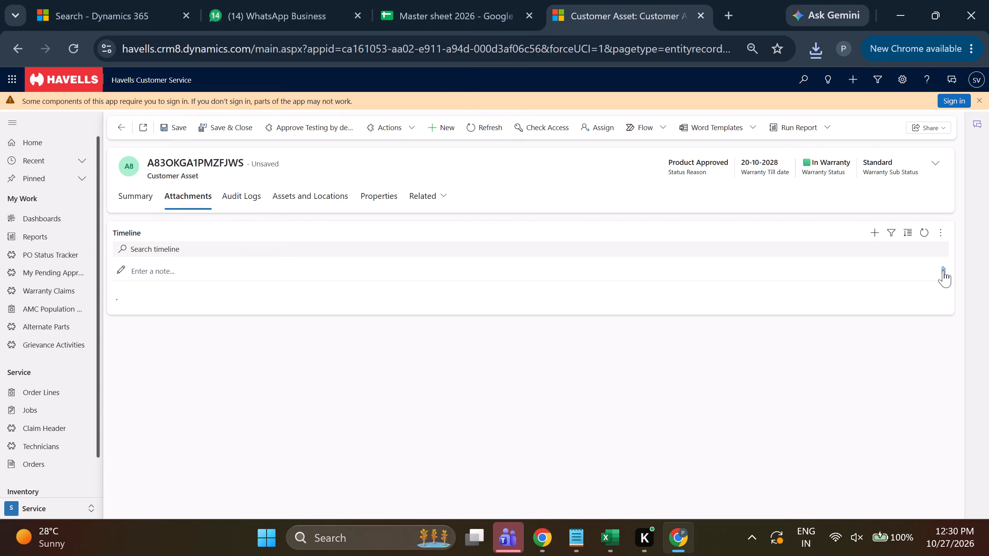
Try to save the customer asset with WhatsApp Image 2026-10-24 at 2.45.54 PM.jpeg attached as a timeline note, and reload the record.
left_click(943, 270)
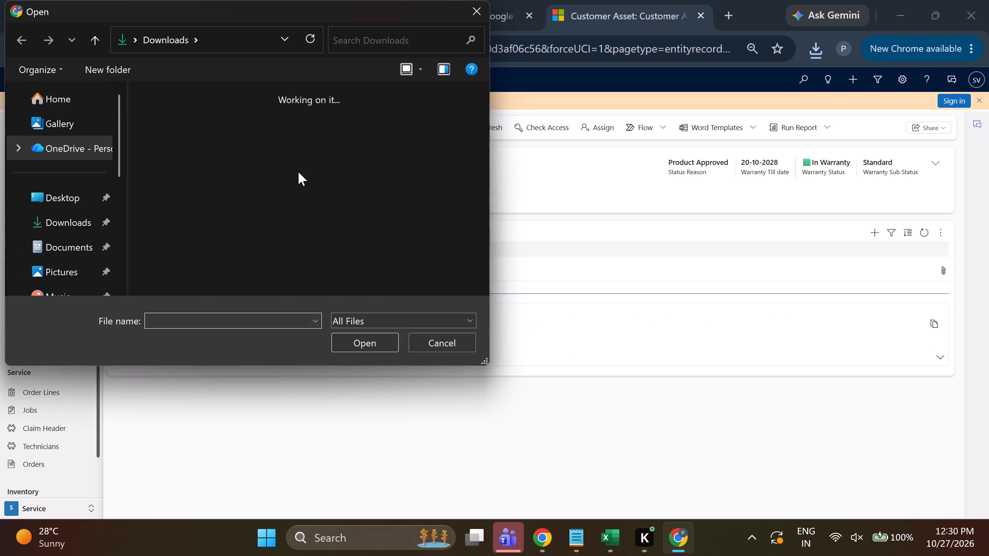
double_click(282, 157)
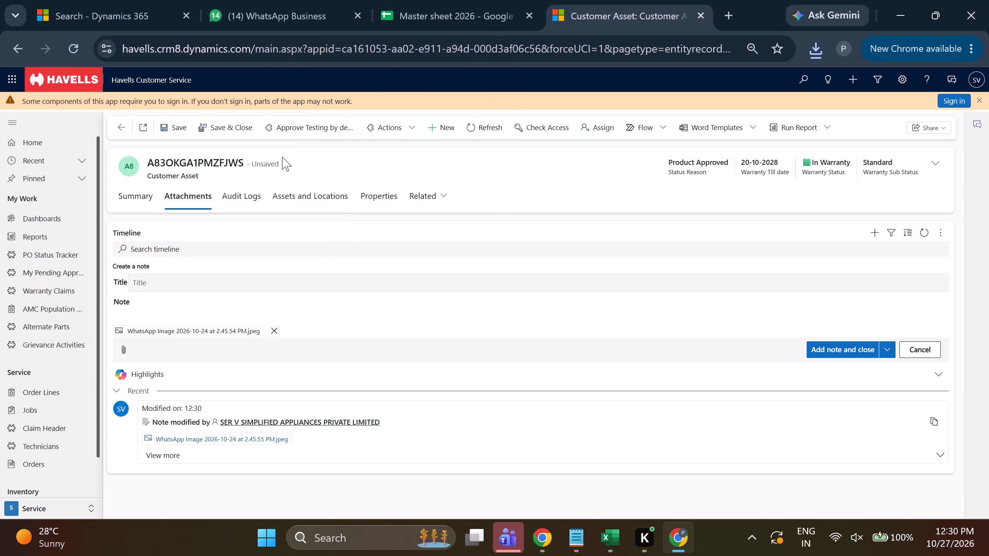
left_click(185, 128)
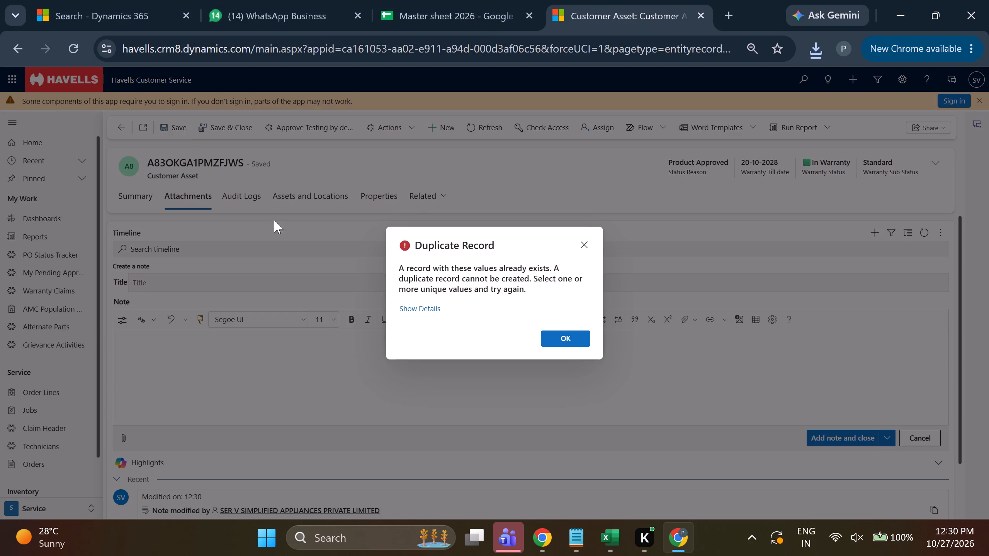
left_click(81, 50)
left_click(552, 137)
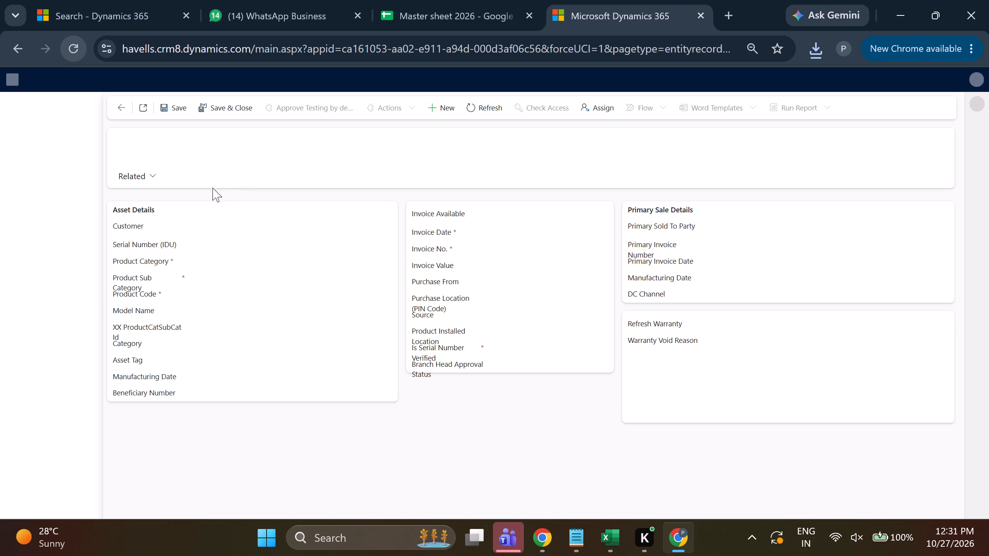
Attach WhatsApp Image 2026-10-24 at 2.45.54 PM.jpeg to the customer asset's timeline and save and close the asset.
left_click(175, 184)
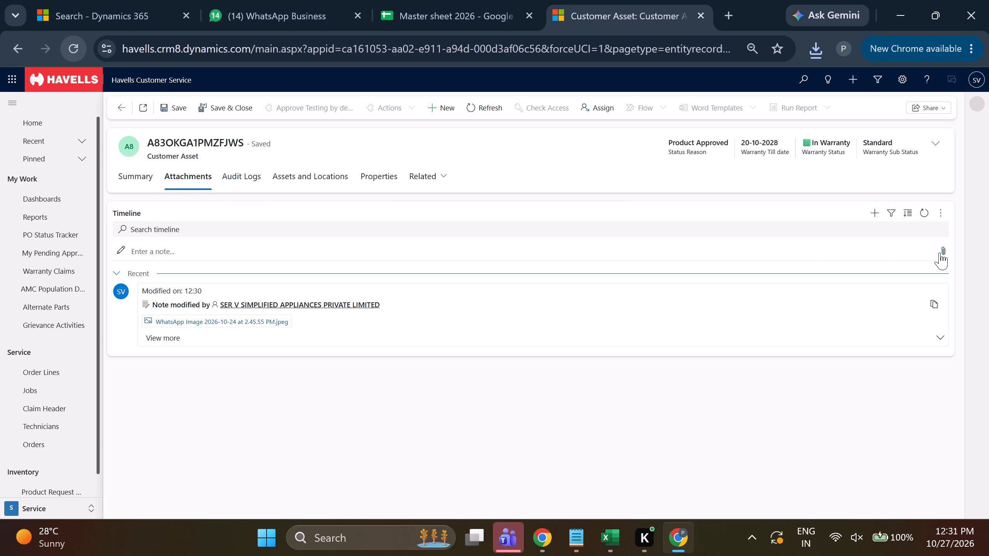
left_click(942, 251)
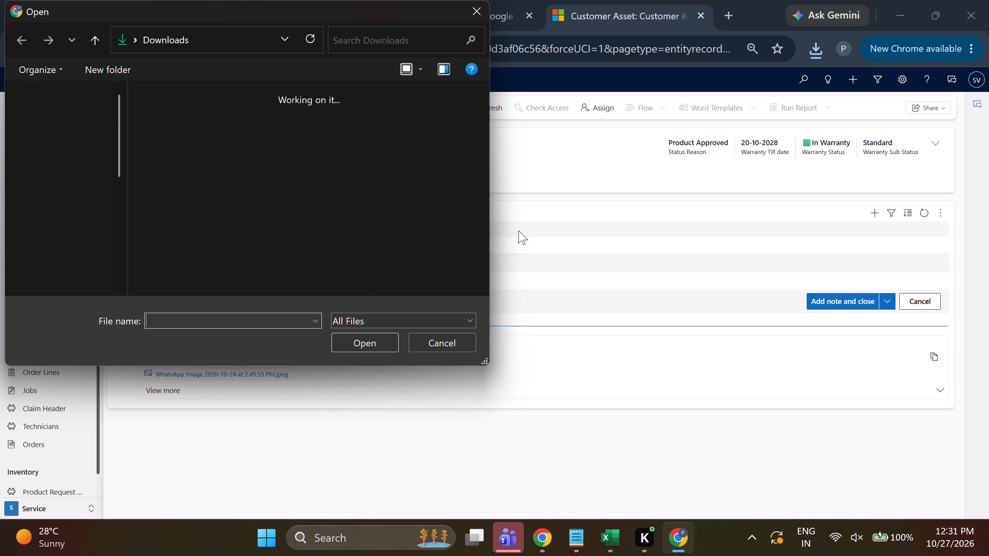
double_click(257, 170)
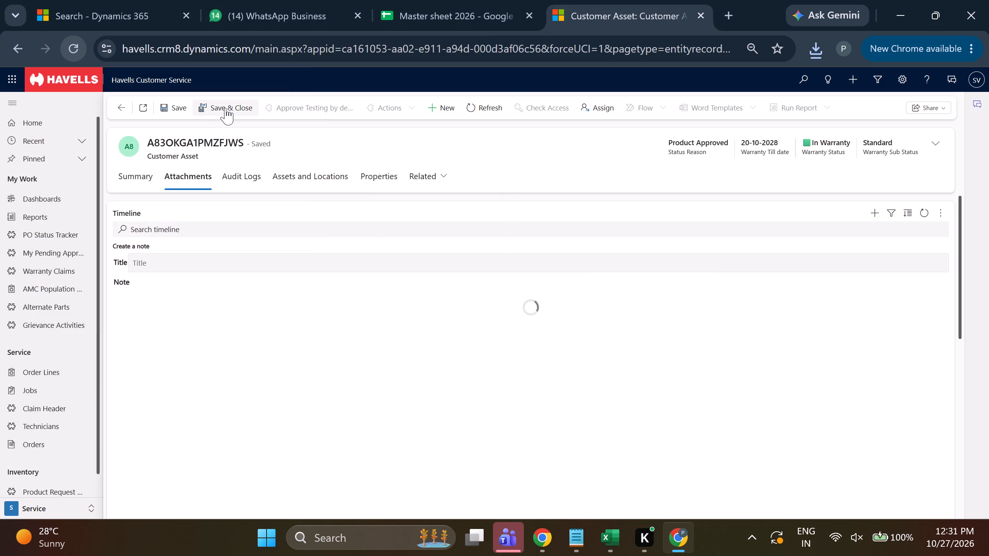
left_click(225, 108)
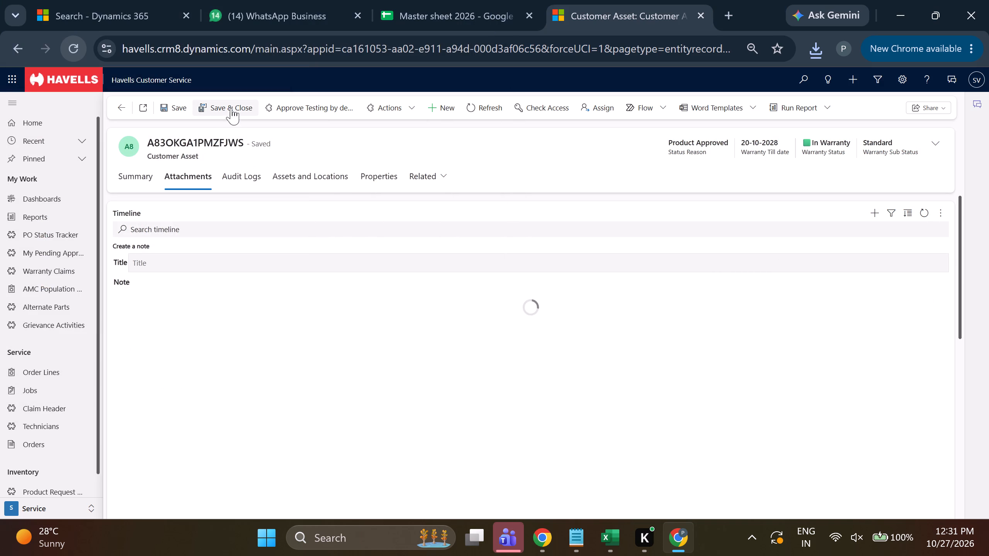
left_click(218, 108)
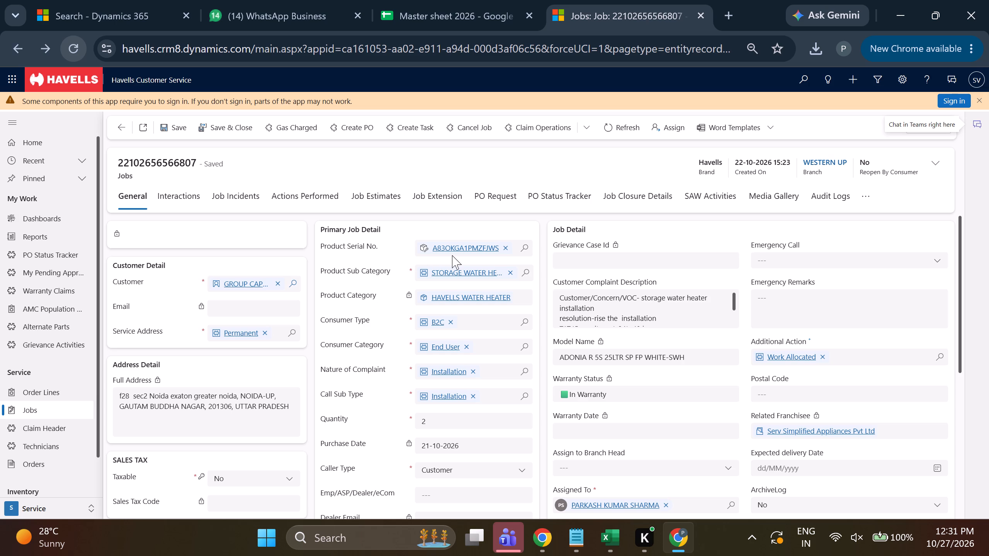
Reopen the customer asset linked as the job's product serial number, check its attachments, and save and close it.
left_click(452, 245)
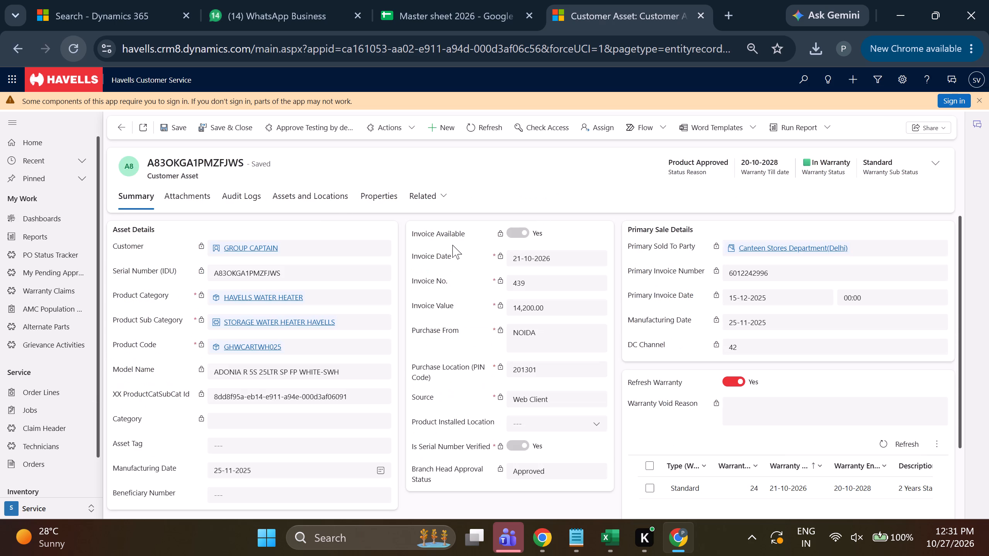
left_click(189, 205)
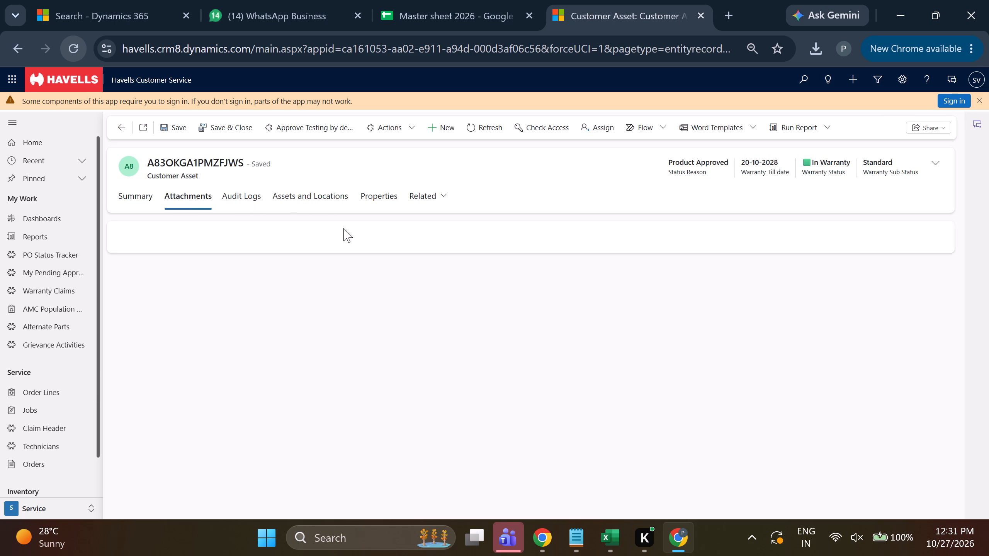
left_click(234, 127)
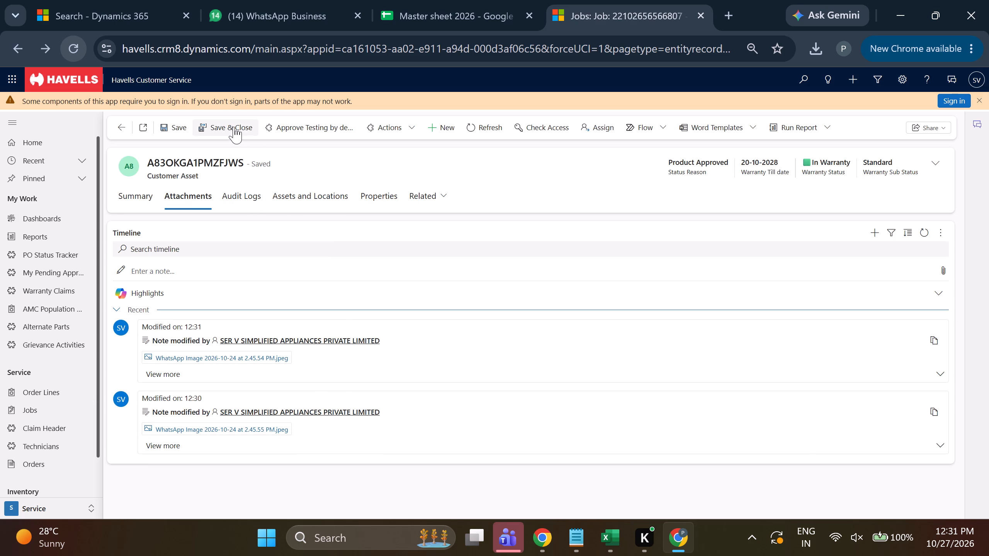
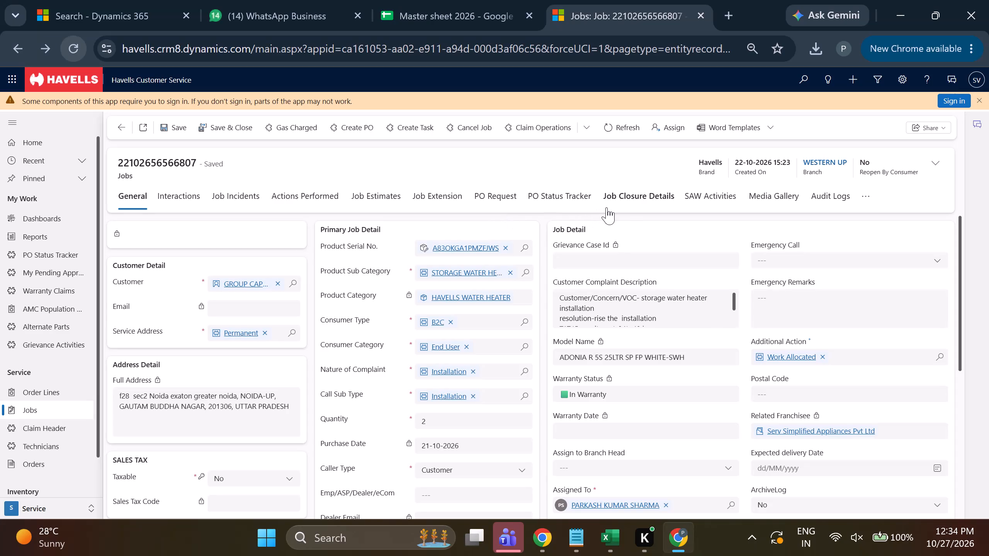
left_click(627, 205)
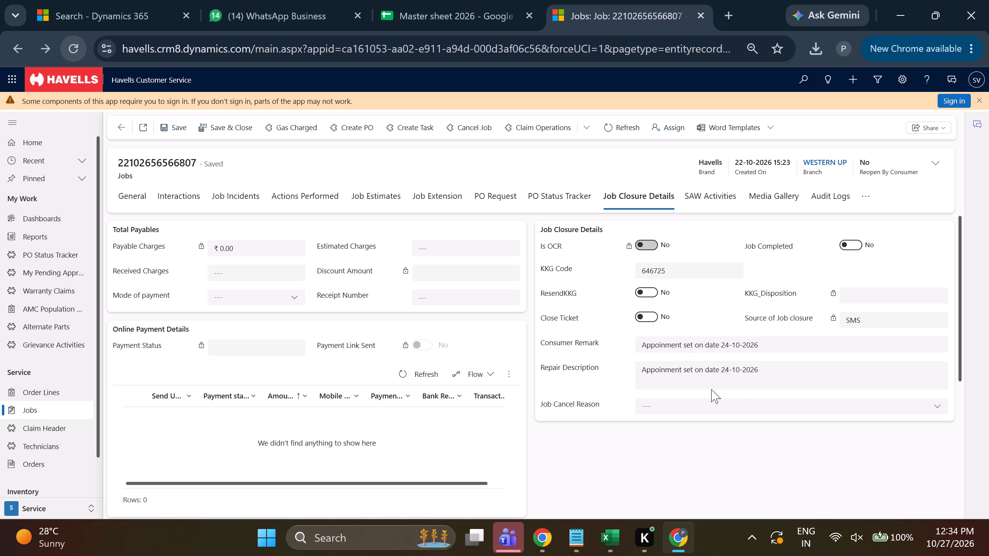
triple_click(753, 346)
key("BackSpace")
left_click(803, 317)
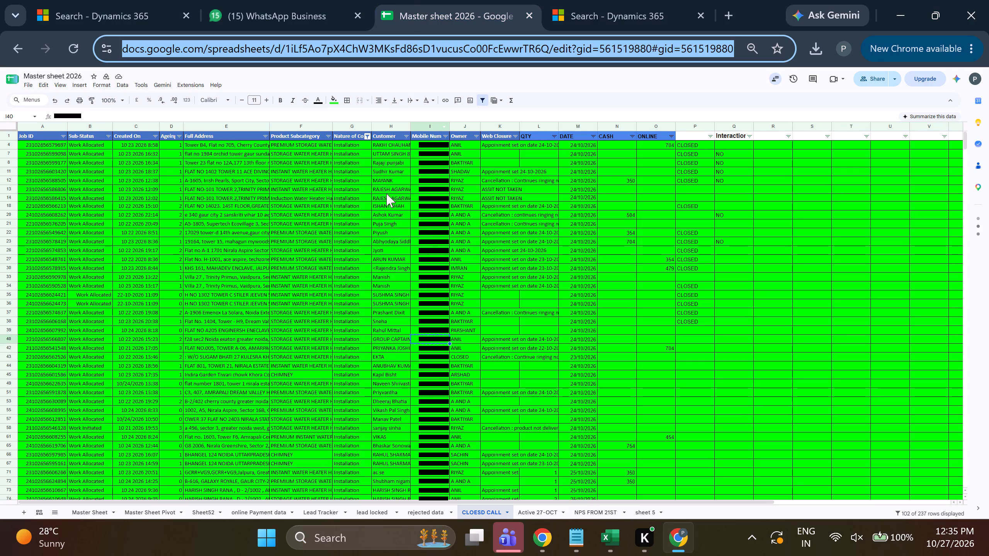
key("Right")
key("Right")
key("Right")
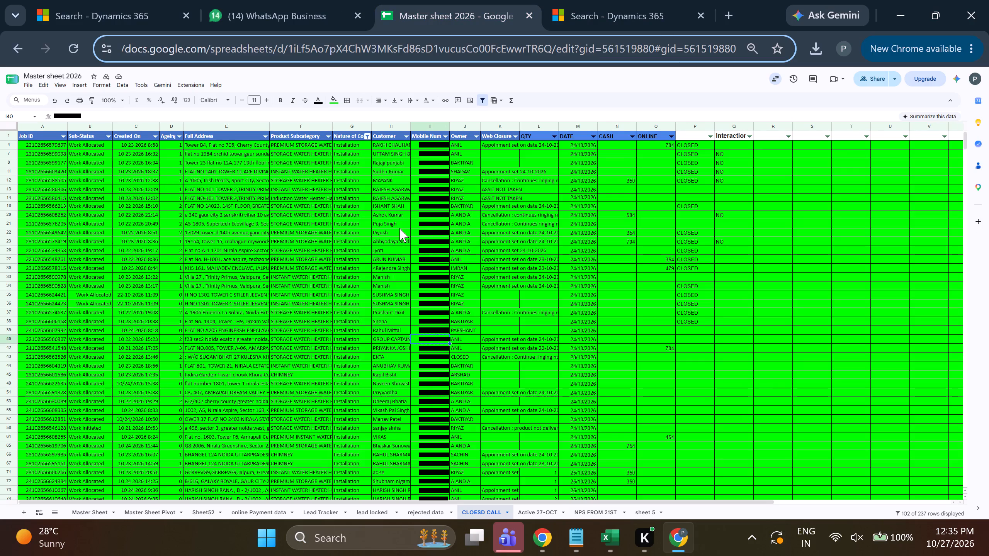
left_click(432, 341)
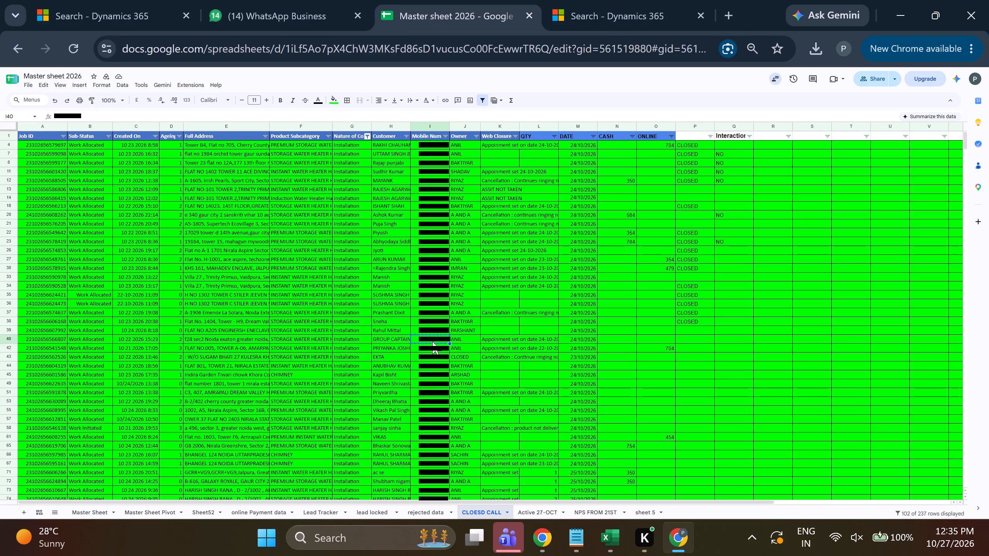
key("Right")
key("Right")
key("Right")
key("Right")
key("Right")
key("Right")
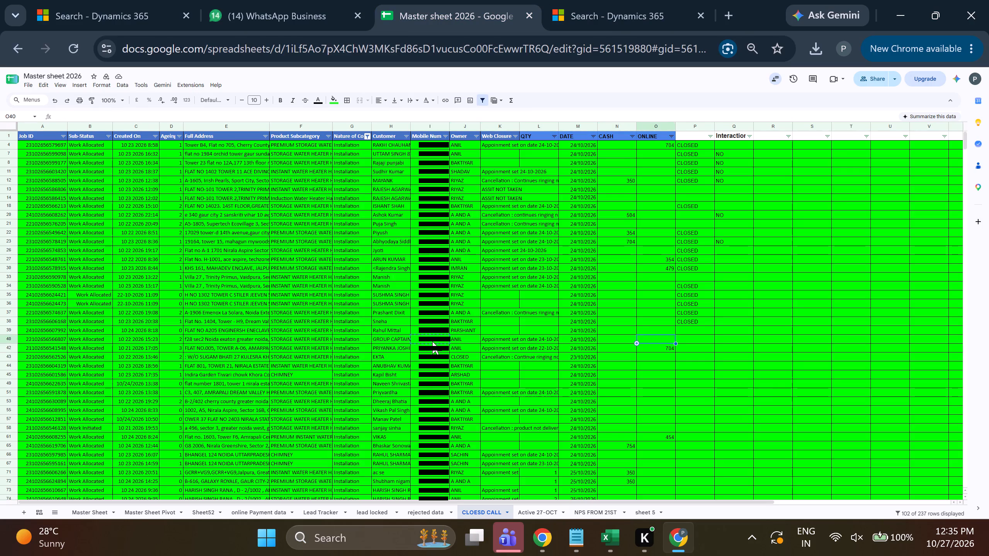
key("Right")
type("CLOSD")
key("BackSpace")
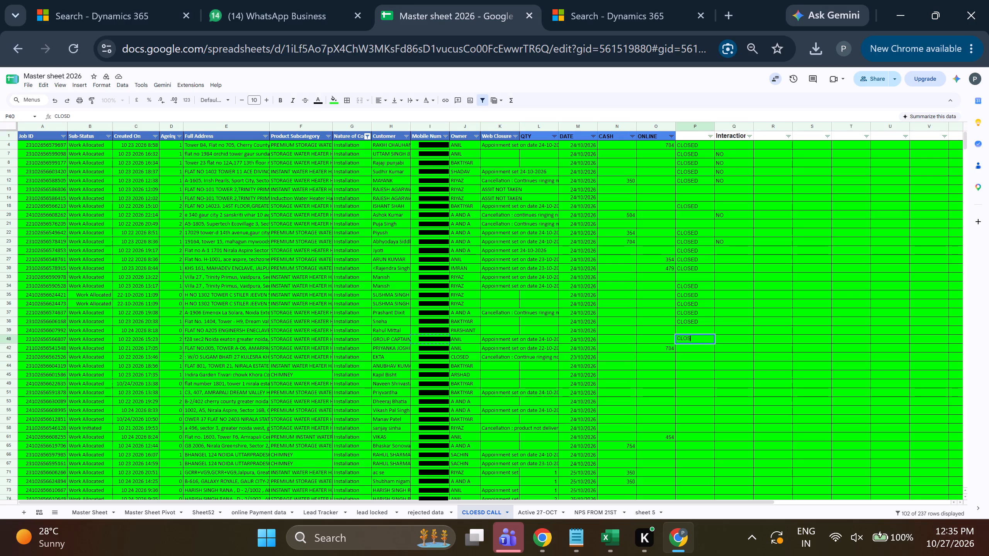
type("ED")
key("Up")
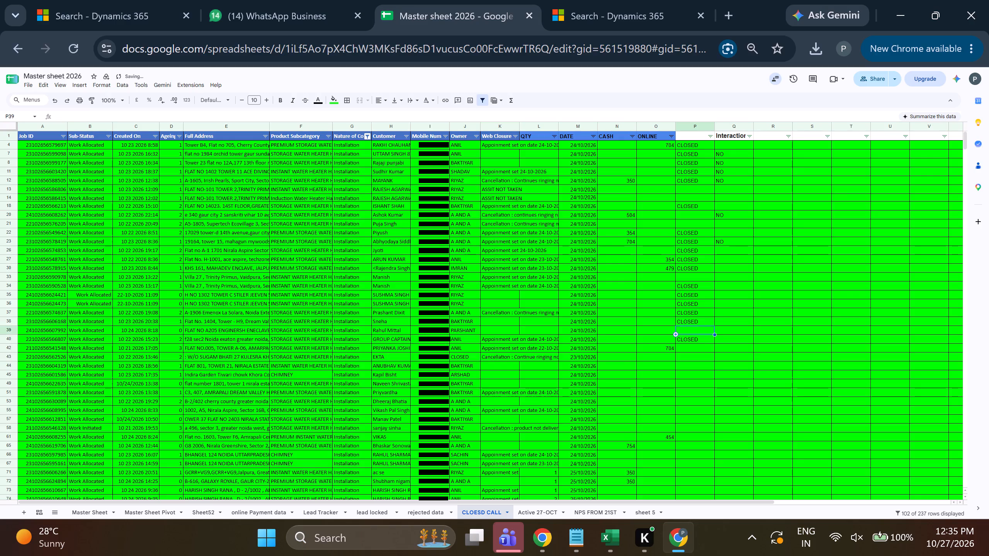
Copy the customer's mobile number from row 42 of the master sheet and use it as the new Dynamics 365 search term.
key("Left")
key("Left")
key("Left")
key("Left")
key("Left")
key("Left")
key("Left")
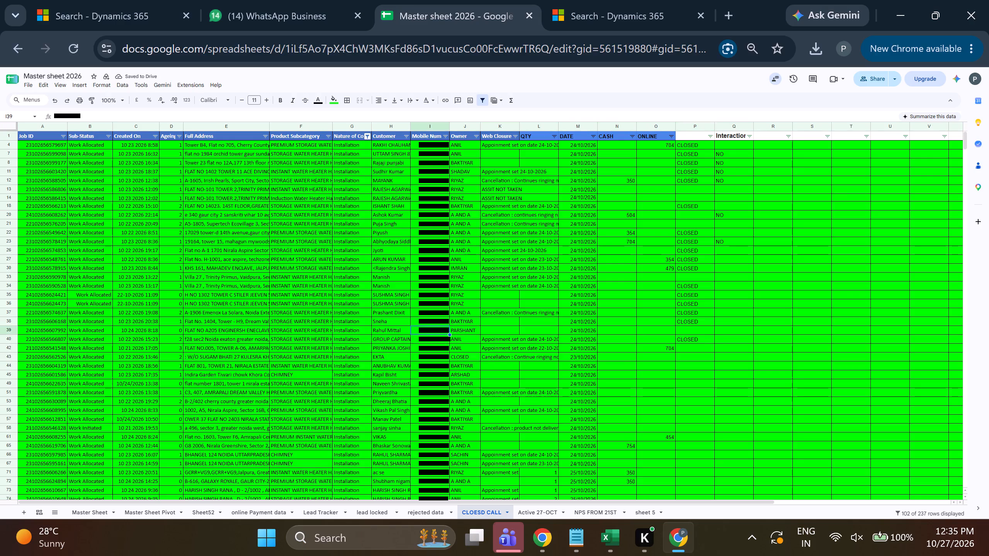
key("Down")
key("Down")
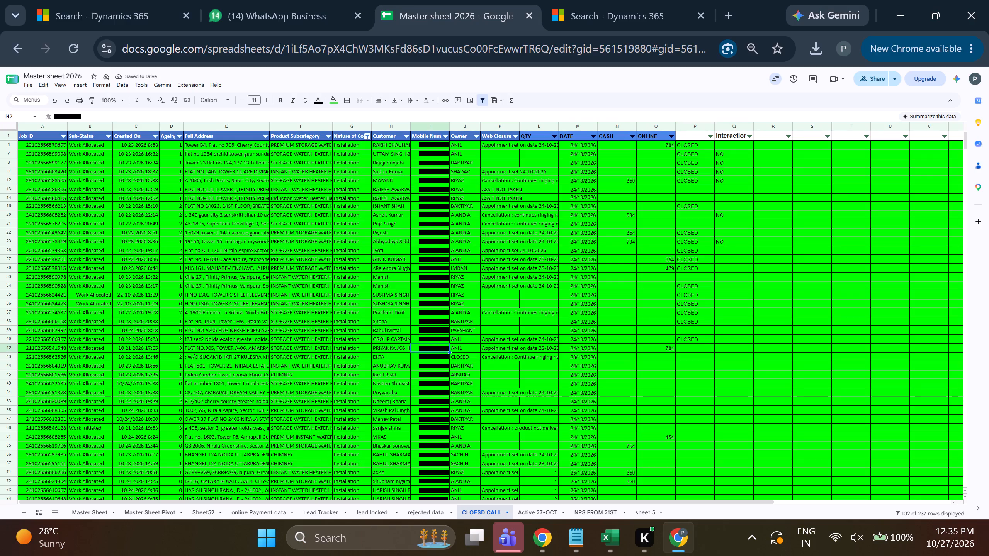
key("ctrl+c")
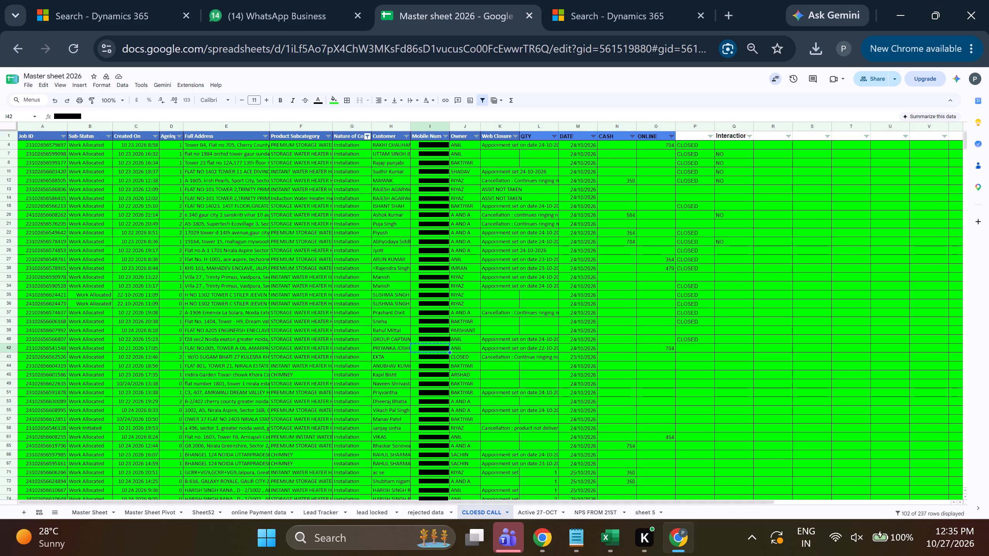
left_click(617, 0)
double_click(394, 134)
key("ctrl+v")
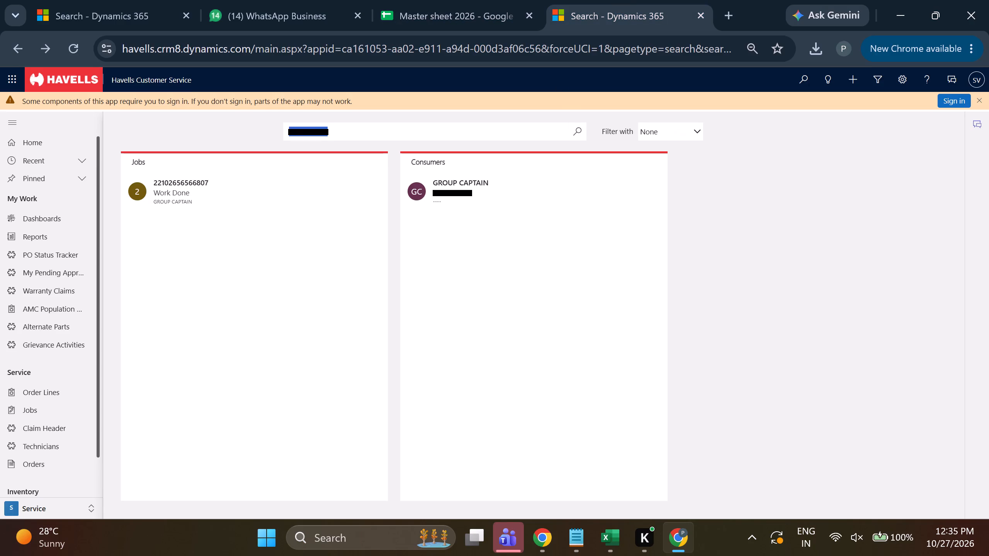
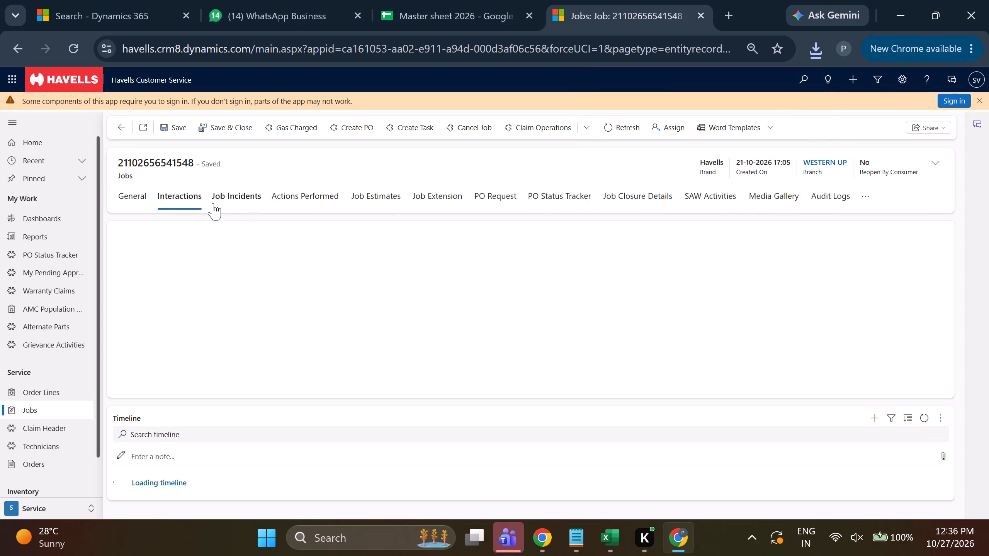
Start a new phone call record from the job's interactions, with Calling Number as the contact preference.
left_click(684, 242)
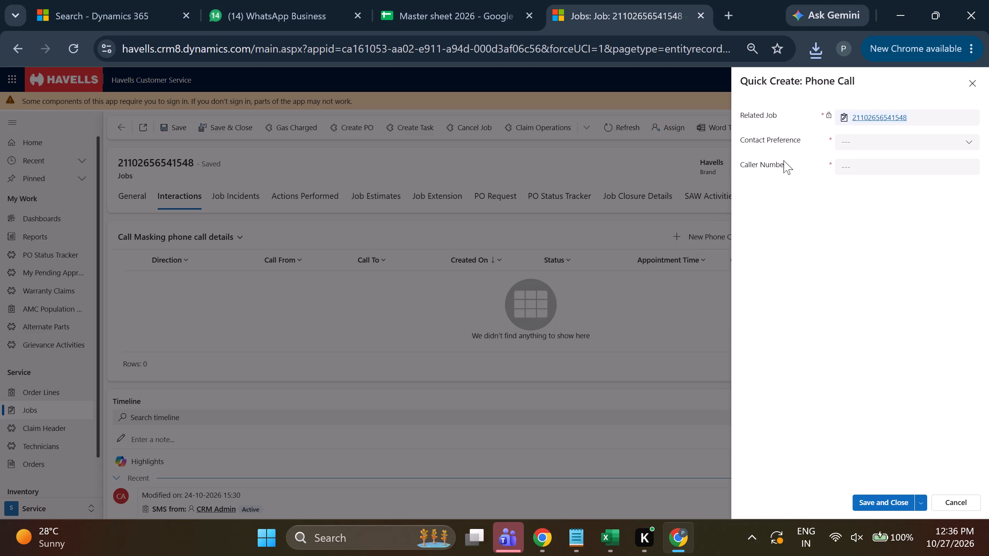
left_click(844, 141)
left_click(856, 195)
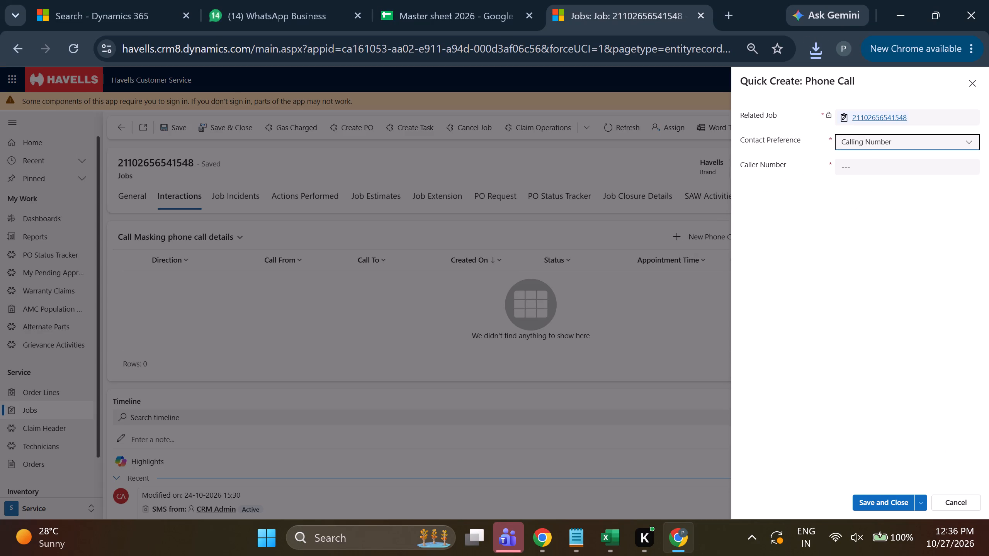
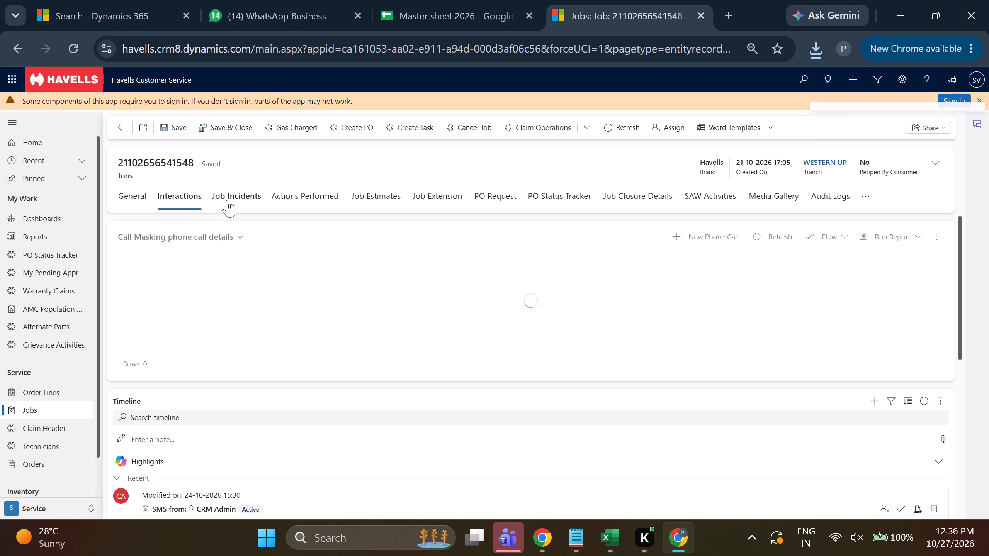
In the Google Sheets master sheet, enter NO in the Interaction column of row 42.
left_click(427, 0)
key("Right")
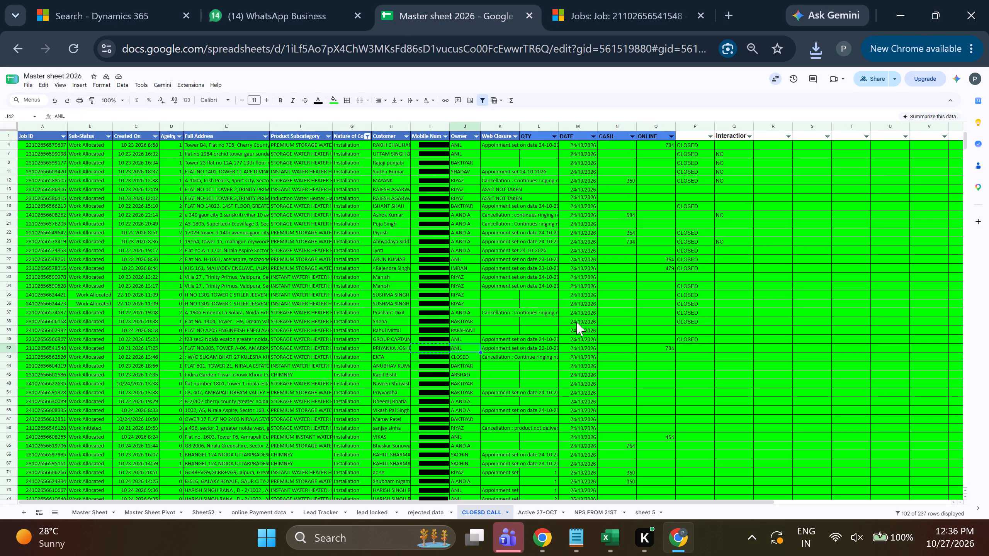
key("Right")
key("Right")
key("Right")
key("Right")
key("Right")
key("Right")
key("Right")
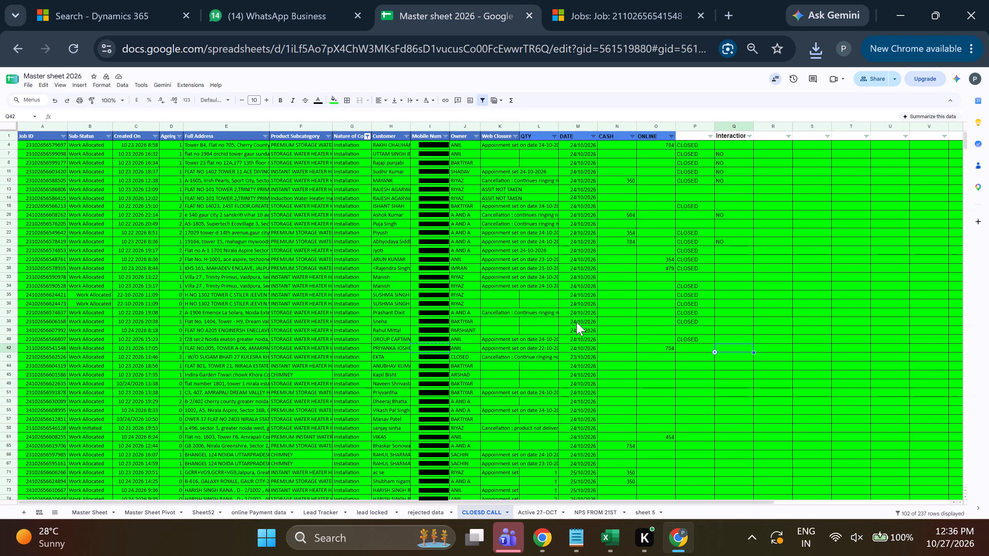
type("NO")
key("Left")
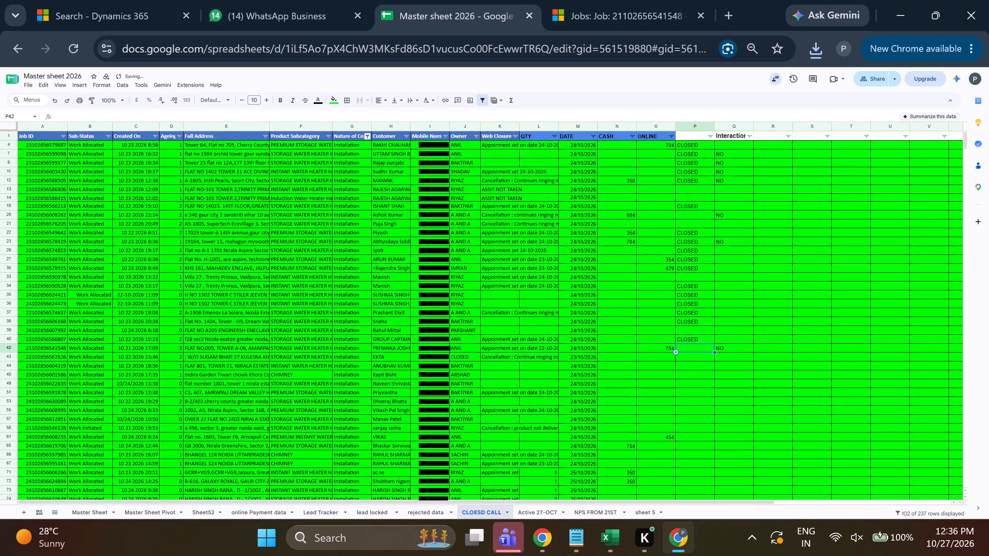
Back in the Dynamics 365 job, start a new job incident and open a new customer asset for it at the serial number.
left_click(632, 0)
left_click(685, 237)
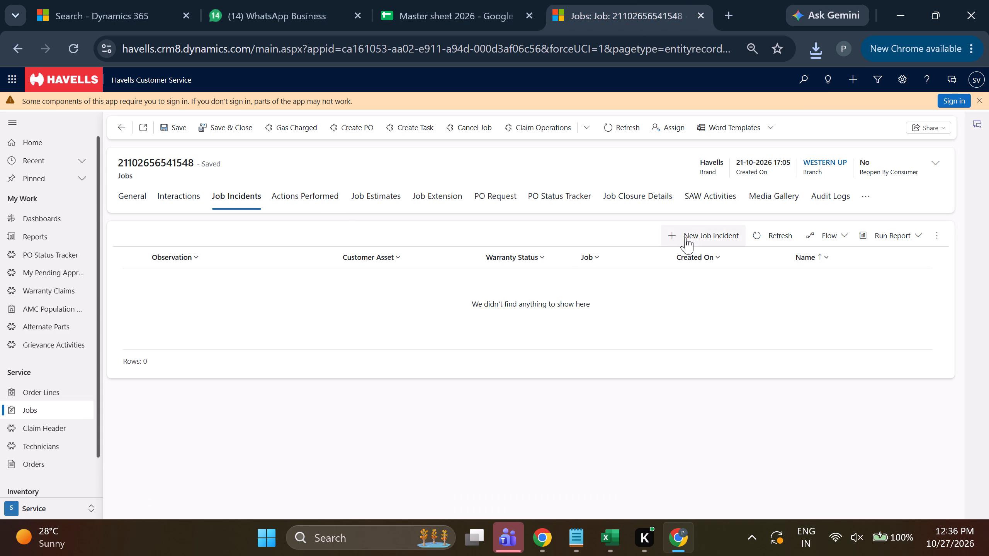
left_click(295, 159)
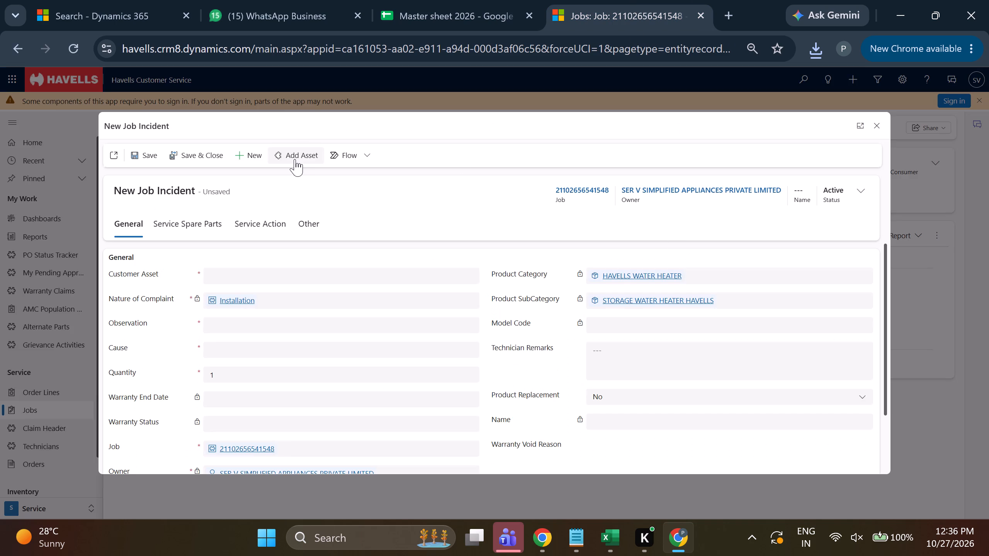
left_click(883, 141)
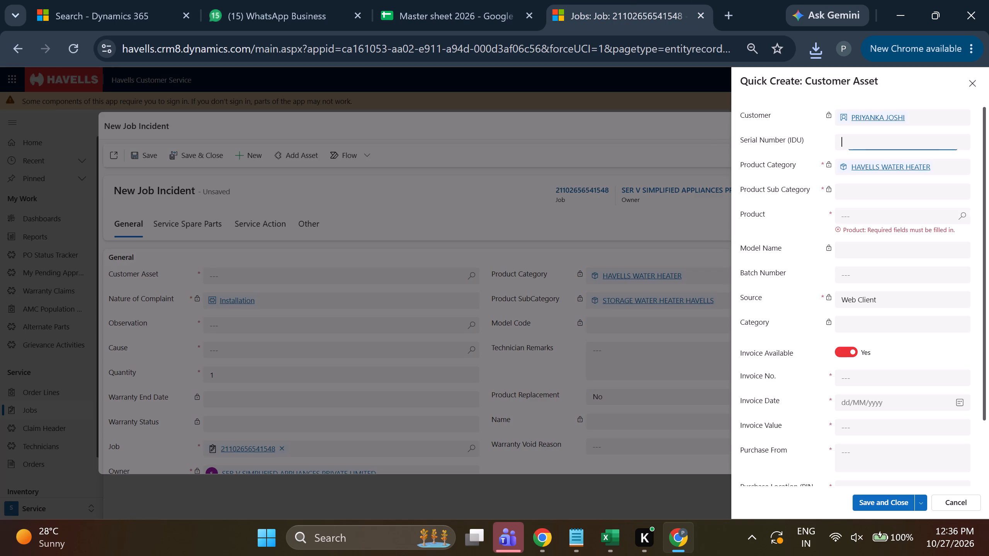
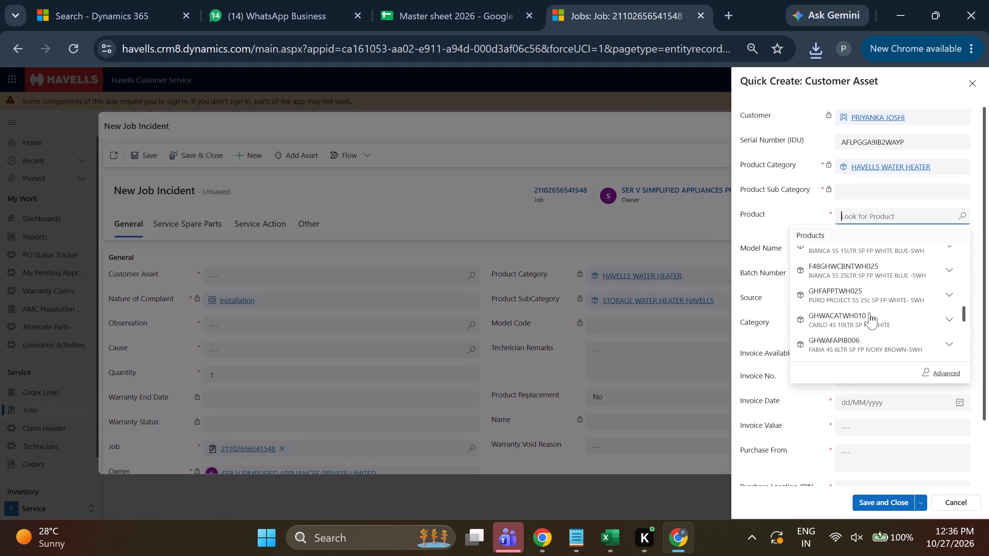
Search the Product lookup of the new customer asset for MONZA.
scroll(869, 312, "up", 5)
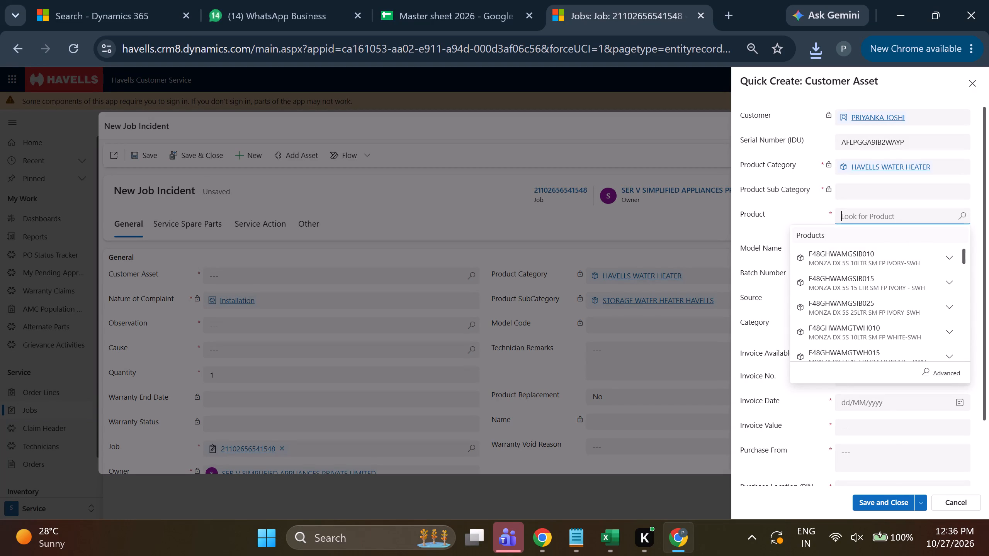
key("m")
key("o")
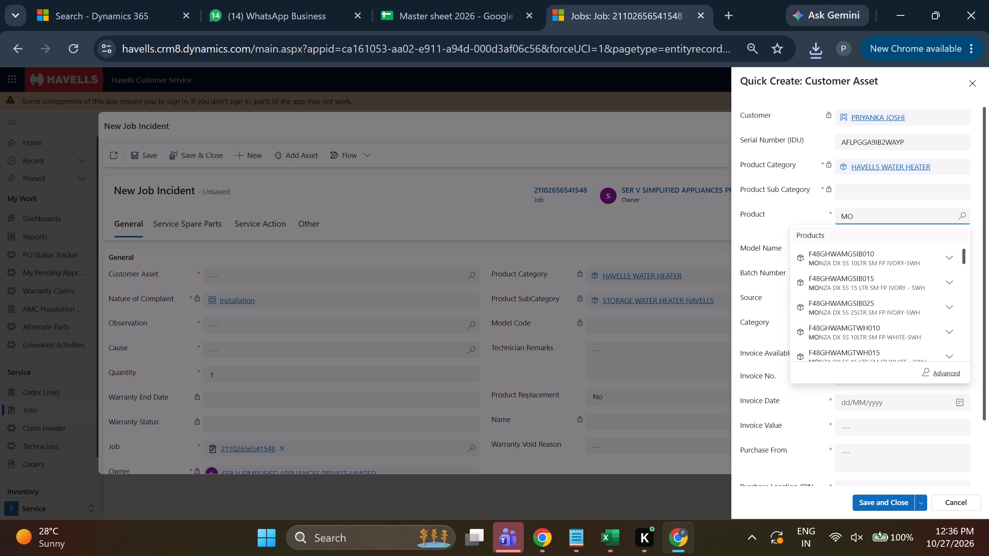
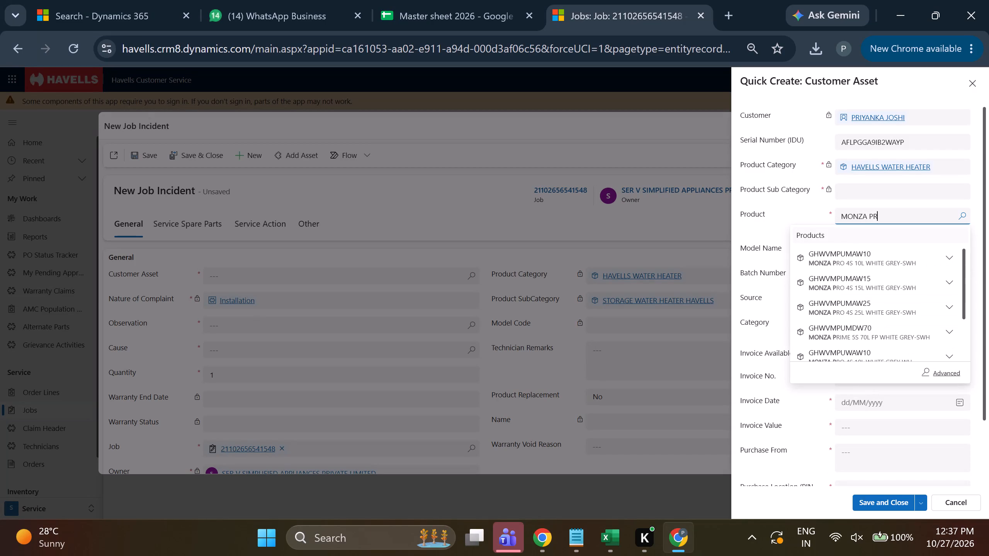
In the new customer asset, select the product GHWVMPUMAW10 (MONZA PRO 4S 10L WHITE GREY-SWH) and set the invoice number to 548.
left_click(892, 259)
scroll(889, 304, "down", 1)
left_click(890, 309)
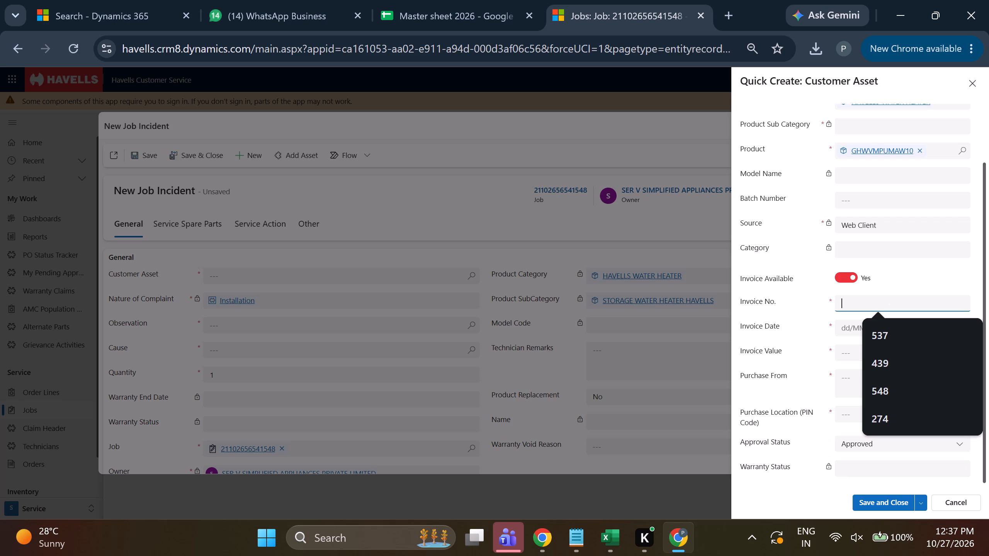
left_click(897, 397)
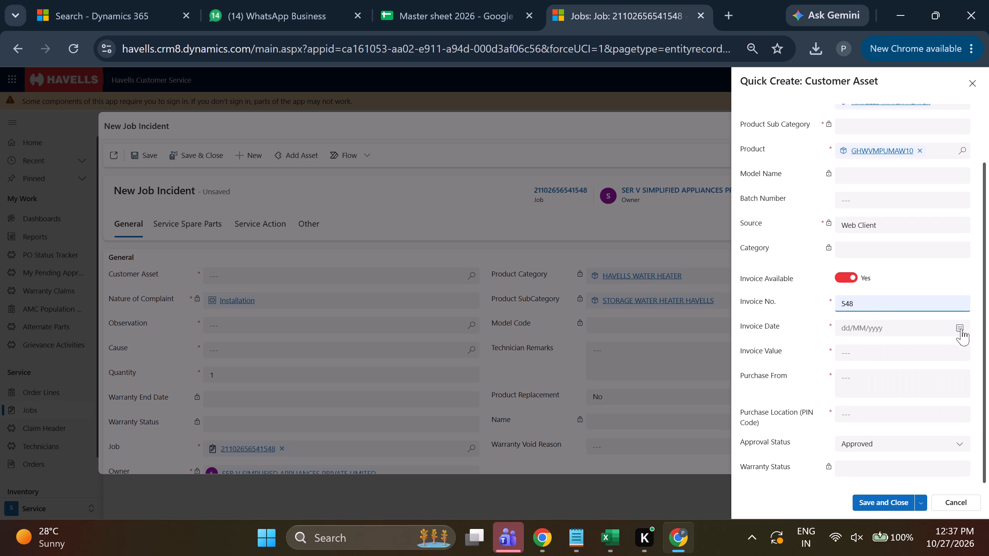
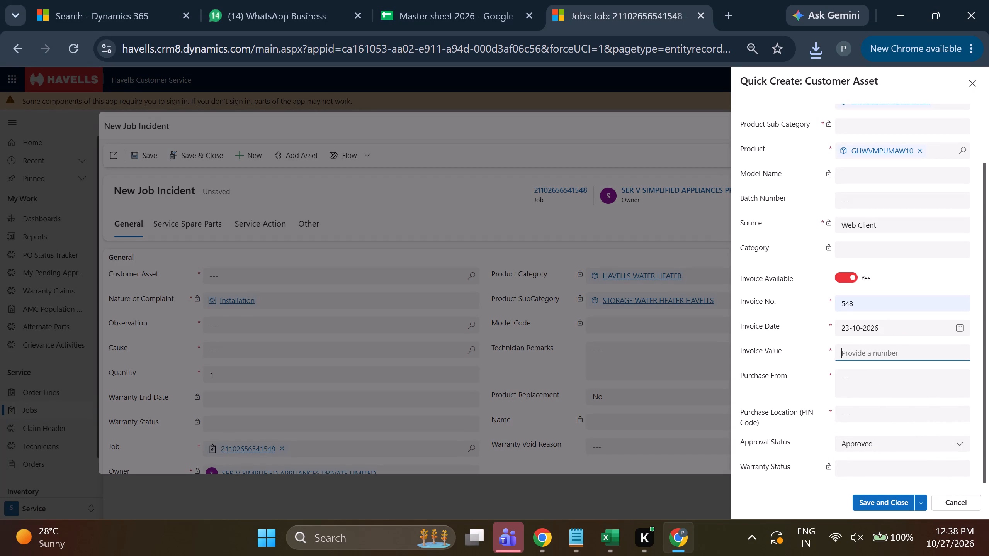
Complete the new customer asset with invoice value 8400, purchase from NOIDA and purchase location PIN code 201301, and save it.
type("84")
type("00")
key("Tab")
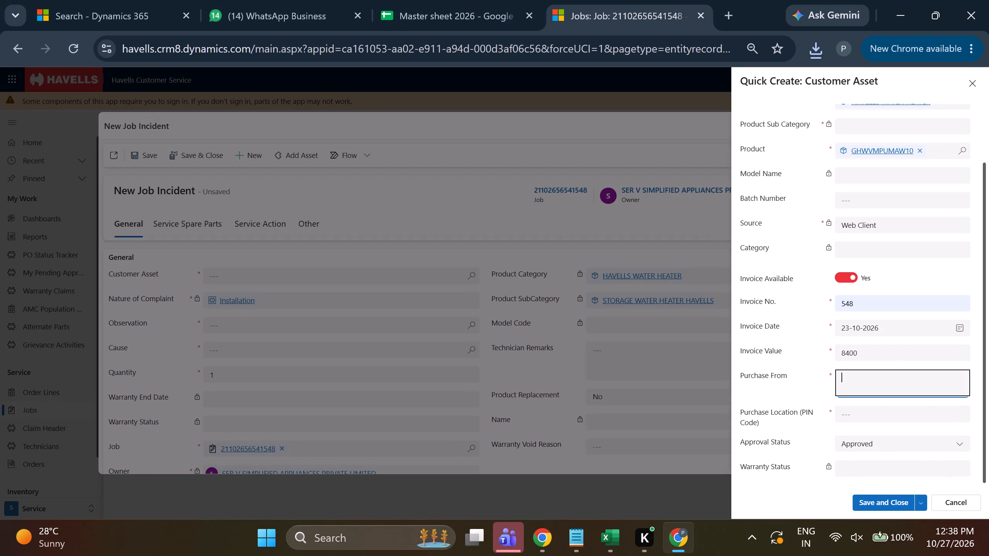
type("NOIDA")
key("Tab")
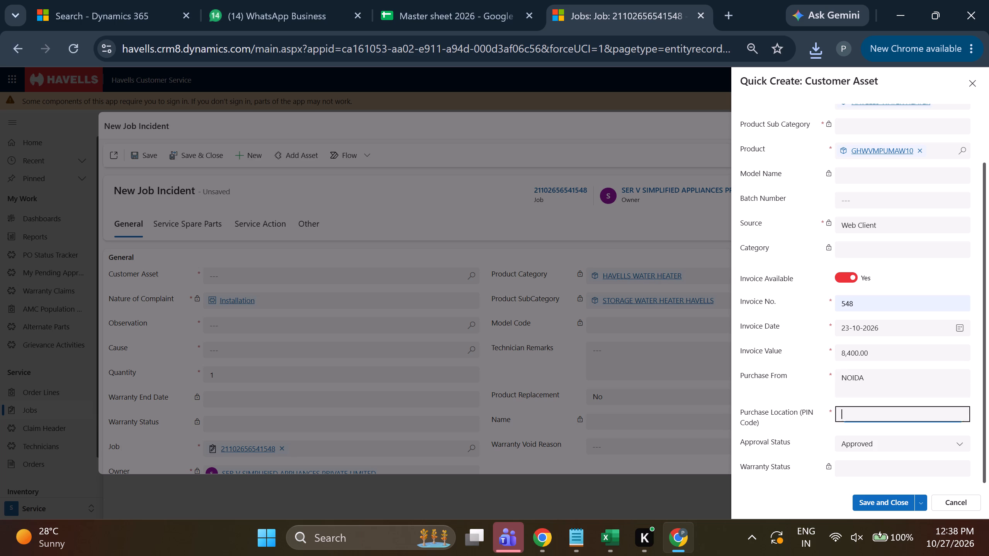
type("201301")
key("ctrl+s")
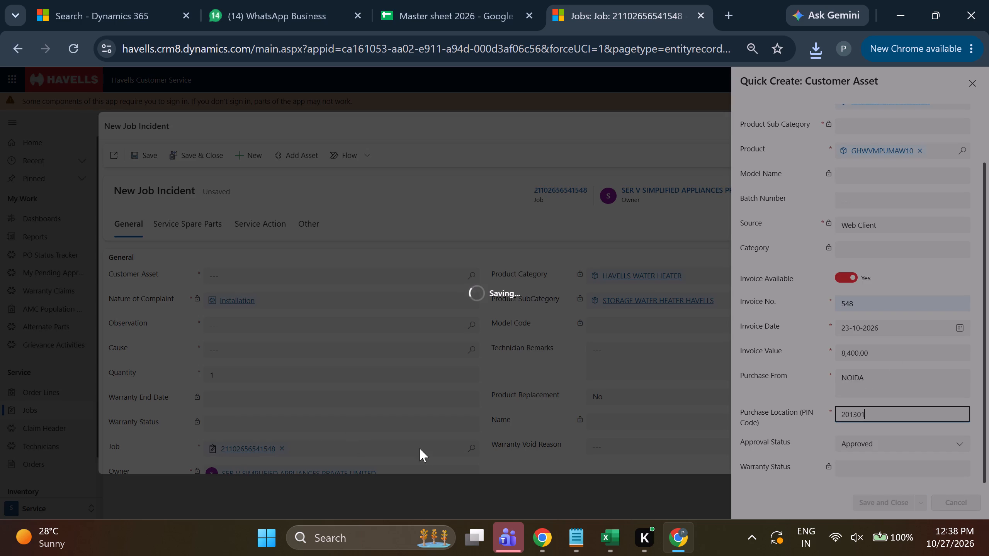
left_click(474, 278)
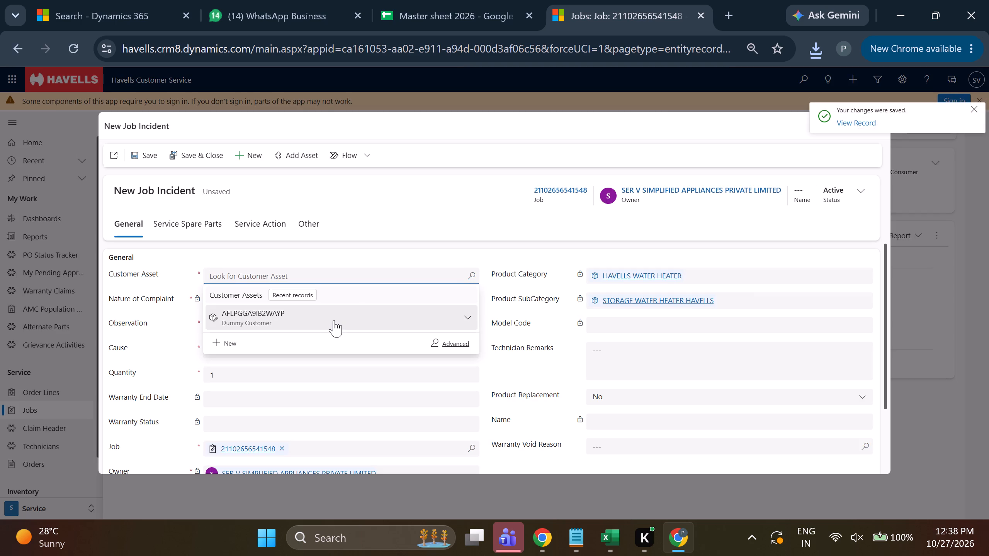
left_click(334, 320)
left_click(471, 331)
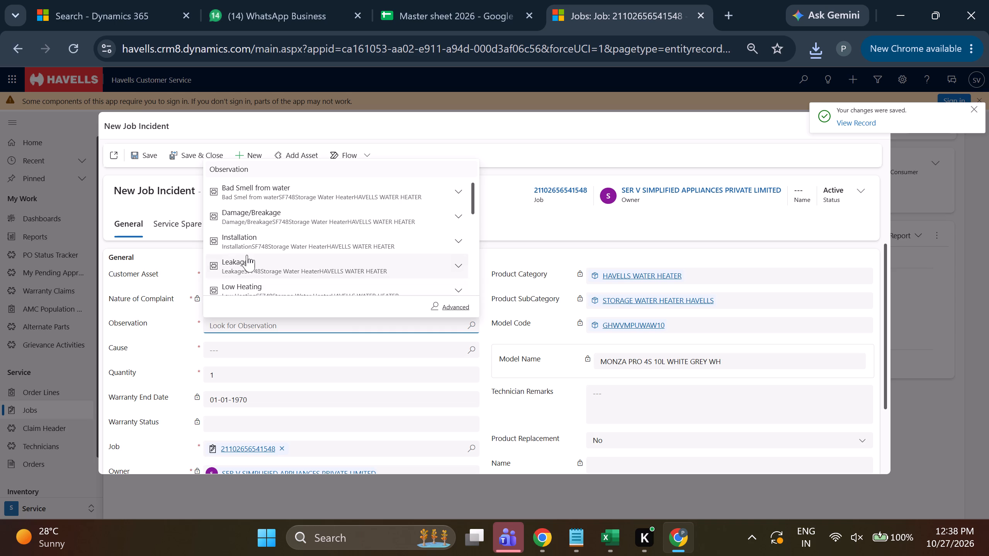
left_click(250, 239)
left_click(472, 352)
left_click(252, 309)
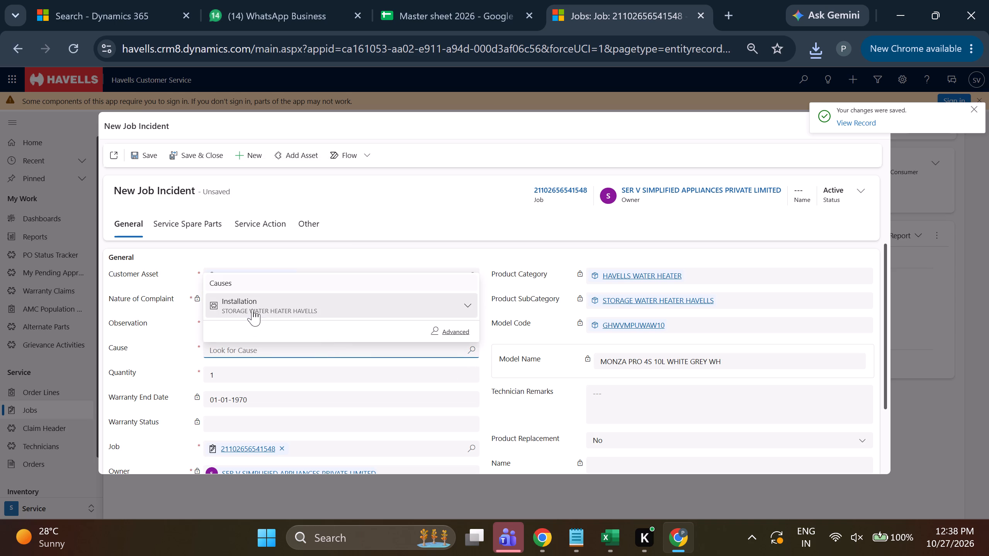
left_click(141, 150)
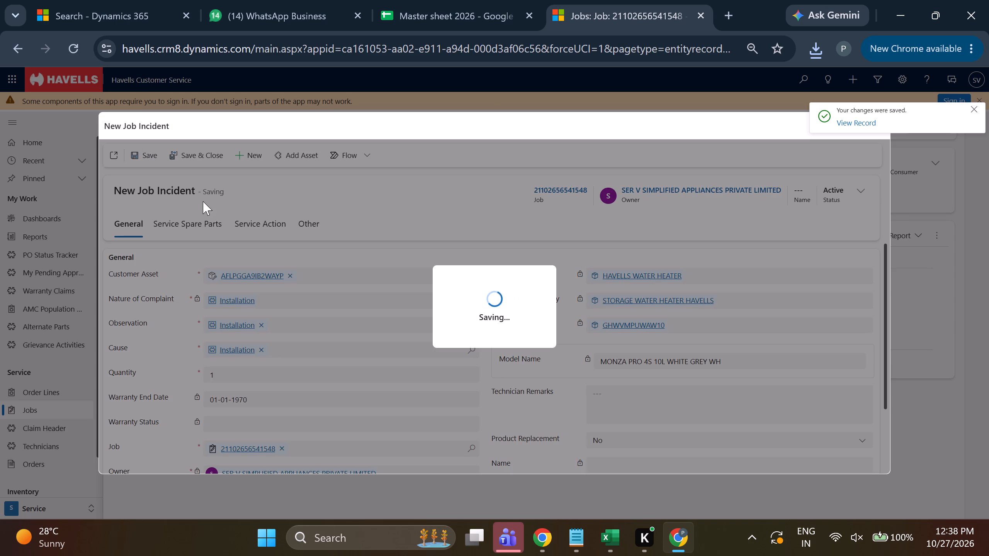
Open the saved incident's service actions and refresh the list, dismissing any error dialogs.
left_click(267, 232)
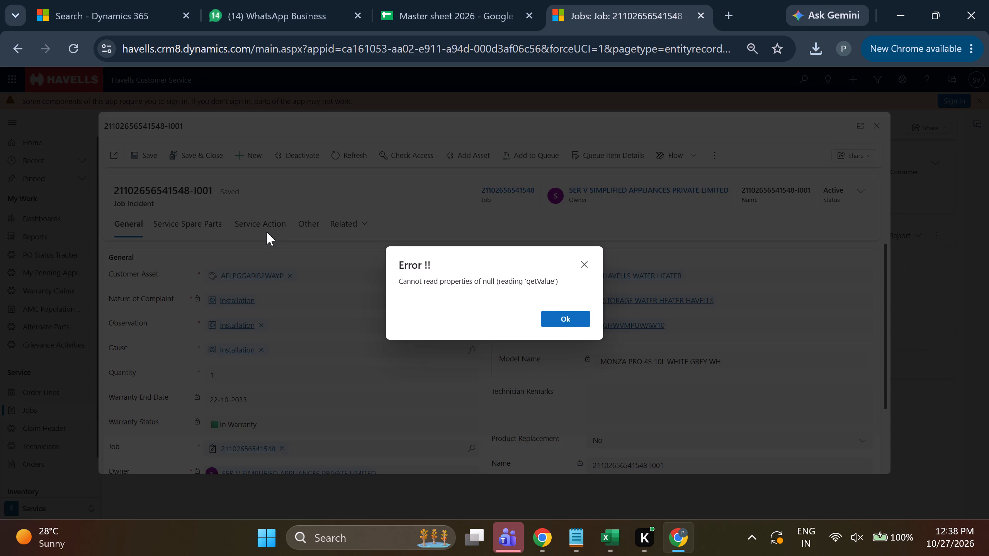
left_click(590, 262)
left_click(583, 265)
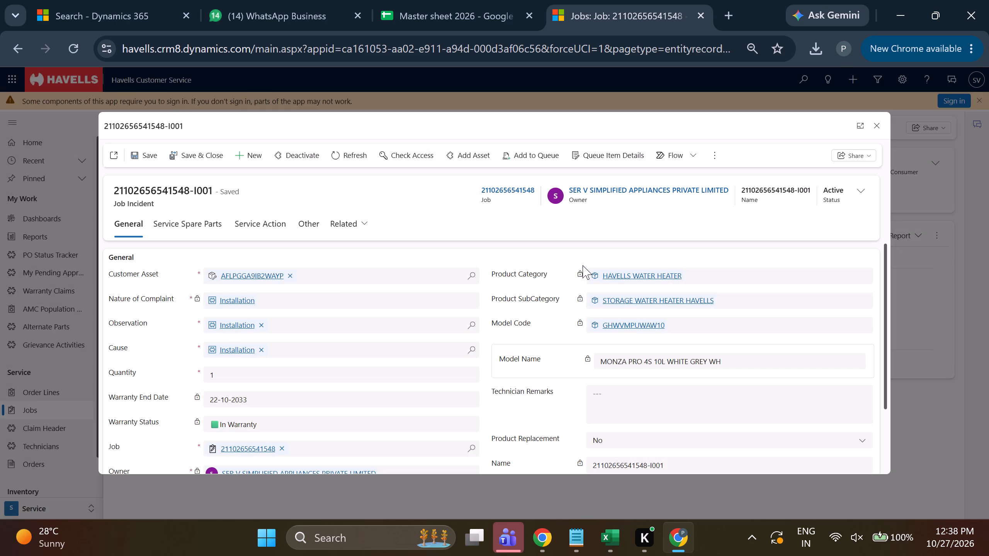
left_click(262, 231)
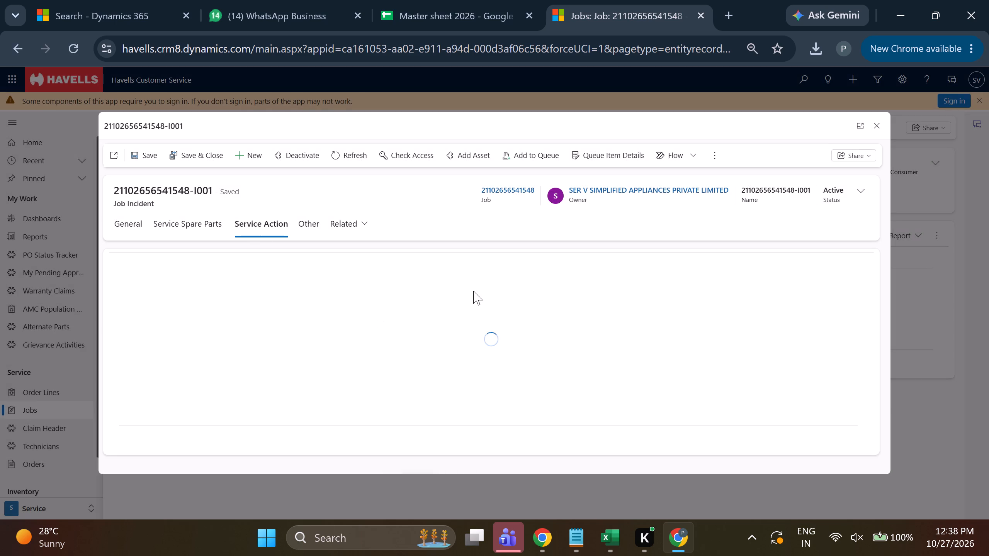
triple_click(585, 261)
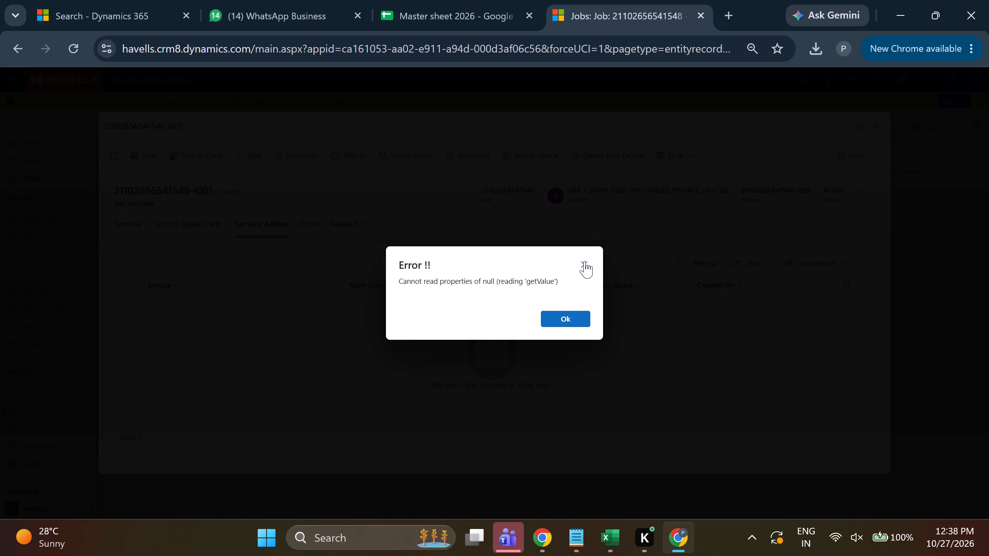
triple_click(585, 261)
left_click(690, 268)
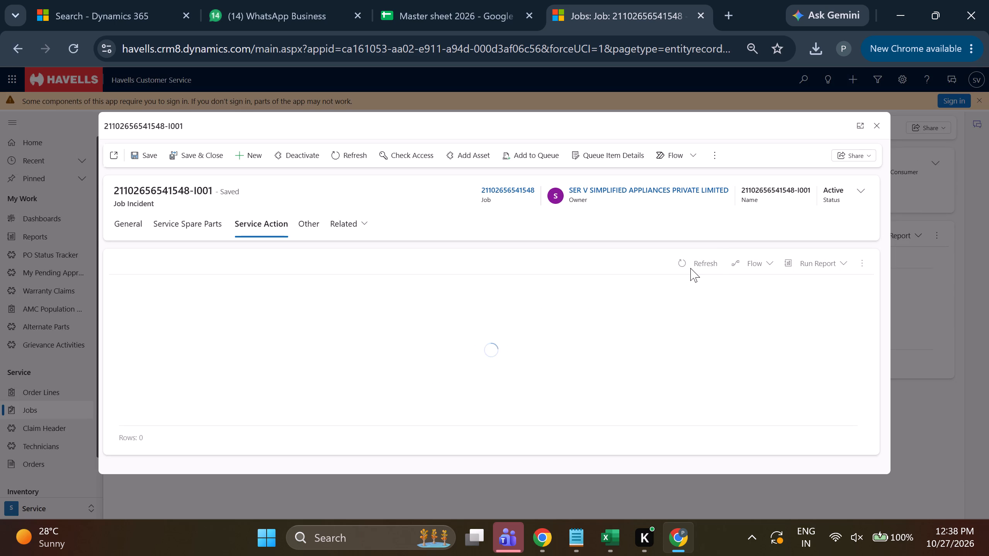
triple_click(690, 268)
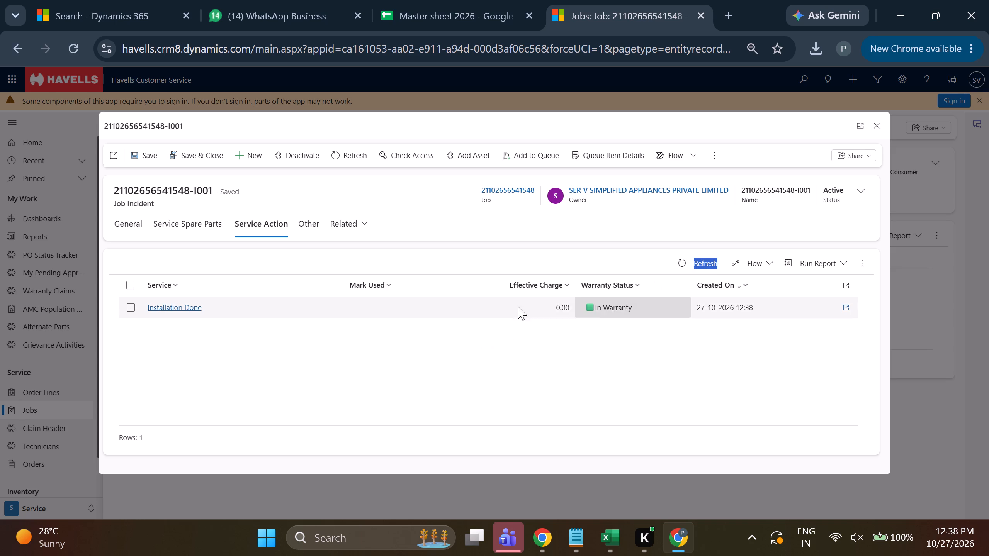
Set Mark Used to Used on the Installation Done service, and save and close both the service and the job incident.
double_click(403, 314)
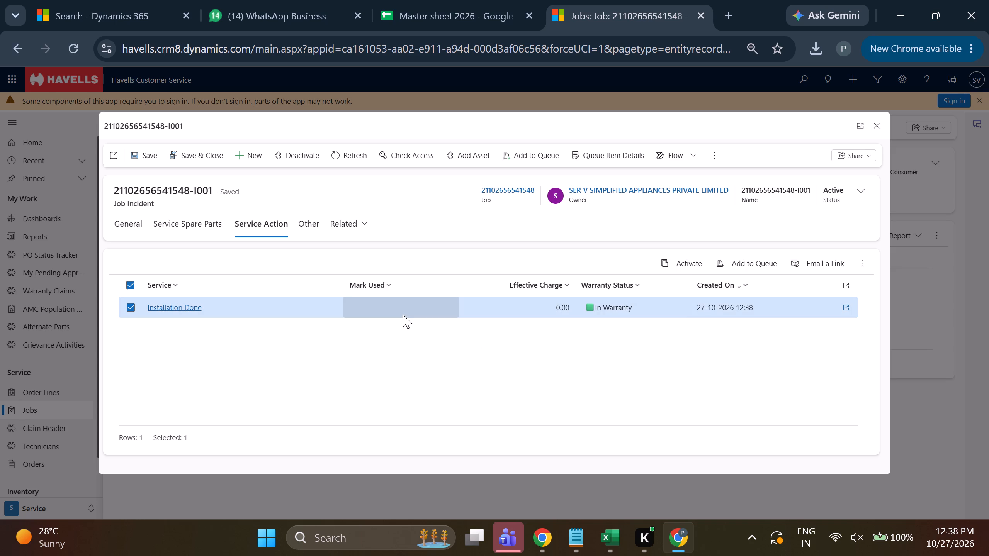
double_click(406, 310)
triple_click(583, 265)
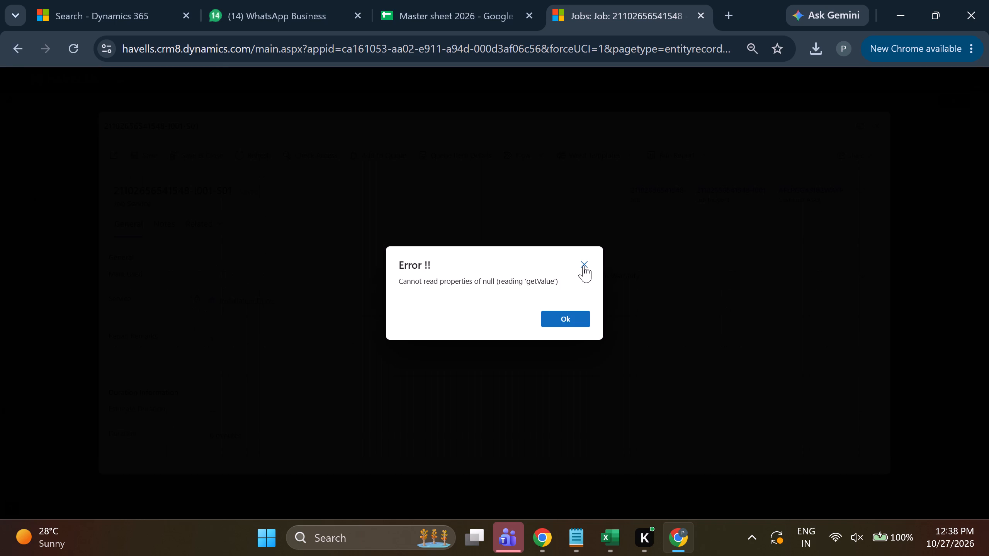
triple_click(583, 265)
triple_click(583, 265)
double_click(583, 265)
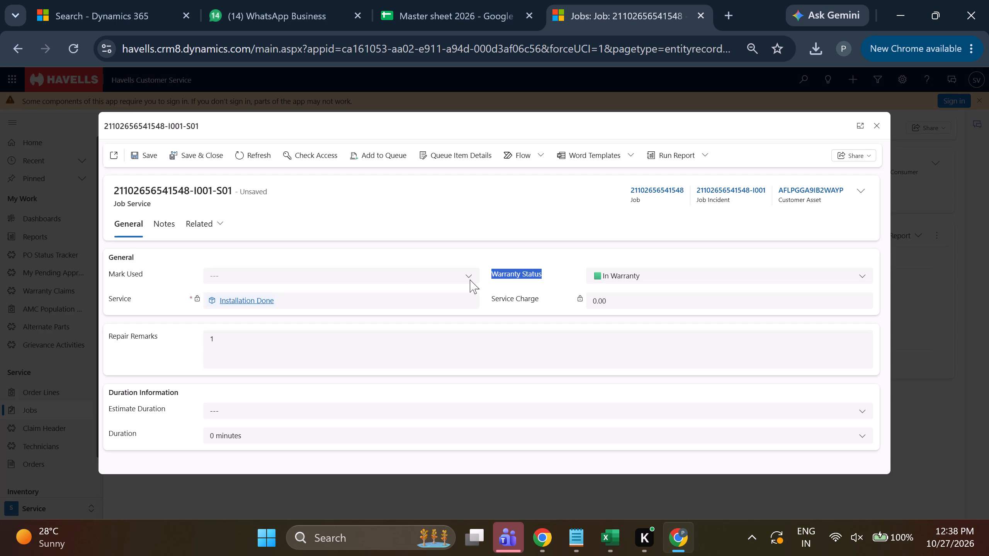
left_click(433, 271)
left_click(444, 322)
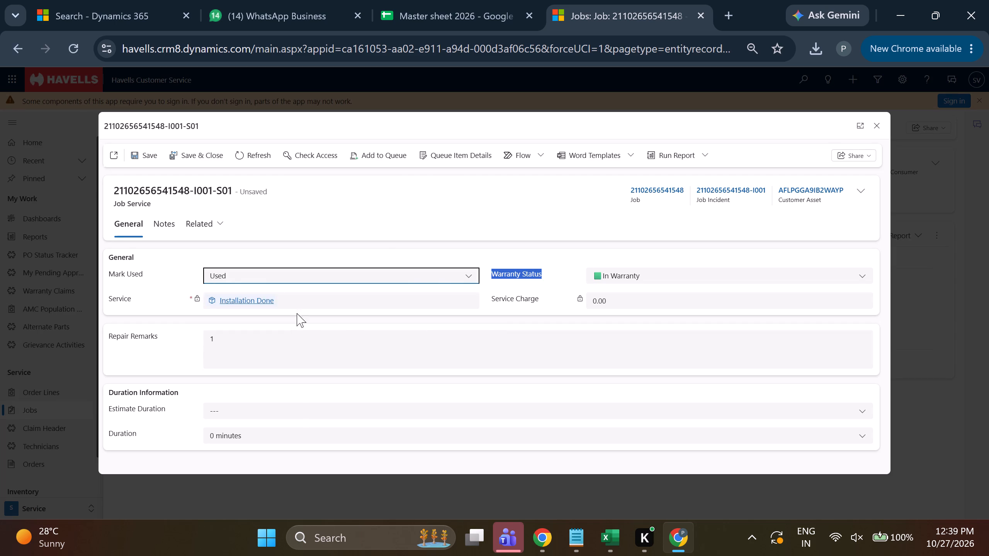
left_click(583, 261)
left_click(585, 269)
triple_click(586, 269)
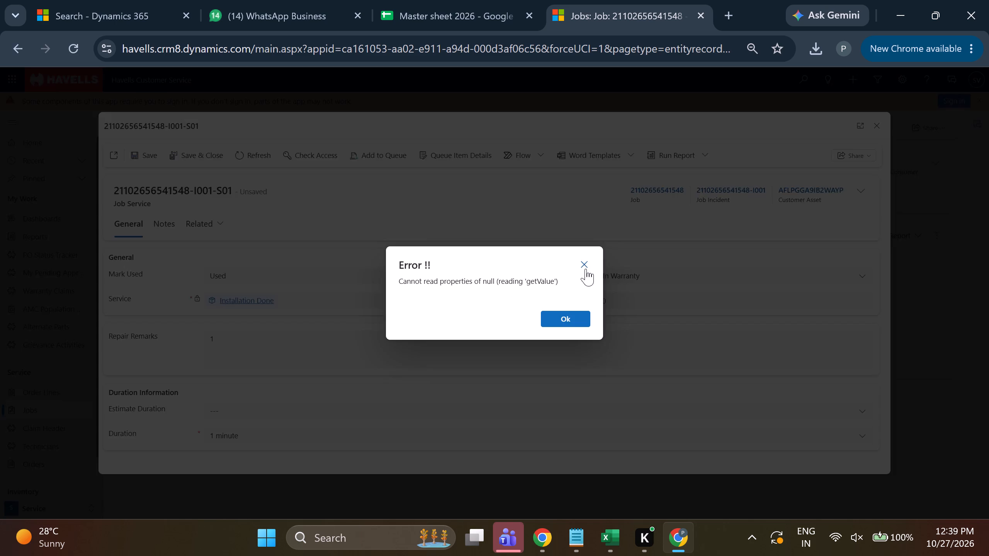
left_click(586, 269)
left_click(202, 161)
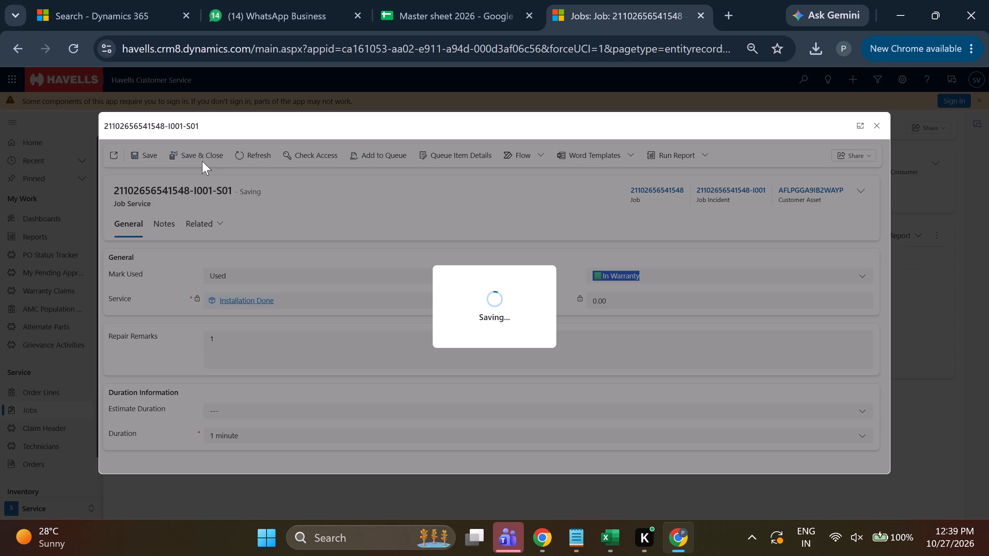
left_click(194, 157)
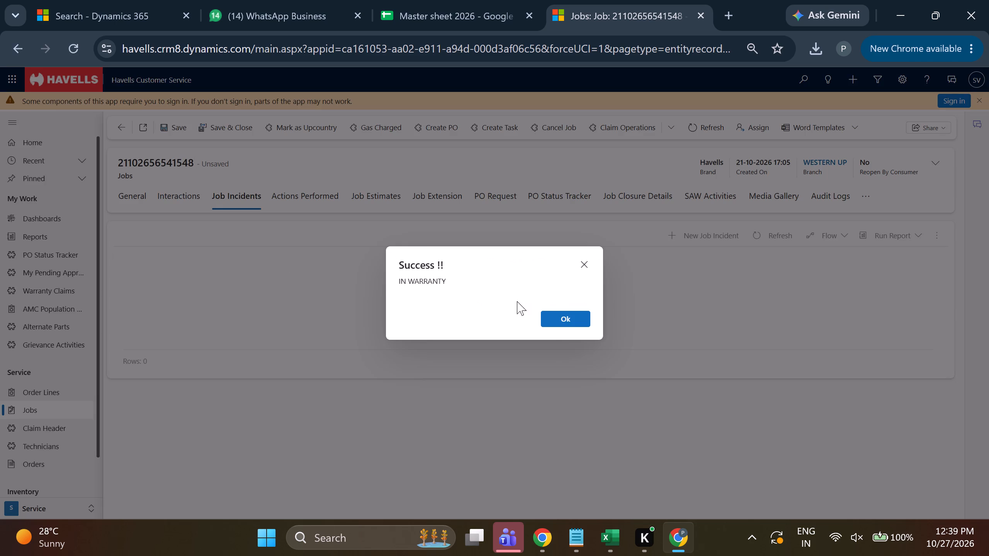
left_click(556, 318)
In the job's general details, change Assigned To to another franchise technician and save the job.
left_click(123, 201)
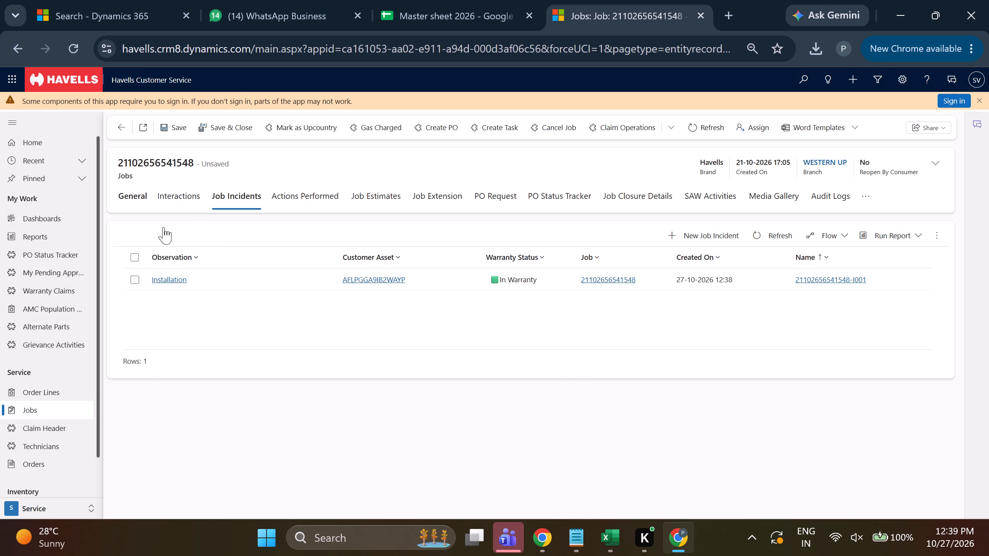
left_click(731, 508)
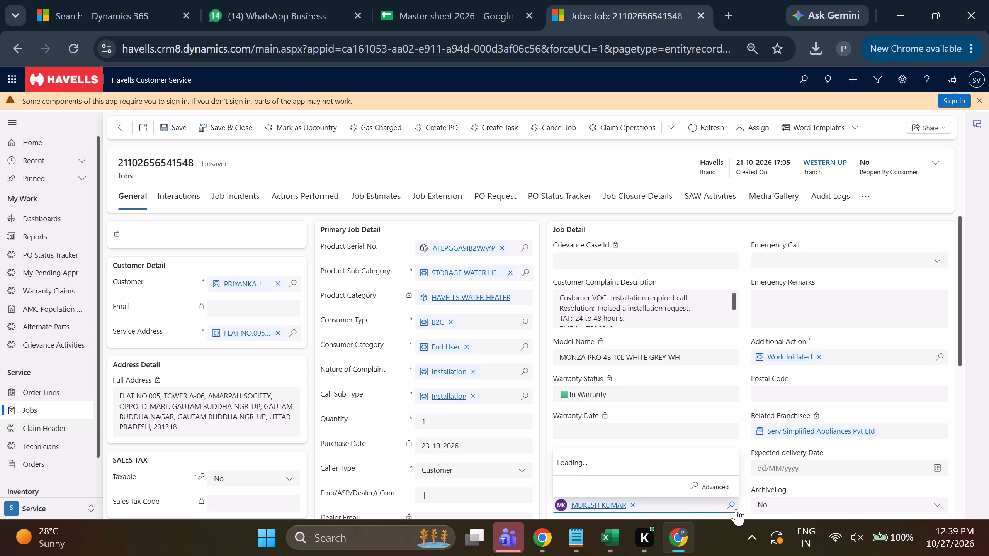
scroll(667, 440, "down", 2)
left_click(605, 398)
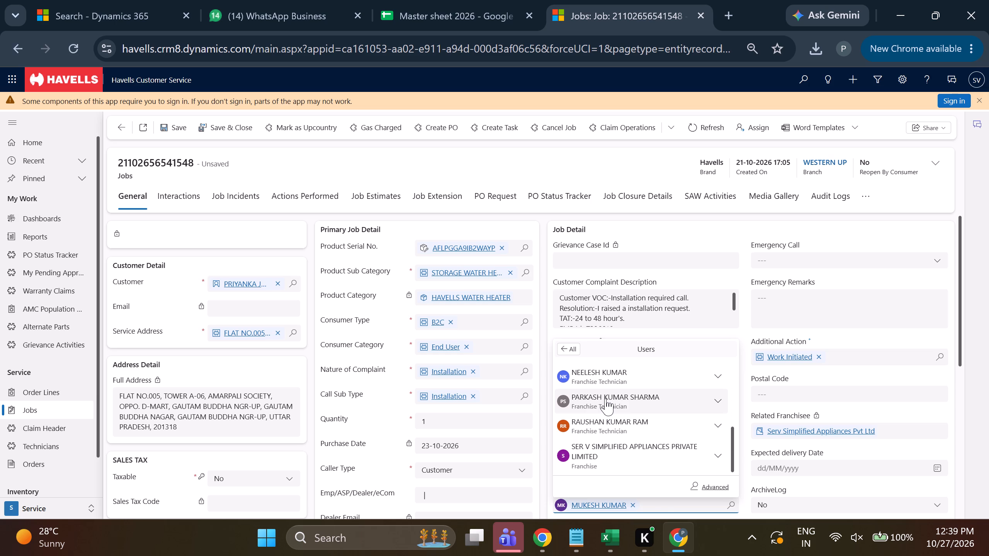
left_click(163, 134)
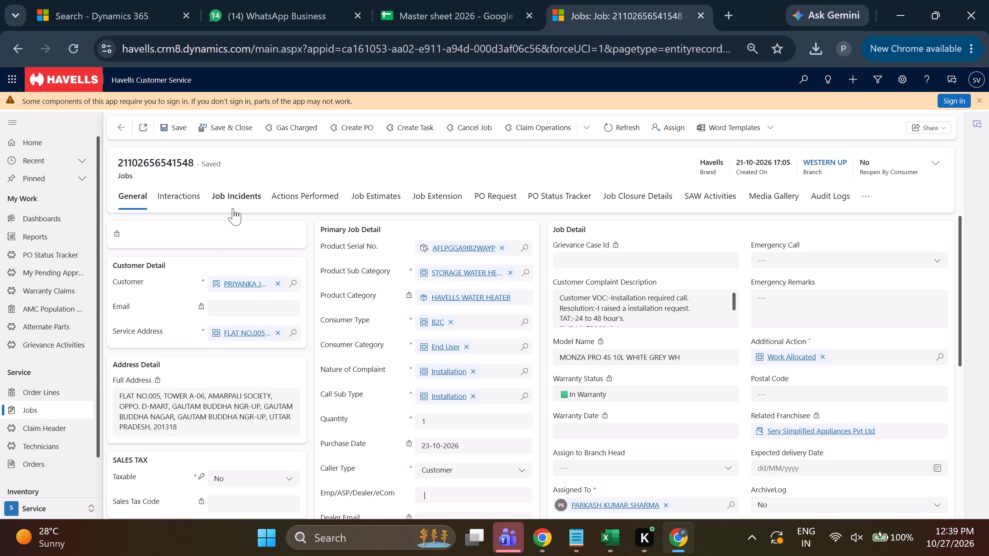
Open the customer asset record linked in the job's Product Serial No.
left_click(460, 246)
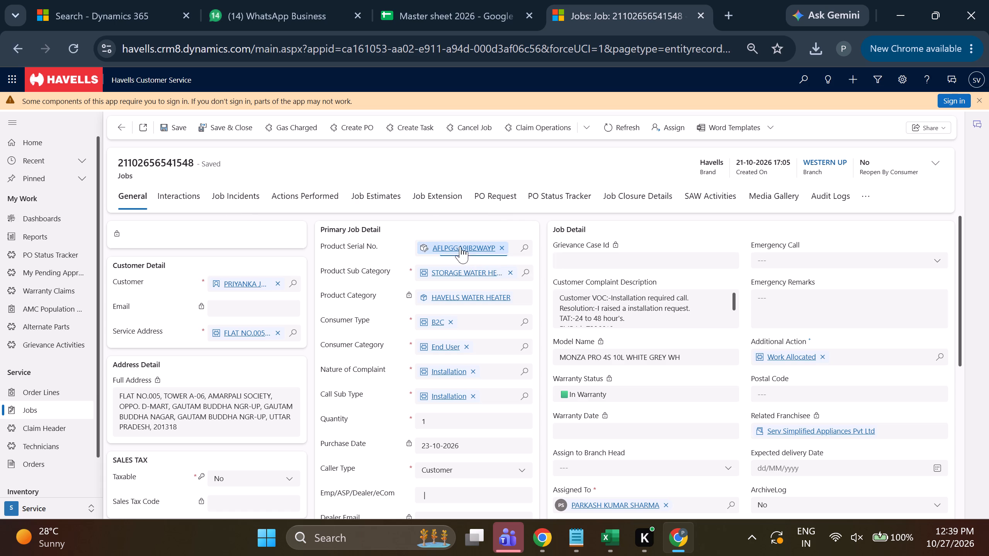
left_click(191, 203)
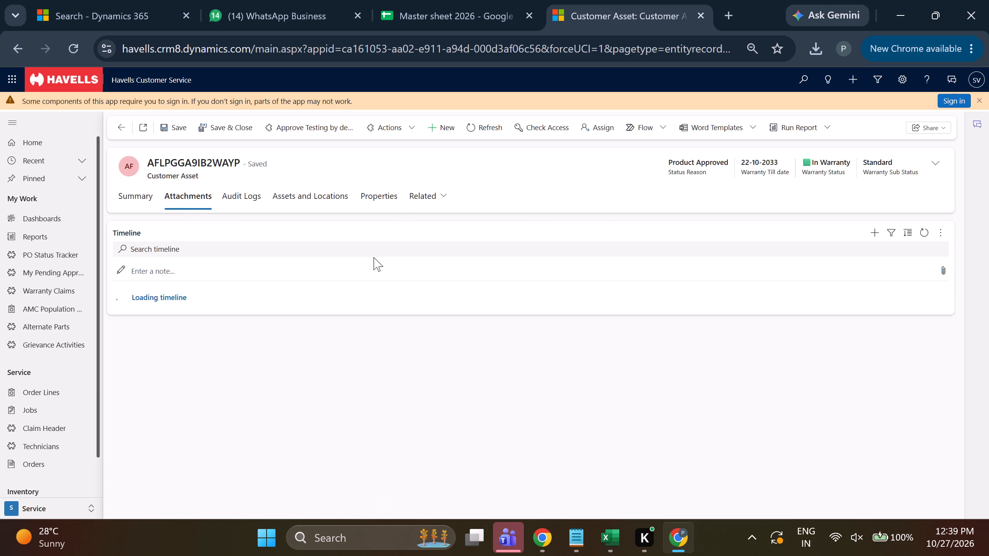
Attach WhatsApp Image 2026-10-24 at 3.25.08 PM (1).jpeg from Downloads to the customer asset's timeline and add the note.
left_click(943, 268)
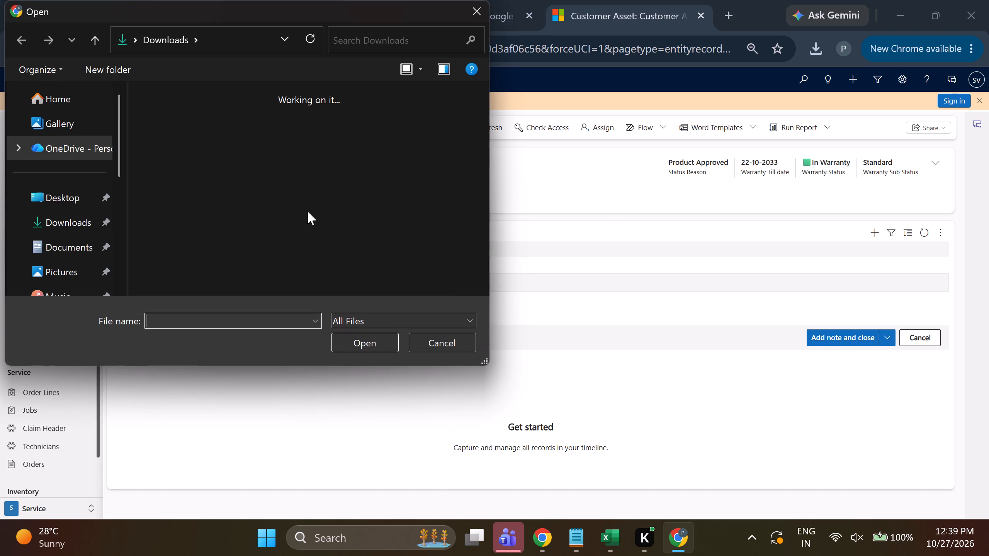
double_click(175, 139)
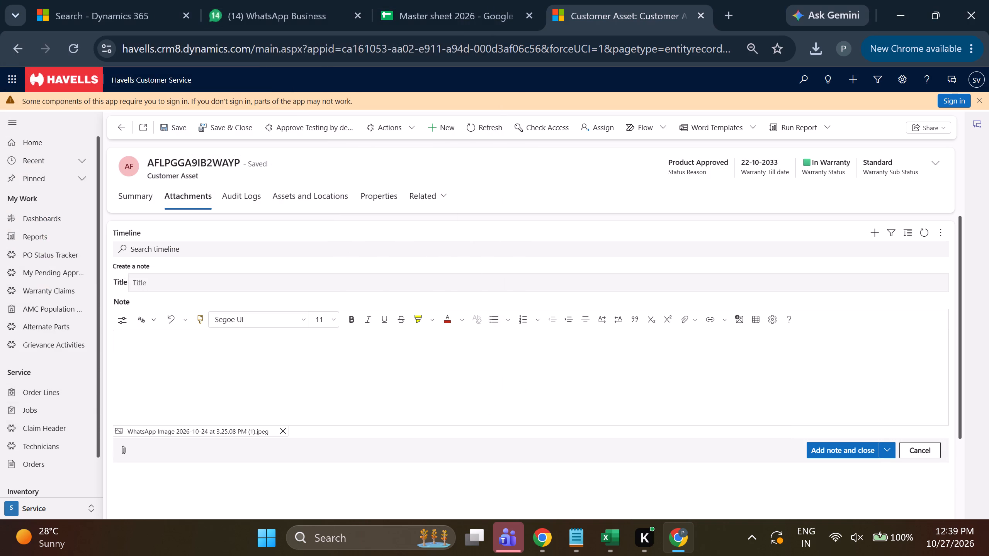
left_click(816, 450)
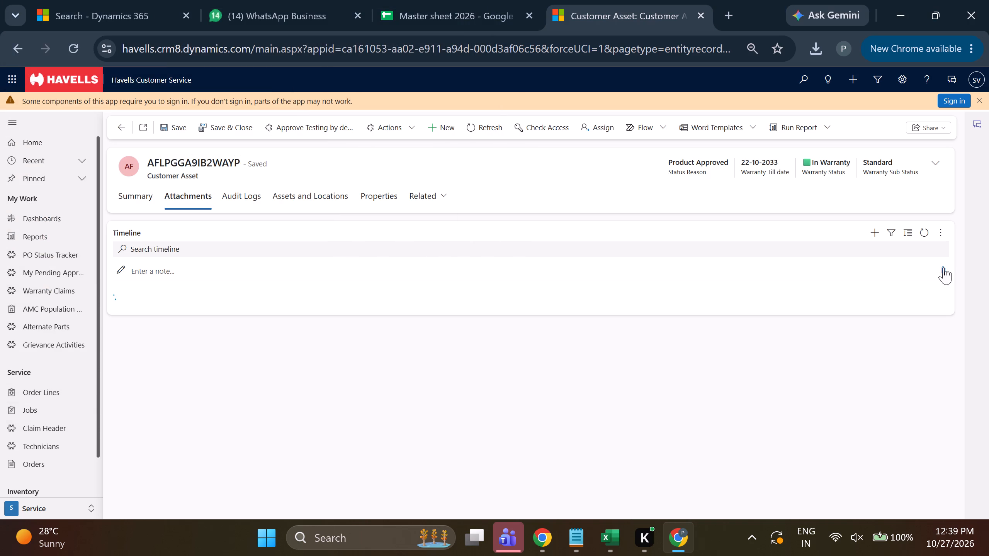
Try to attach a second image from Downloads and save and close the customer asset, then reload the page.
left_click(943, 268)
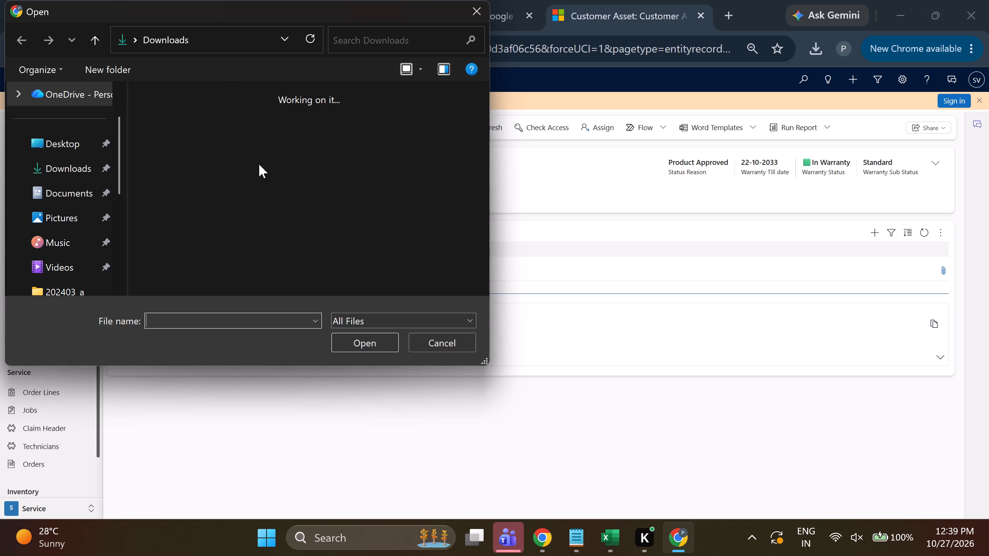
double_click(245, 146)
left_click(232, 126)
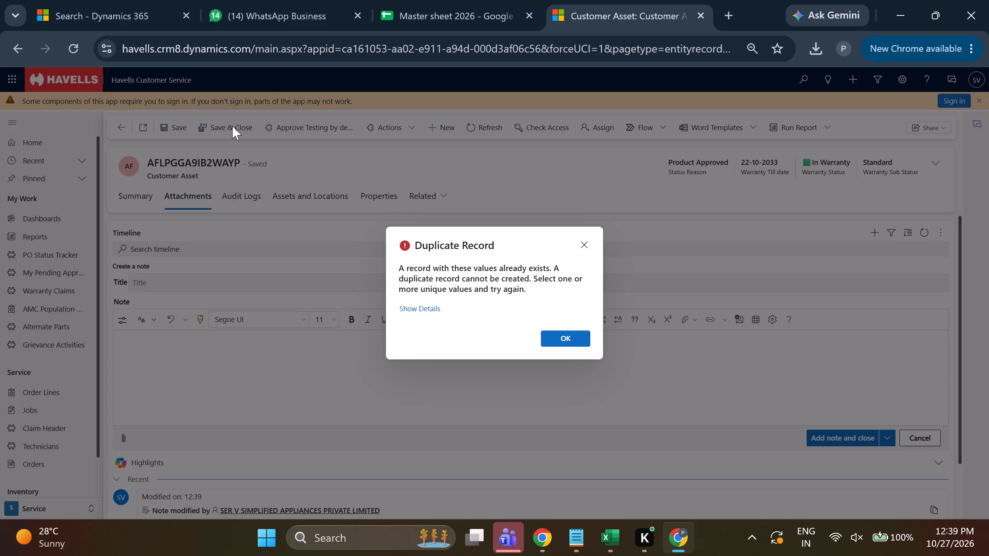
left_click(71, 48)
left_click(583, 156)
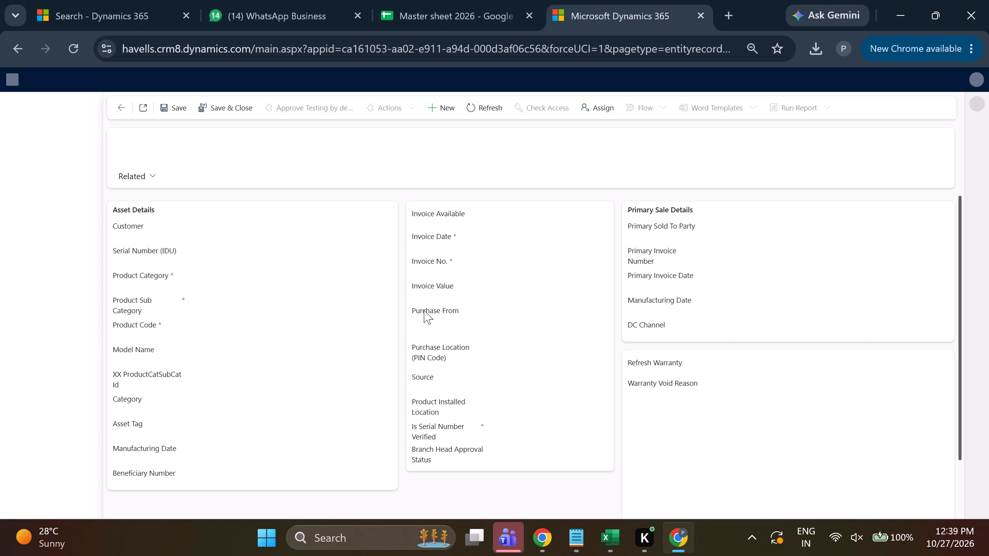
Attach WhatsApp Image 2026-10-24 at 3.25.08 PM.jpeg to the asset's timeline, save and close the asset, and dismiss any error dialogs.
left_click(183, 184)
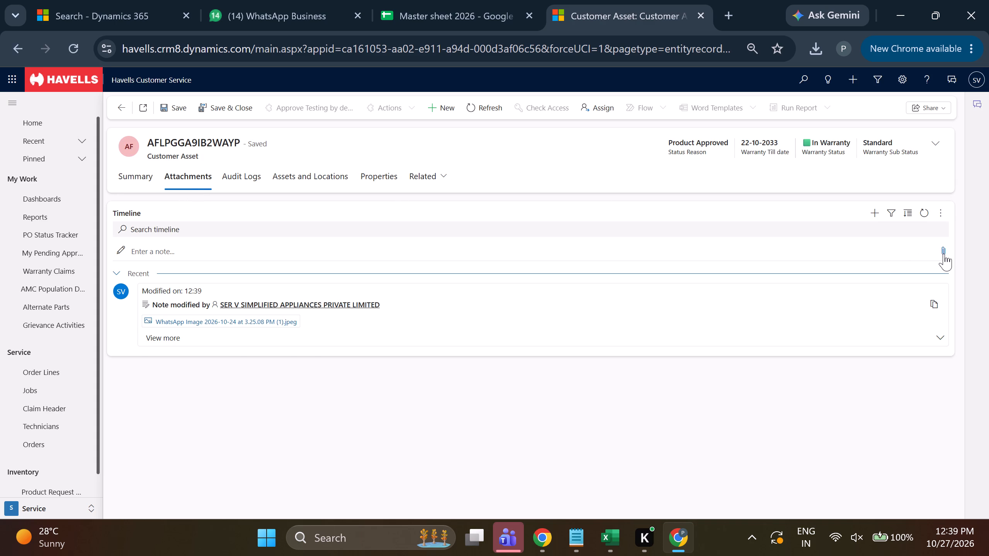
left_click(943, 253)
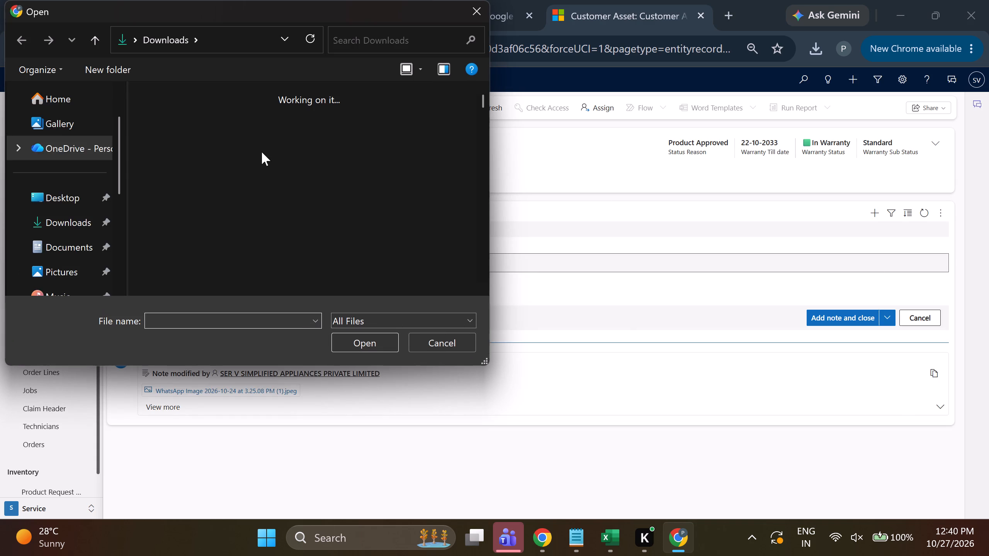
double_click(262, 152)
left_click(235, 105)
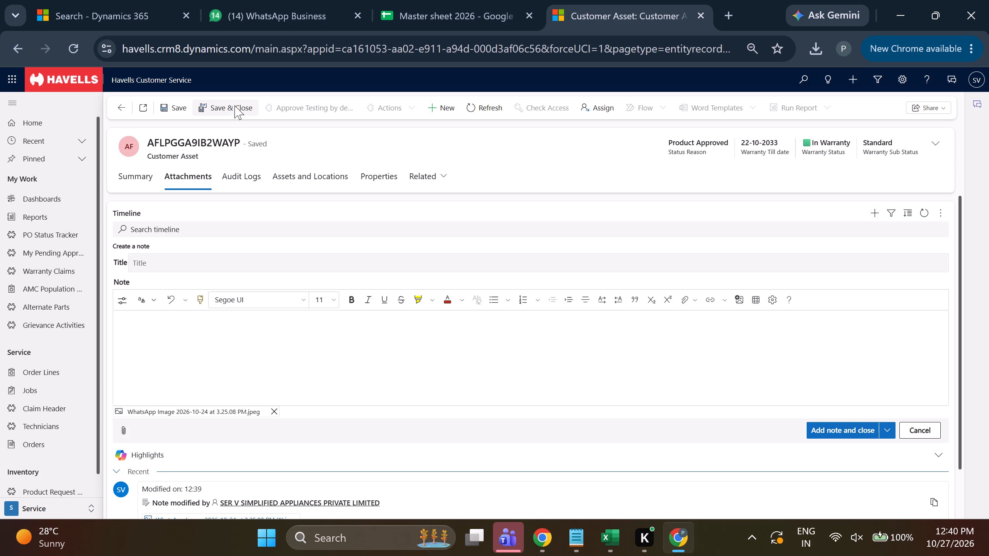
left_click(235, 105)
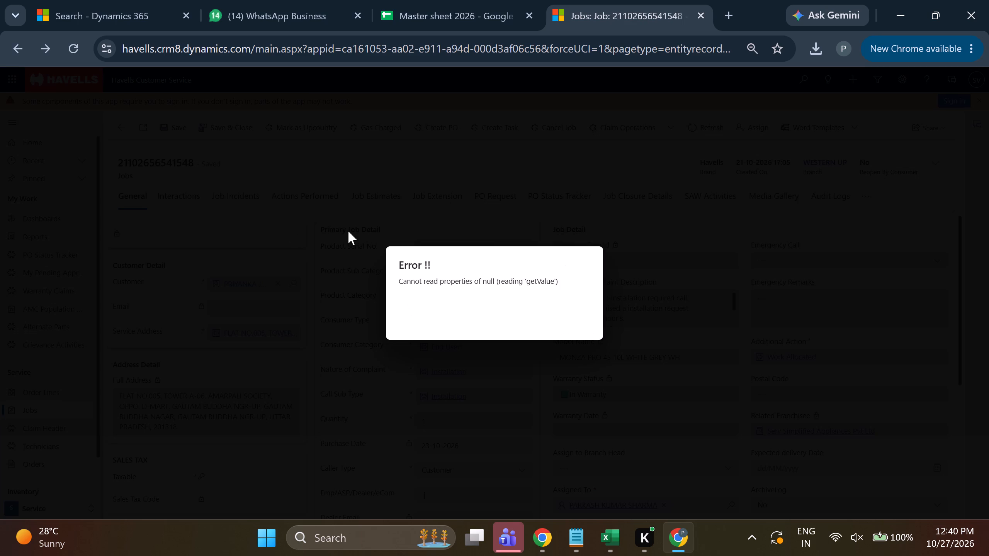
double_click(585, 266)
left_click(585, 266)
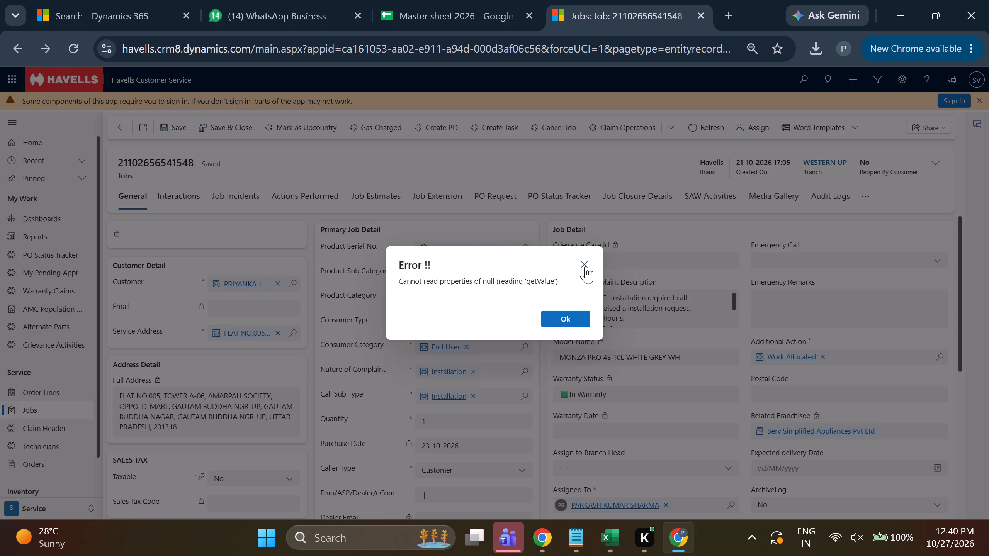
left_click(585, 266)
left_click(585, 266)
Open the job's closure details and select the existing Consumer Remark text for replacement.
scroll(605, 273, "down", 2)
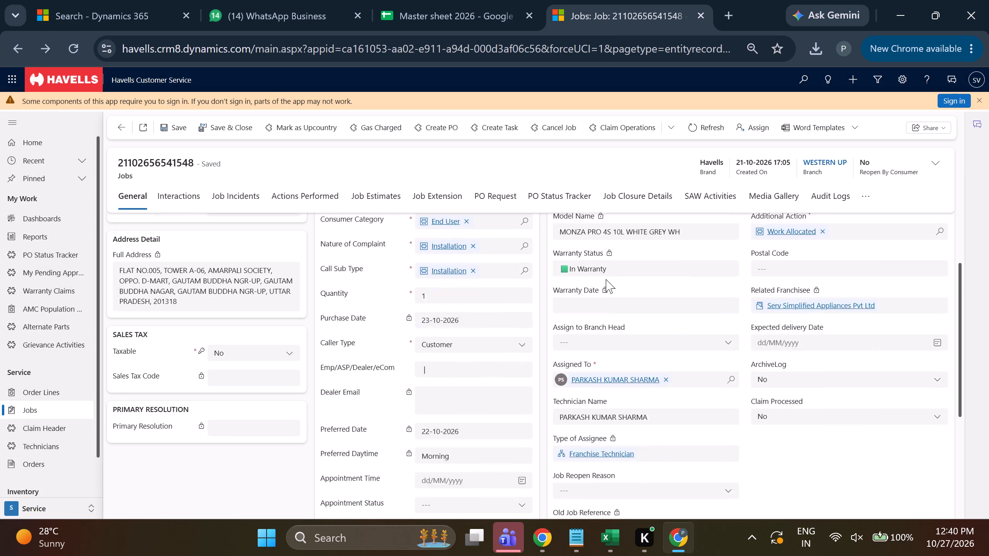
scroll(603, 290, "up", 5)
left_click(631, 208)
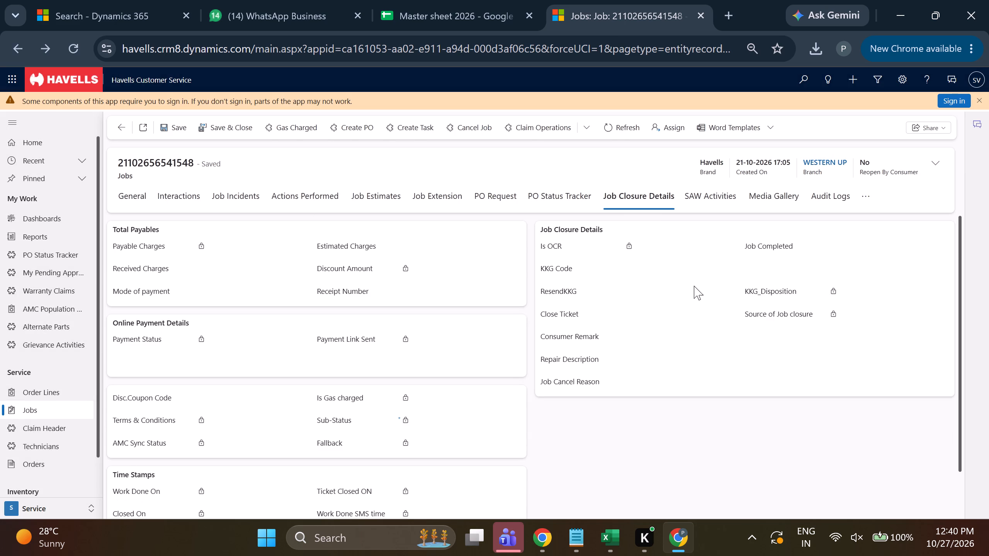
left_click(714, 336)
triple_click(712, 340)
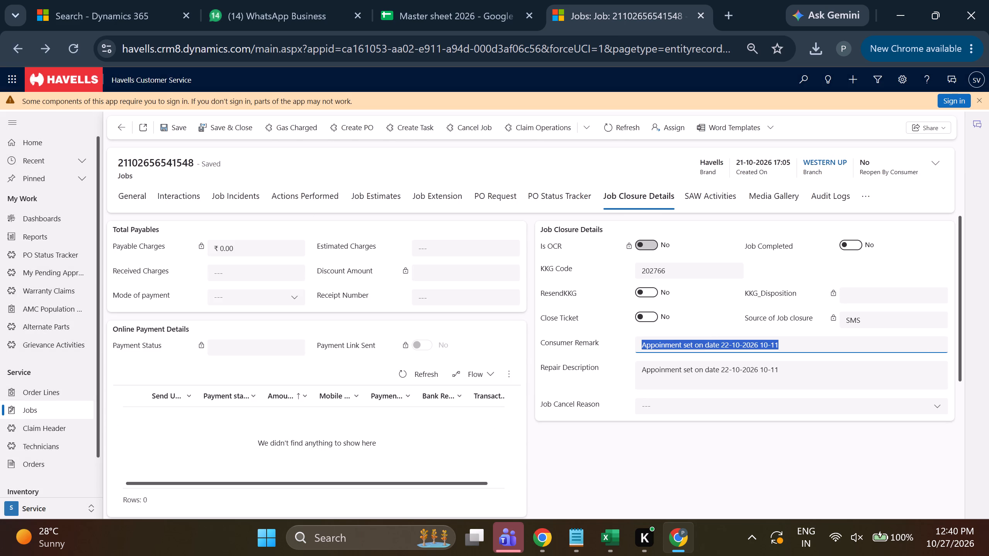
key("BackSpace")
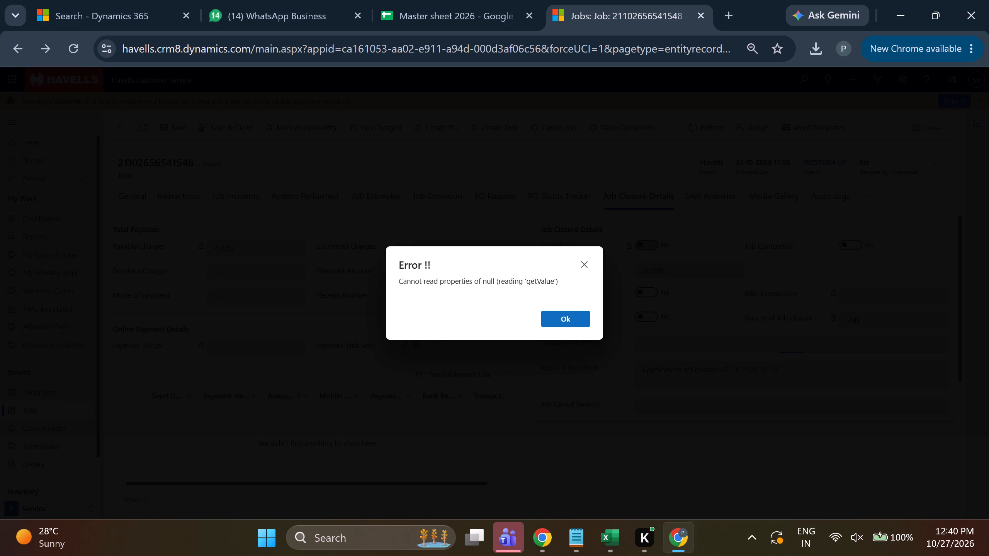
left_click(586, 259)
left_click(584, 270)
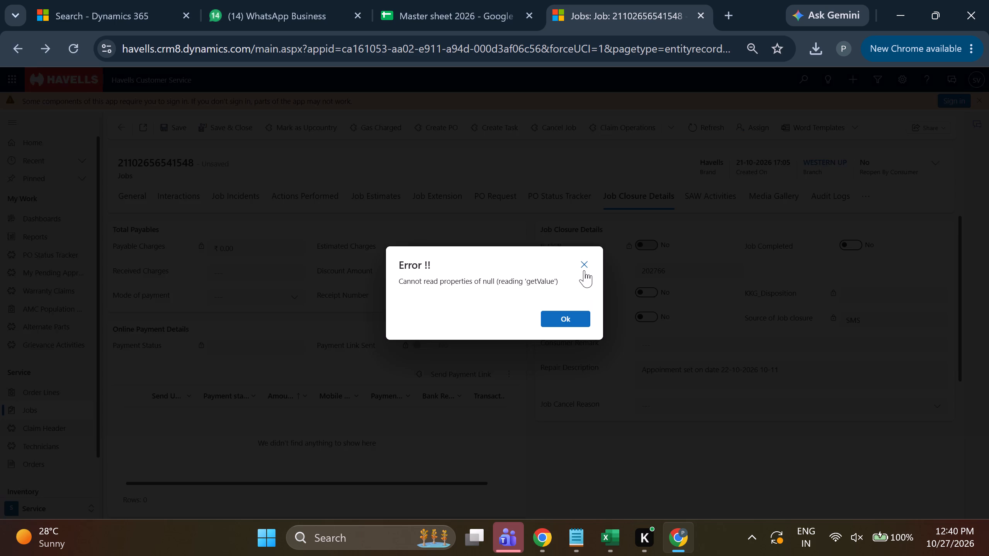
triple_click(583, 265)
double_click(661, 350)
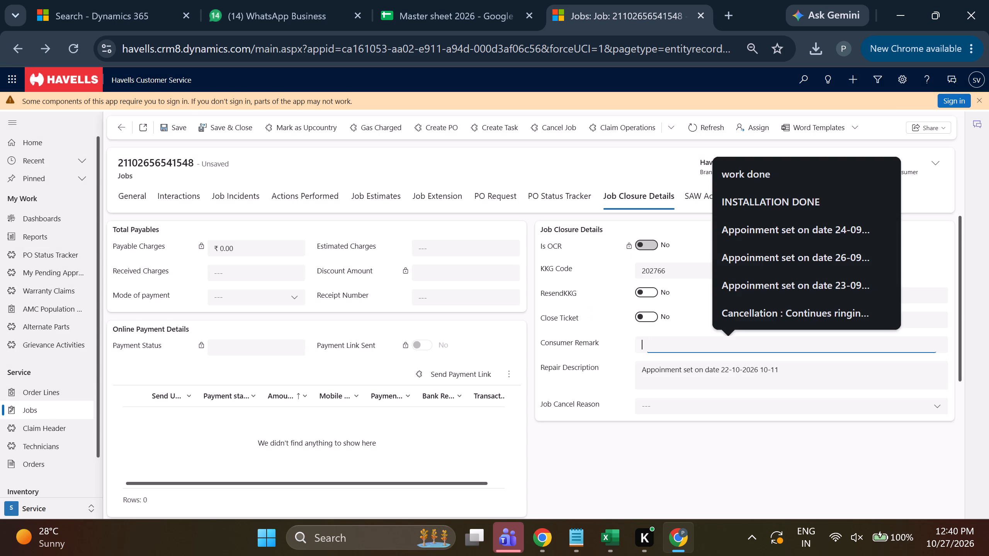
left_click(769, 204)
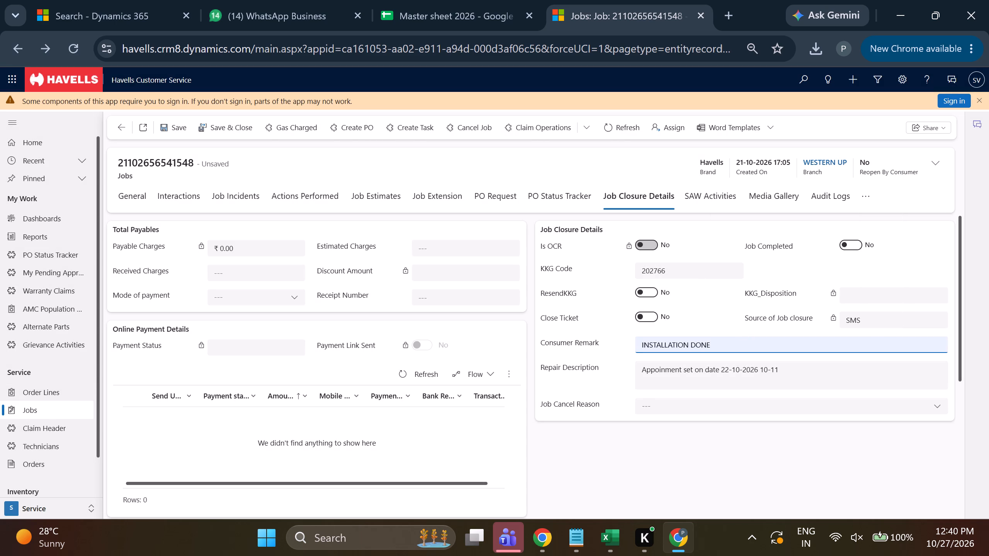
triple_click(750, 342)
key("ctrl+c")
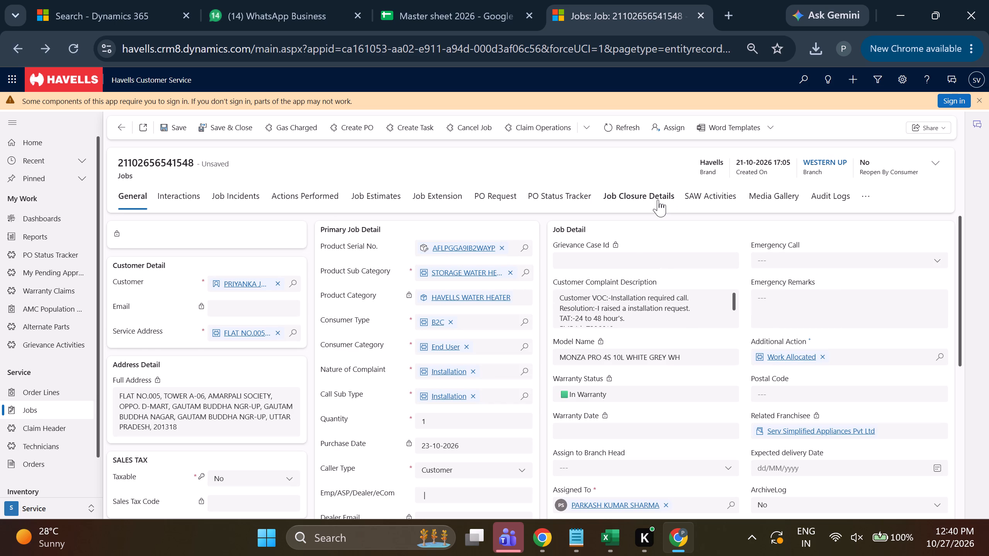
left_click(657, 200)
left_click(862, 246)
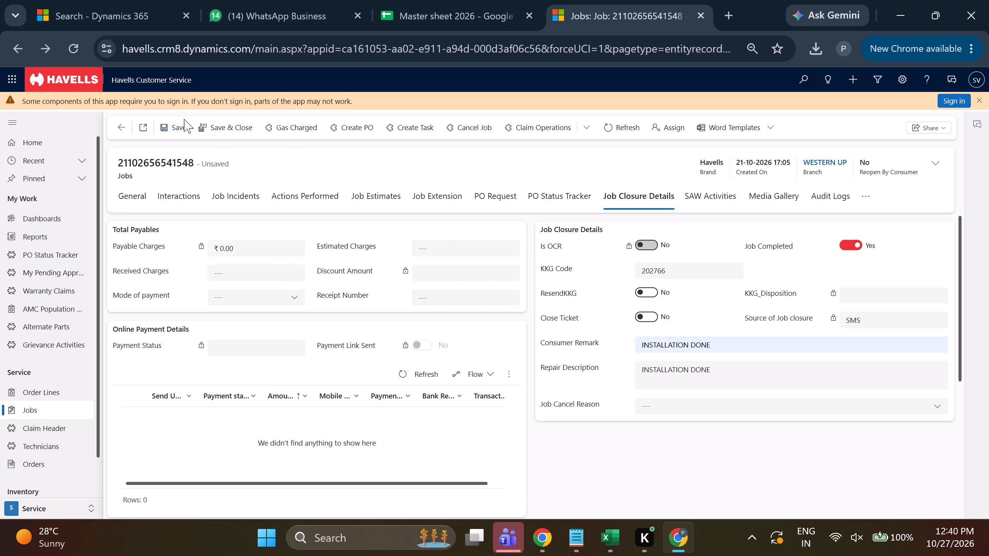
left_click(161, 125)
left_click(227, 120)
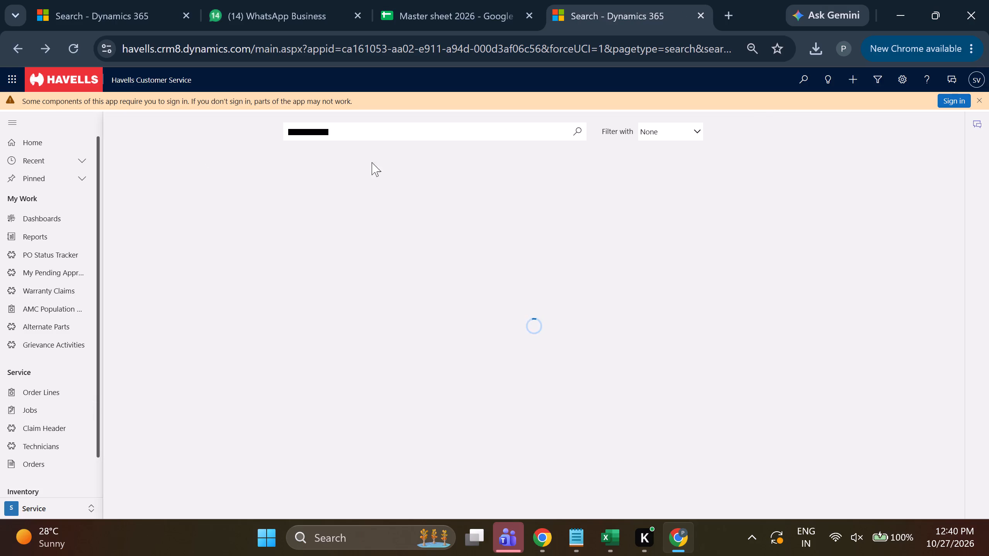
triple_click(581, 131)
left_click(581, 131)
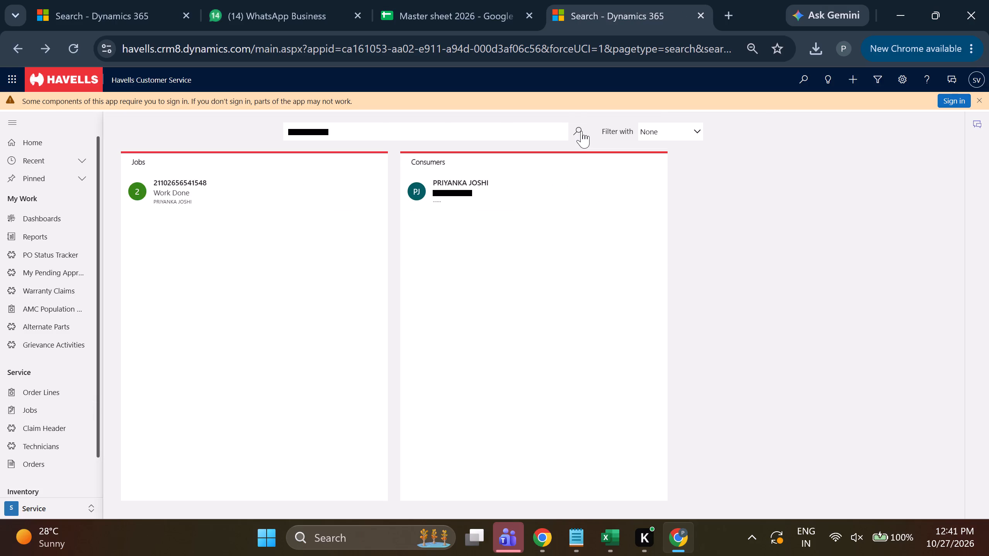
double_click(581, 131)
left_click(490, 0)
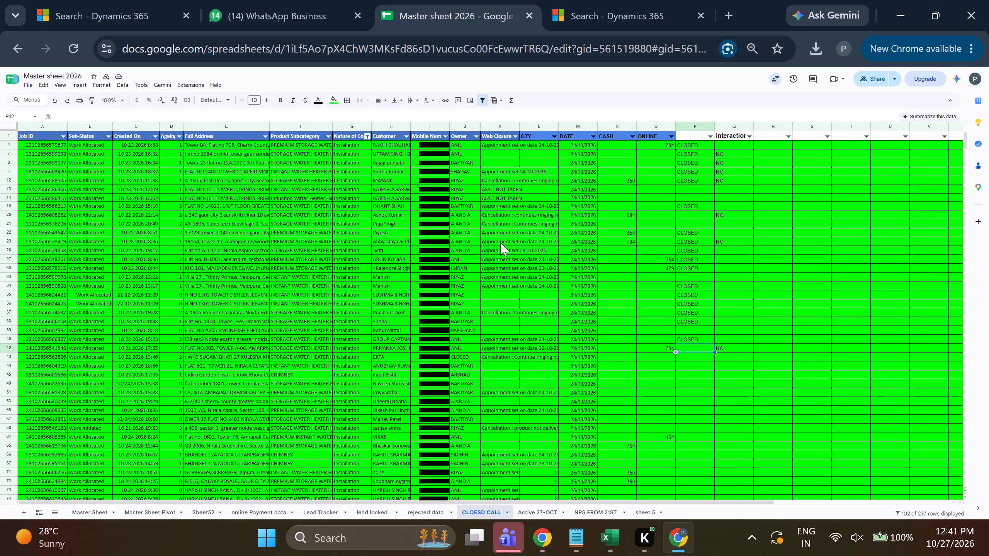
key("Up")
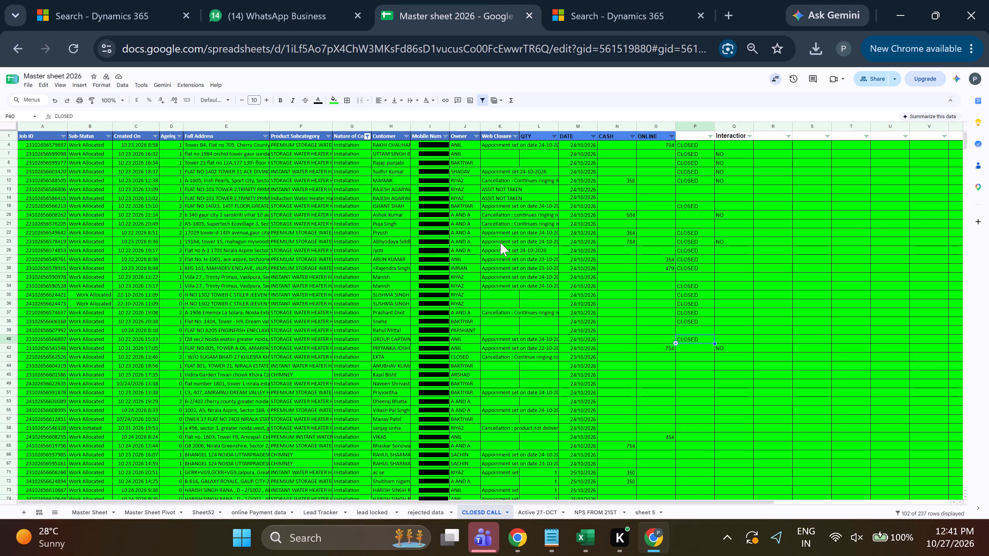
key("ctrl+c")
key("Down")
key("ctrl+v")
Copy the customer's mobile number from row 43 of the master sheet and search for it in the Havells CRM.
key("Down")
key("Left")
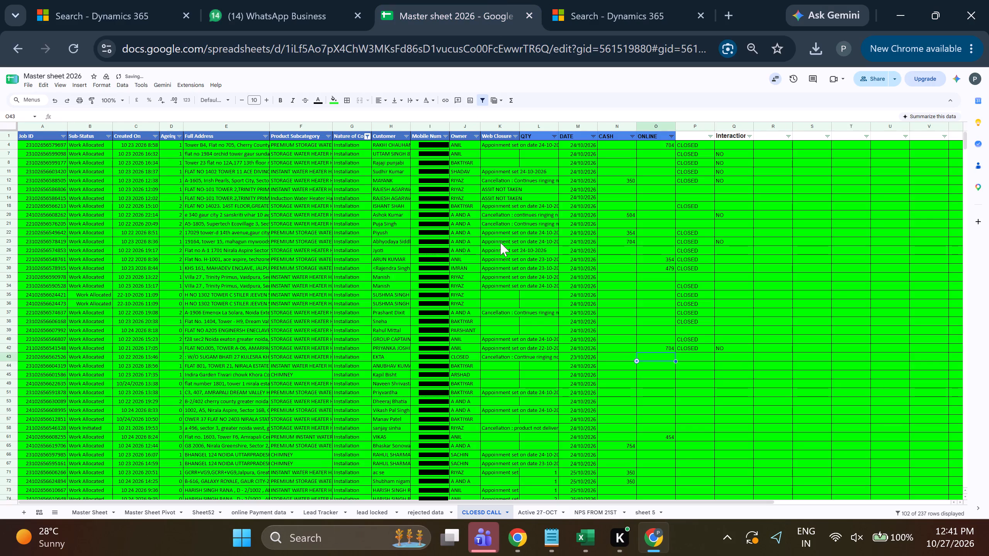
key("Left")
key("Left")
key("Left")
key("Left")
key("Left")
key("Left")
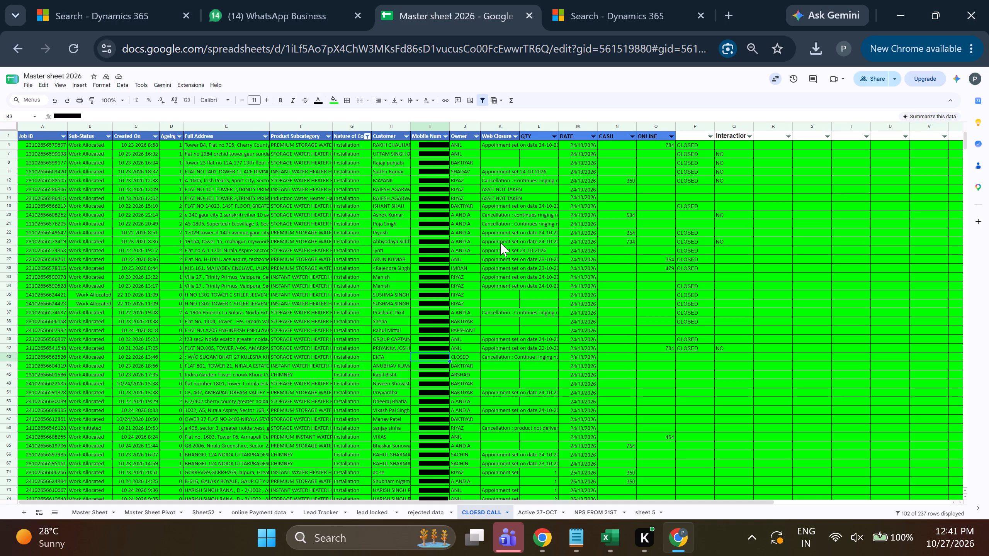
key("ctrl+c")
left_click(559, 4)
double_click(359, 131)
key("ctrl+v")
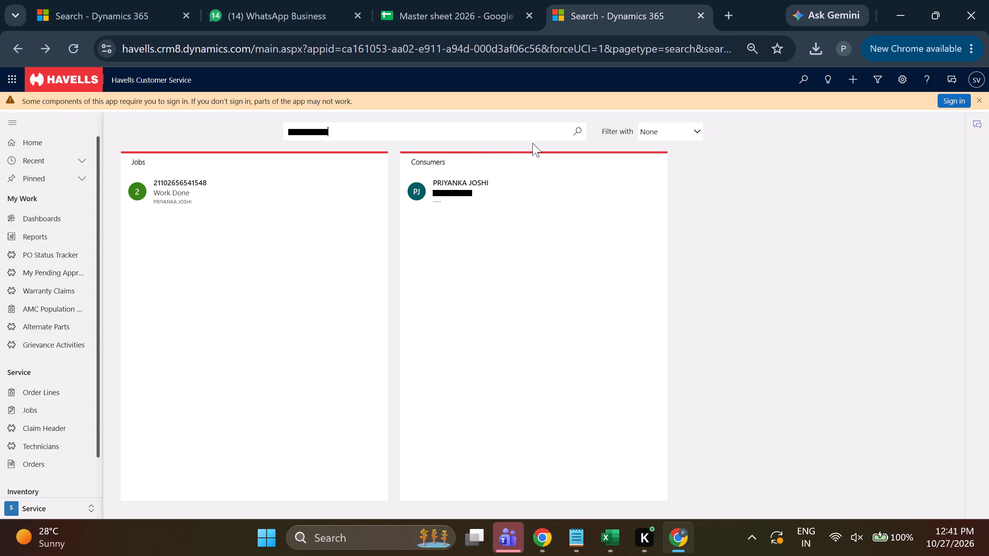
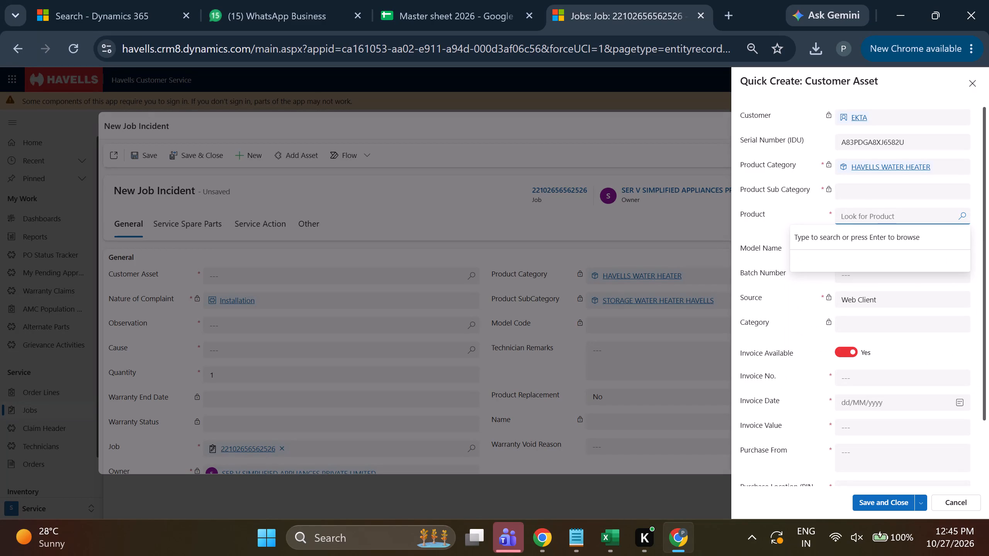
Set the new customer asset's product to F48GHWCBNTWH025, the BIANCA 5S 25LTR white blue model.
left_click(964, 213)
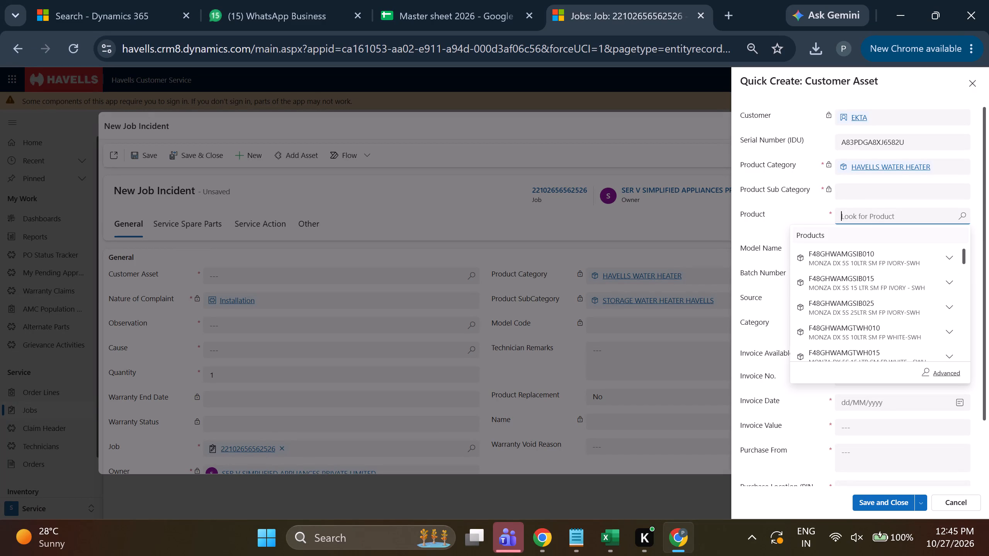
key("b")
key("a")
key("BackSpace")
key("BackSpace")
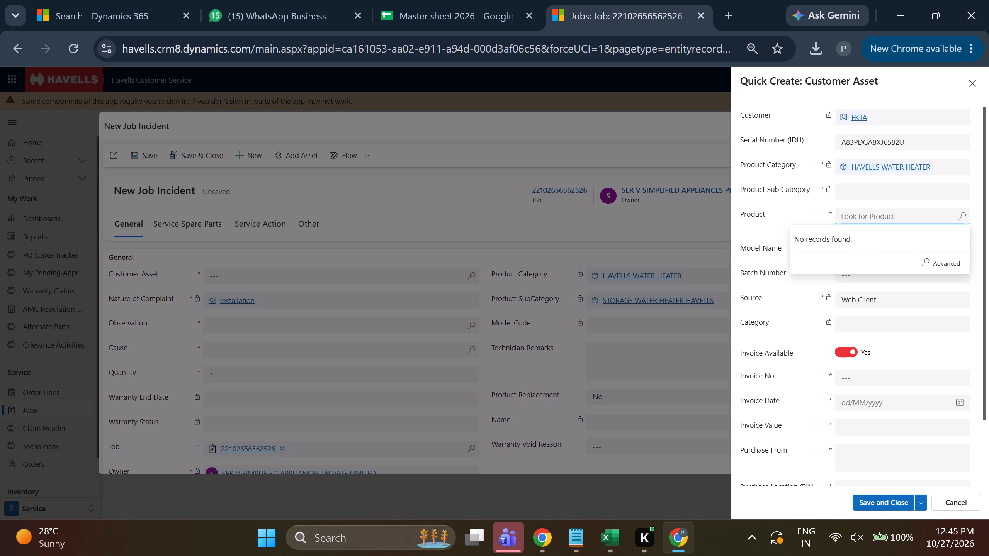
left_click(959, 217)
scroll(863, 312, "down", 2)
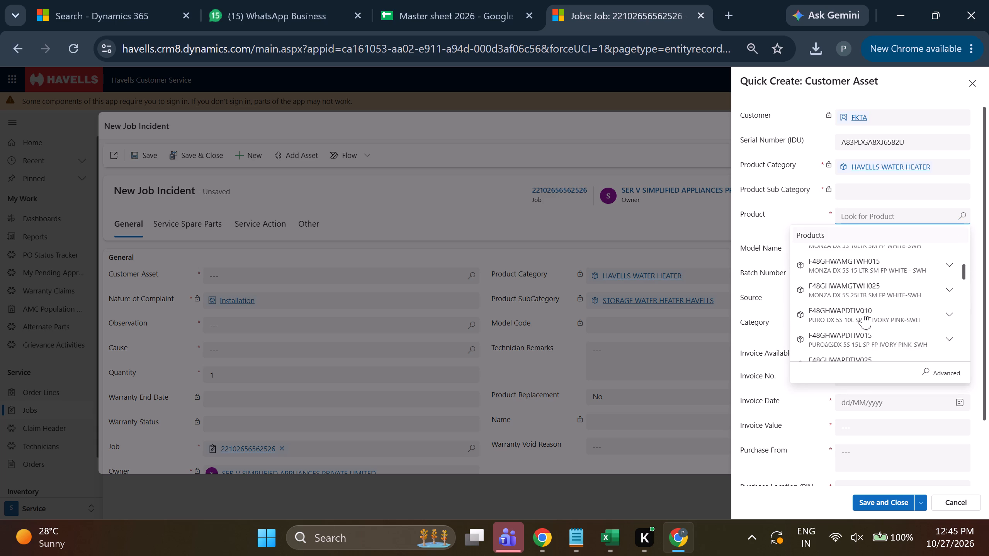
scroll(862, 311, "down", 2)
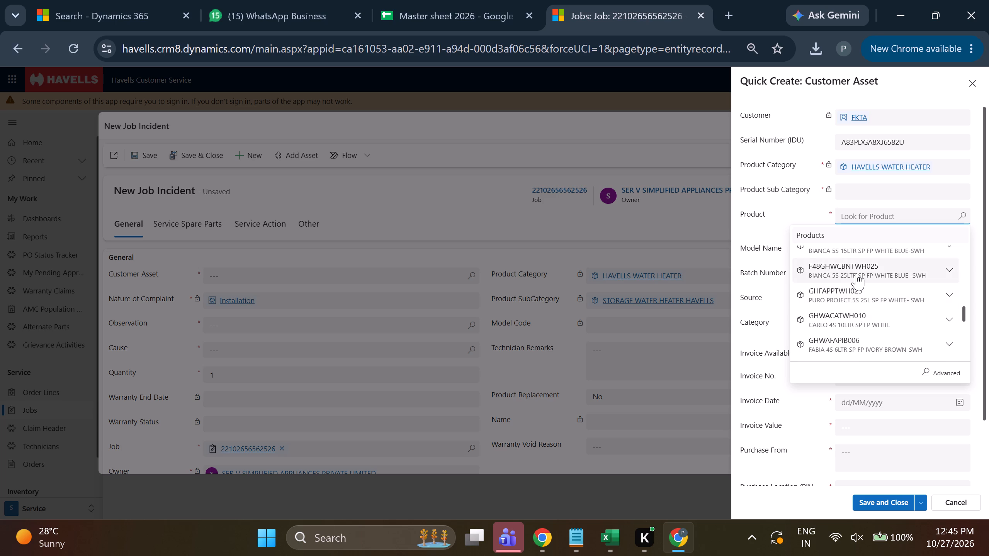
left_click(868, 273)
Fill in the asset's invoice details with invoice number 537 and invoice date 22-10-2026.
scroll(887, 326, "down", 1)
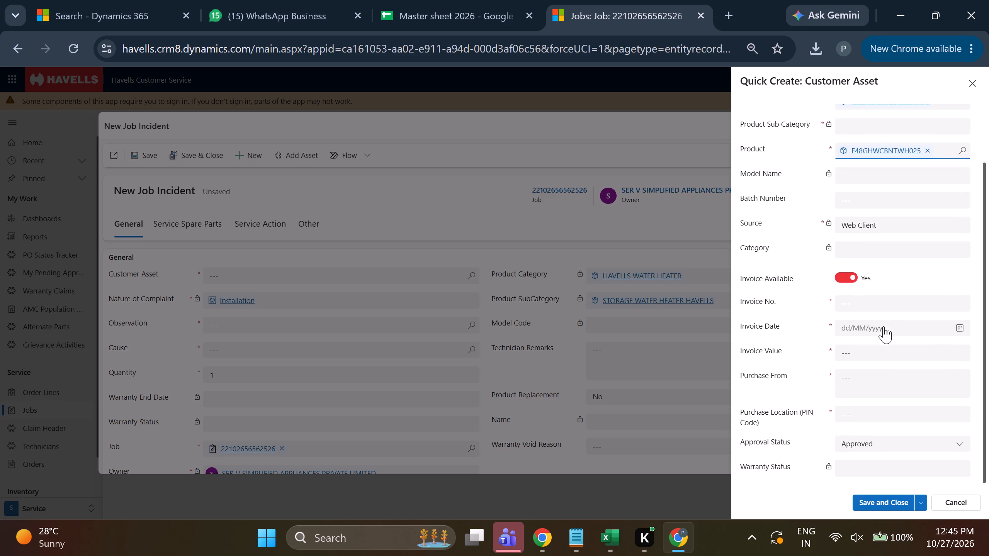
left_click(895, 308)
left_click(906, 370)
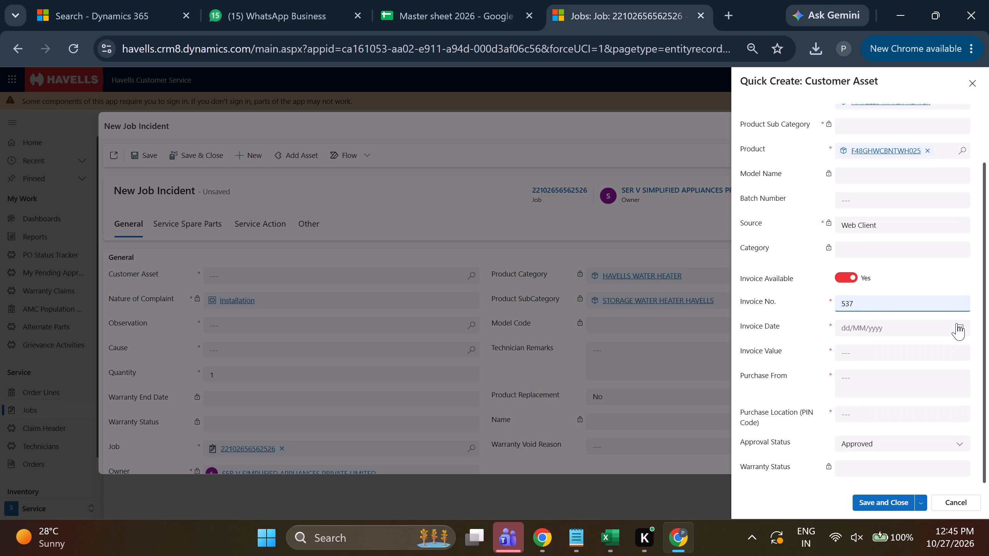
left_click(958, 327)
left_click(904, 422)
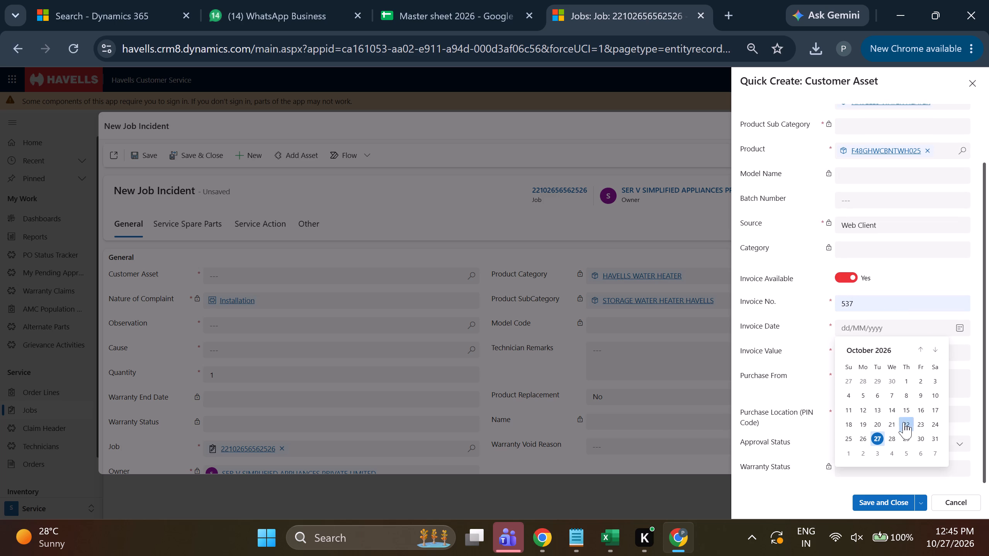
left_click(899, 347)
left_click(958, 330)
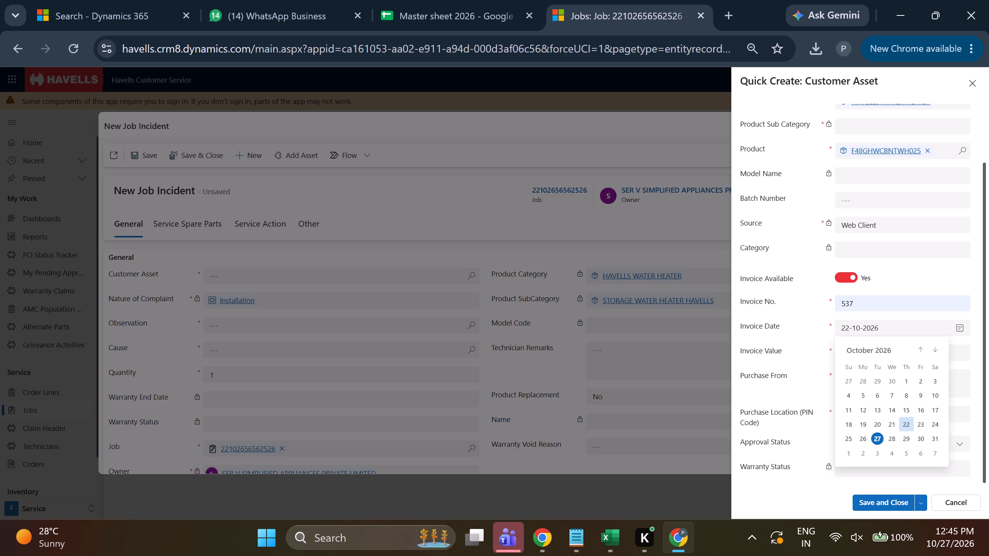
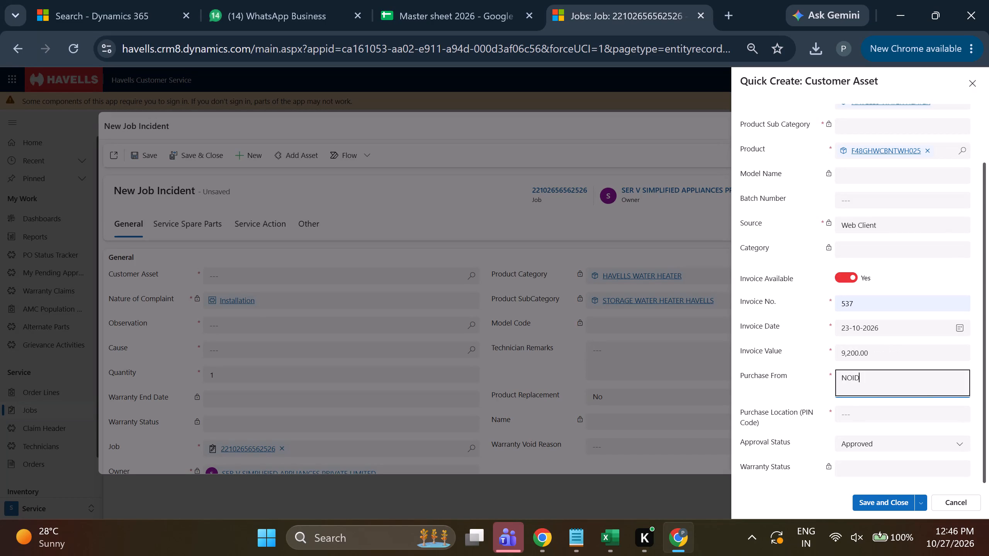
Complete the new customer asset with Purchase From NOIDA and purchase location PIN code 201301, and save it.
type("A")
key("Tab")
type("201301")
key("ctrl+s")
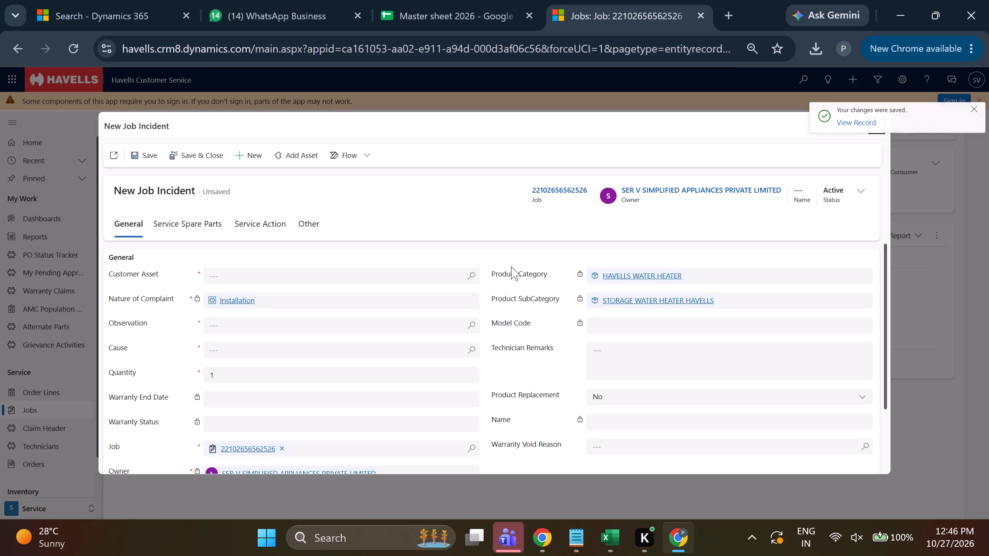
left_click(467, 281)
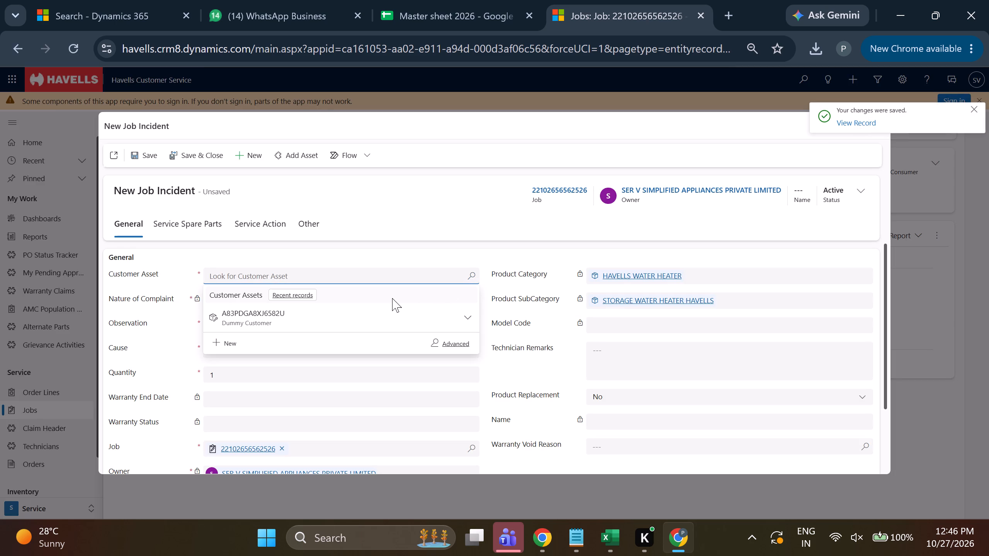
left_click(379, 307)
left_click(476, 325)
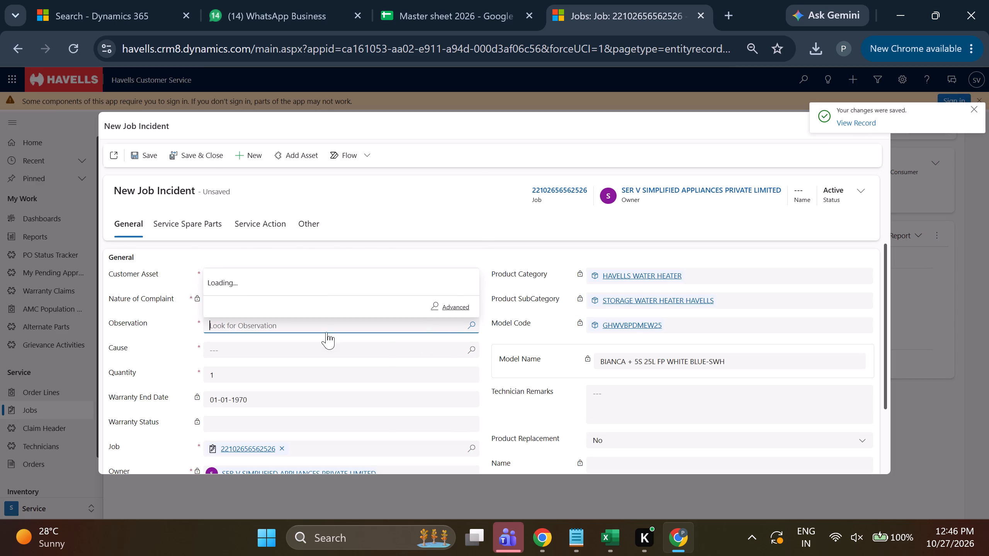
left_click(304, 236)
left_click(476, 349)
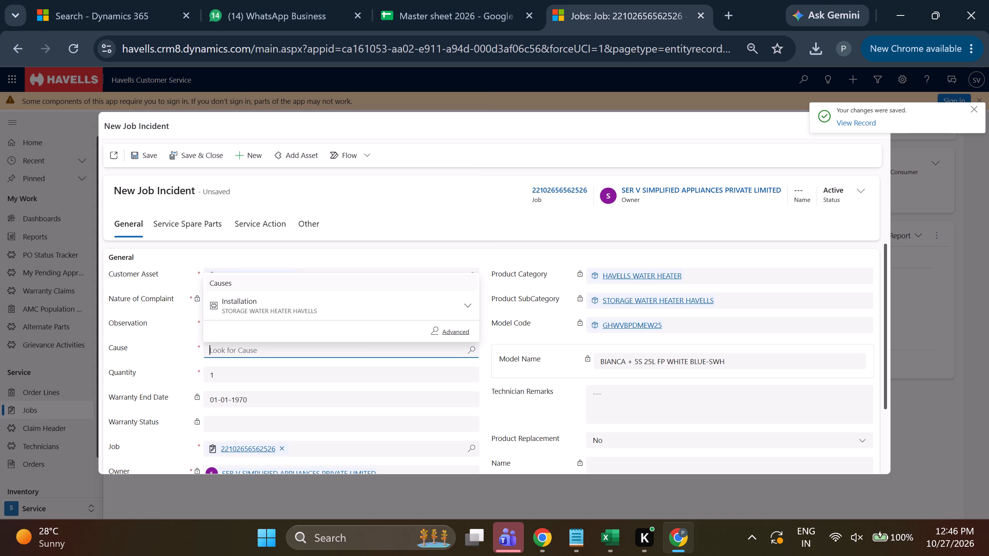
left_click(311, 318)
left_click(138, 154)
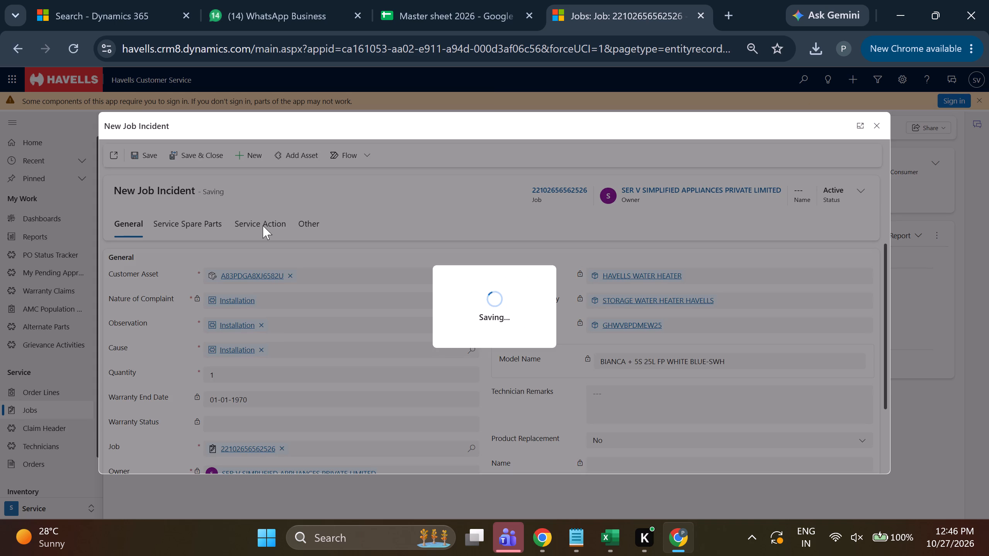
left_click(263, 225)
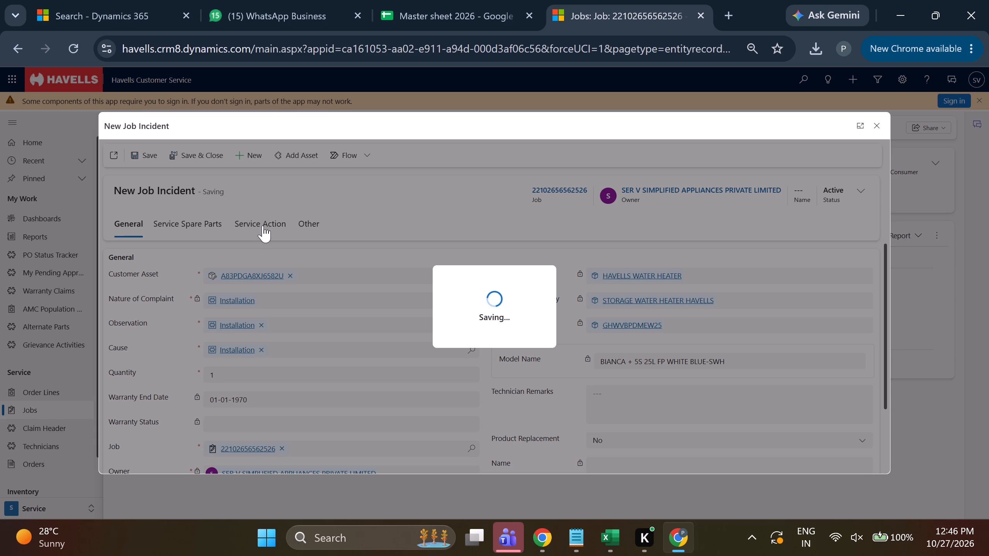
left_click(263, 225)
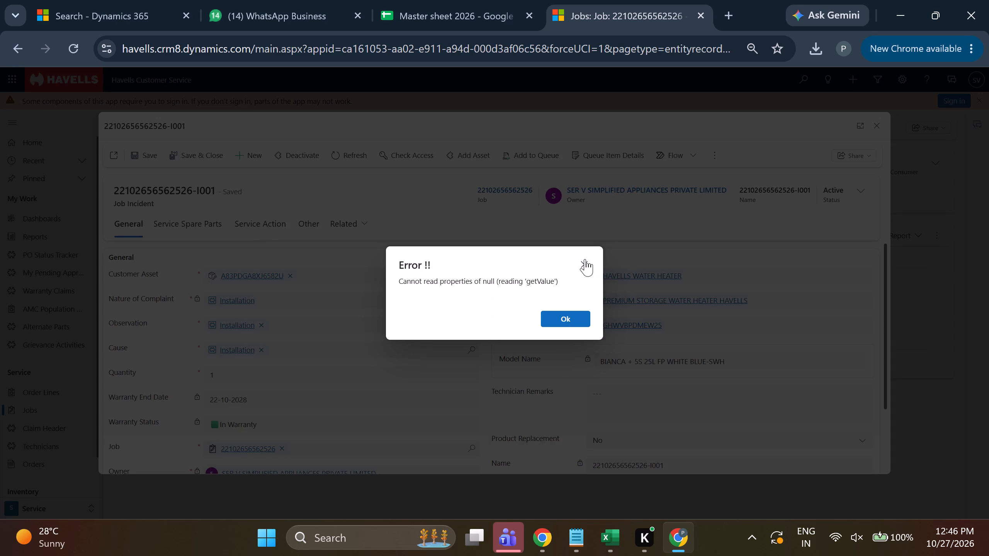
left_click(585, 259)
left_click(585, 259)
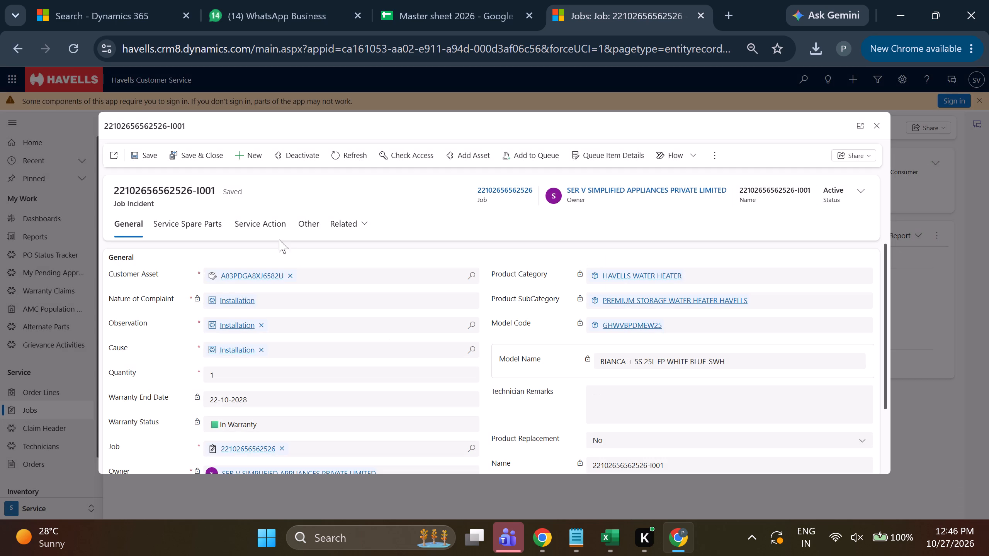
In the incident's service actions, set Mark Used to Used for the Installation Done service, and save and close that service record.
left_click(276, 237)
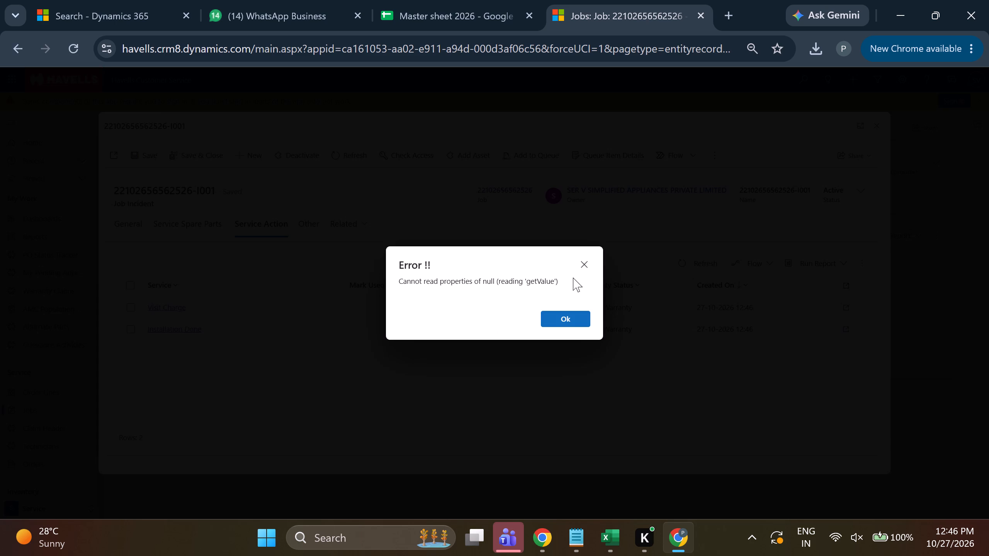
triple_click(583, 266)
double_click(584, 266)
left_click(584, 266)
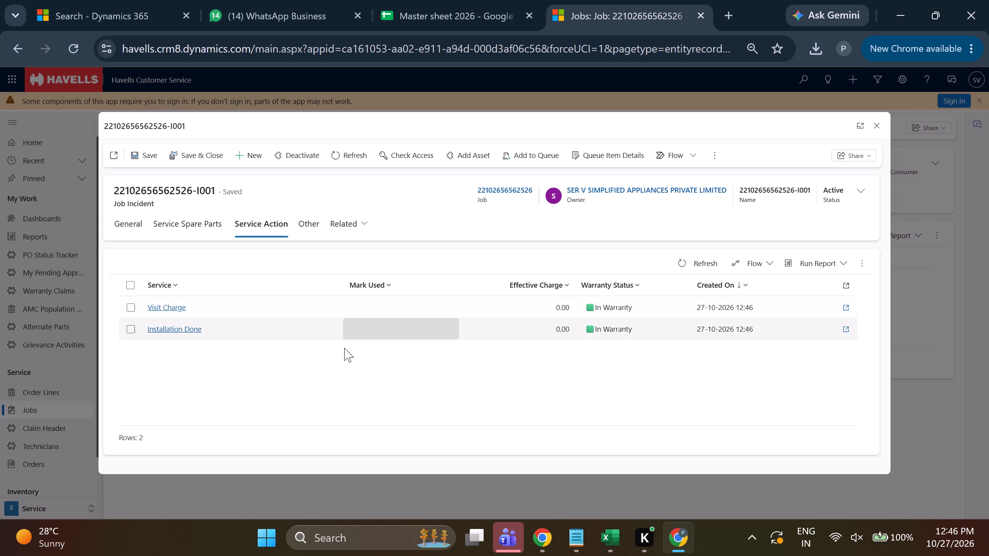
triple_click(403, 332)
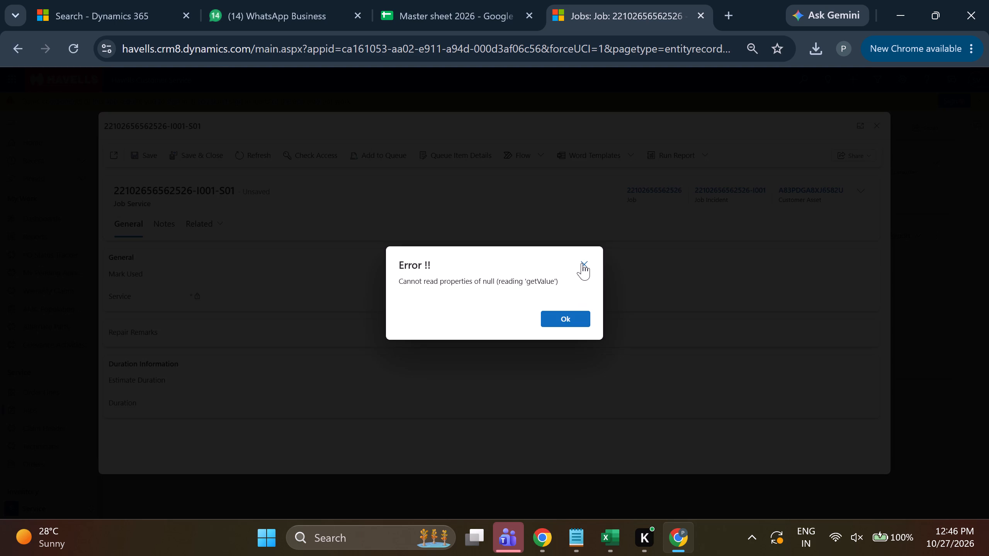
triple_click(586, 263)
double_click(587, 263)
left_click(460, 272)
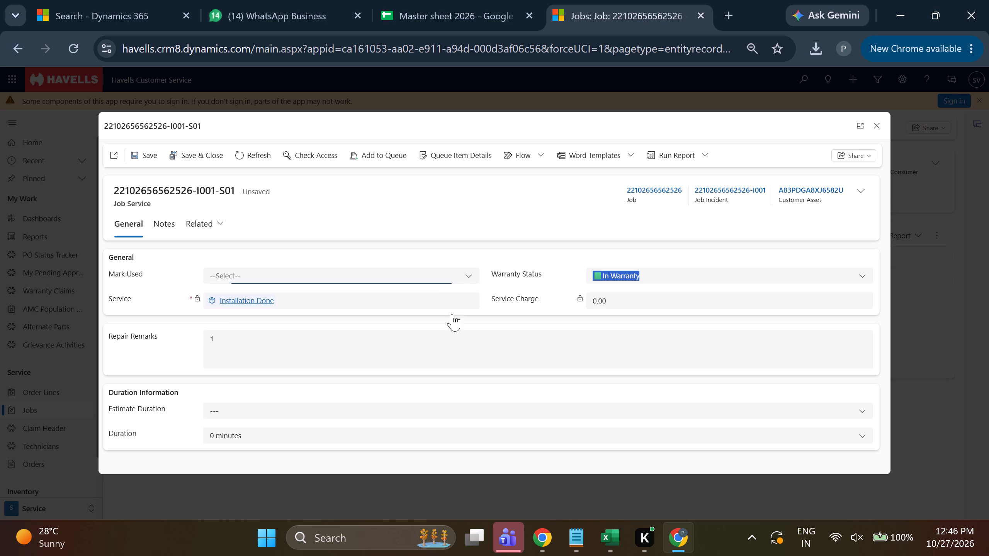
left_click(437, 328)
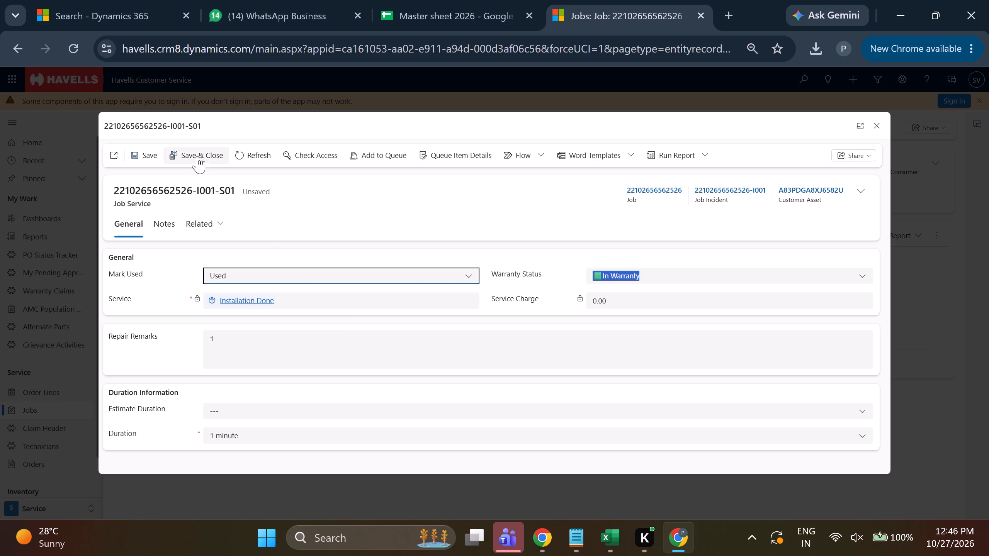
left_click(197, 156)
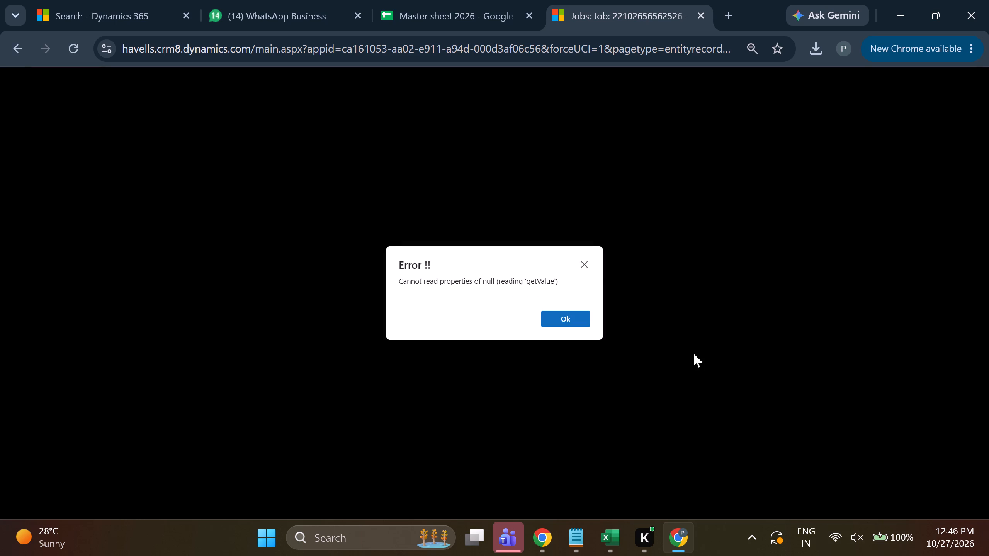
left_click(585, 264)
triple_click(585, 264)
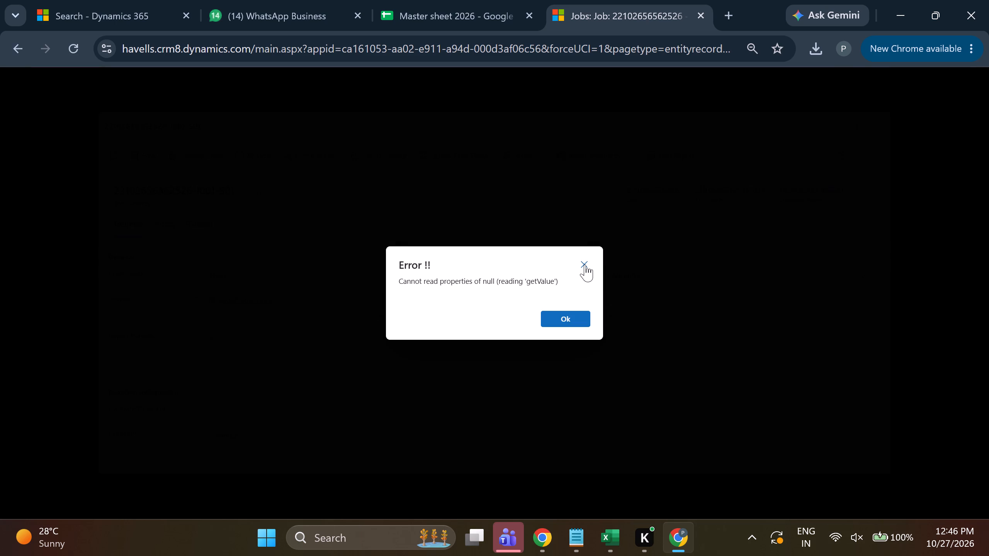
triple_click(585, 264)
left_click(585, 264)
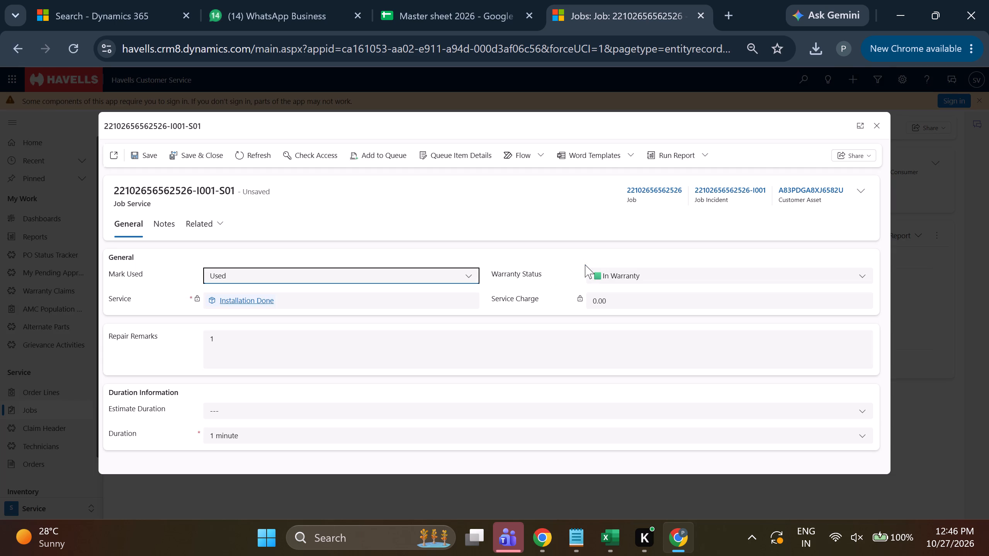
left_click(173, 153)
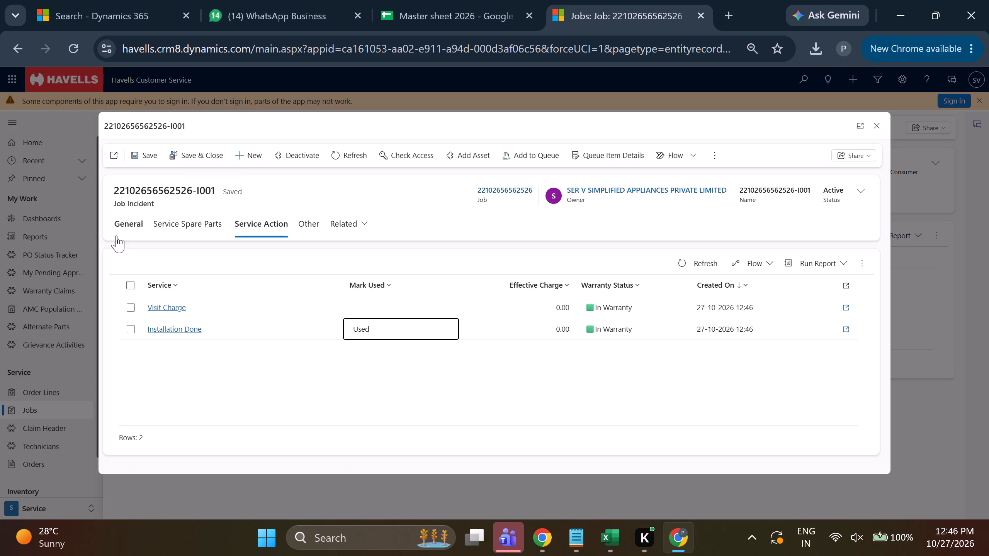
left_click(129, 225)
scroll(349, 375, "down", 1)
scroll(378, 367, "up", 2)
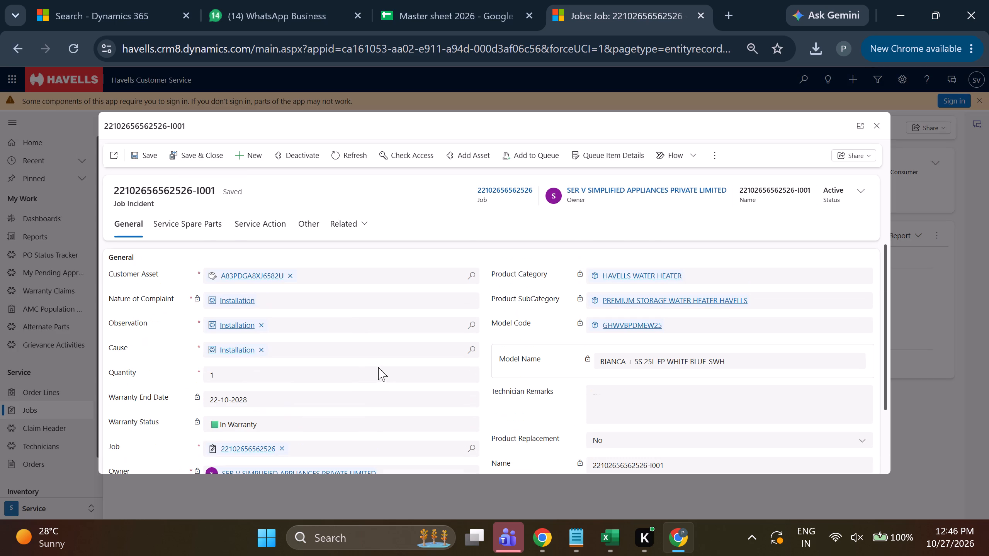
Save and close the completed job incident and acknowledge the warranty result to return to the job.
left_click(187, 154)
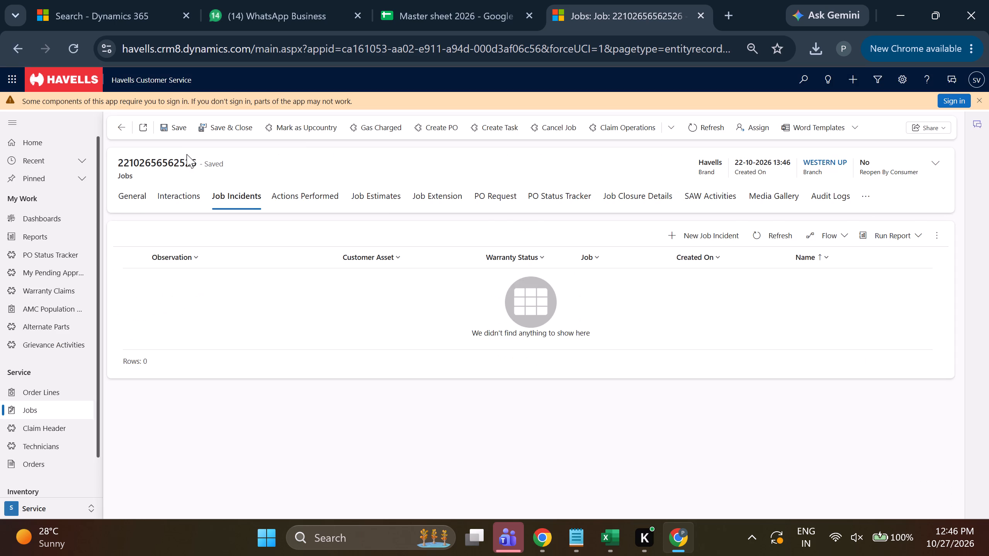
left_click(545, 317)
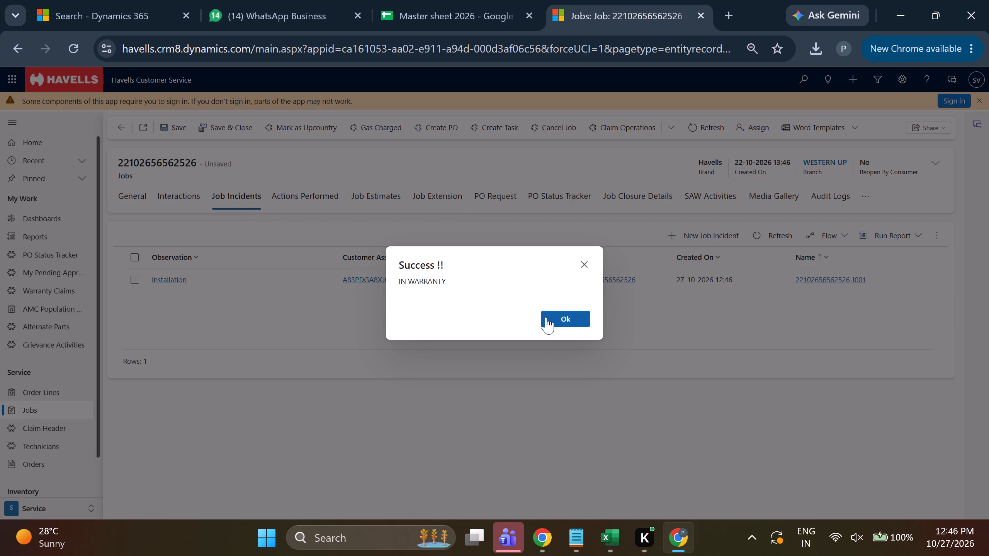
In the job's general details, replace the Assigned To user with the franchise technician handling this installation, and save the job.
left_click(128, 197)
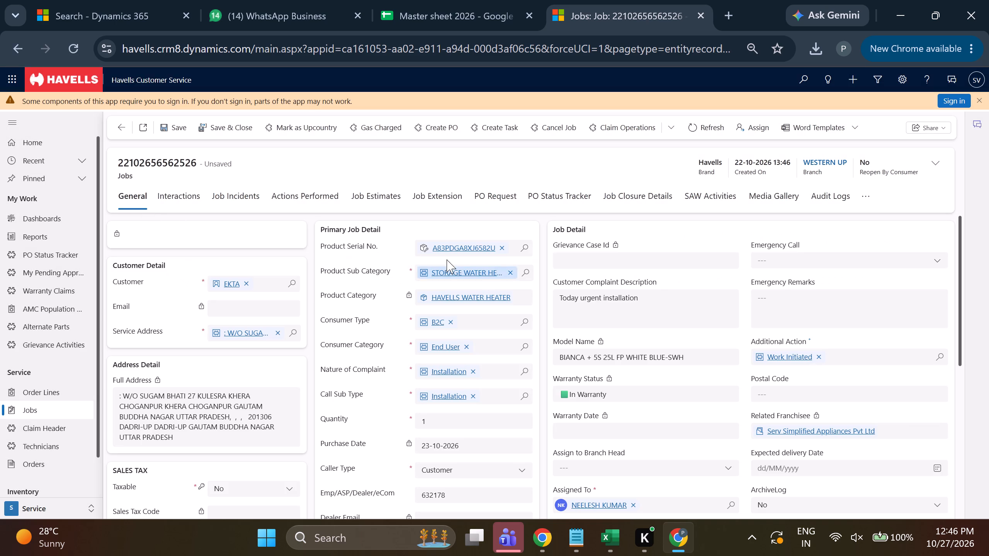
left_click(732, 508)
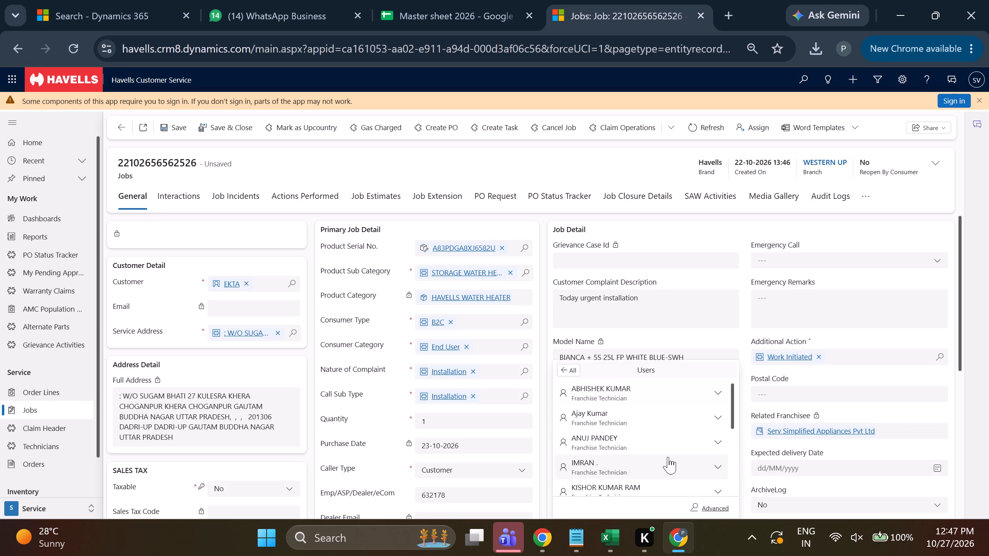
scroll(663, 455, "down", 3)
left_click(595, 402)
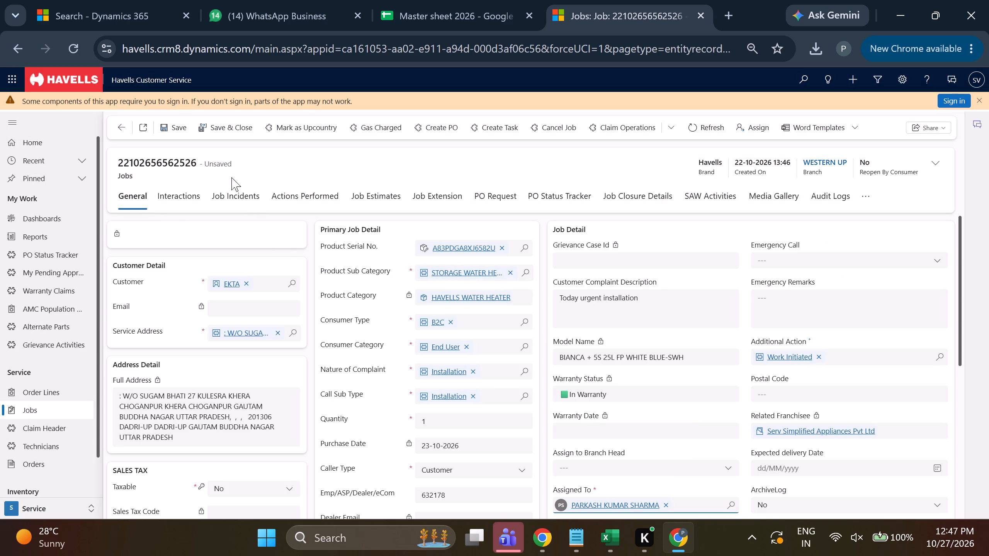
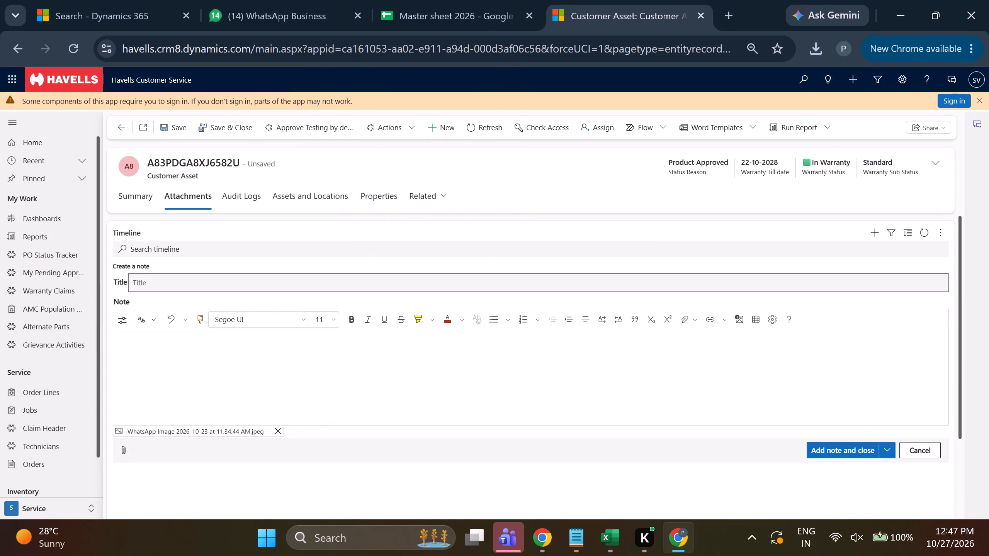
left_click(940, 270)
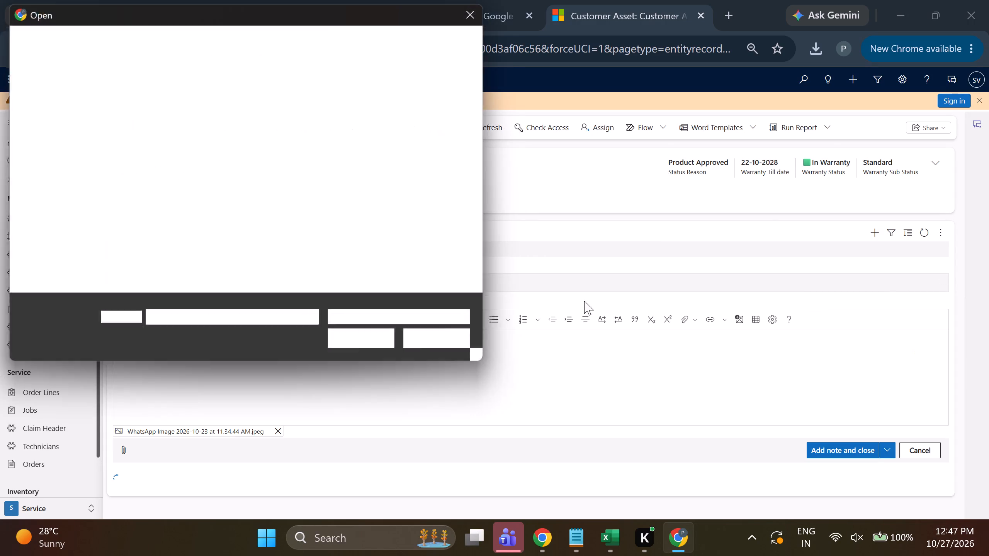
double_click(176, 147)
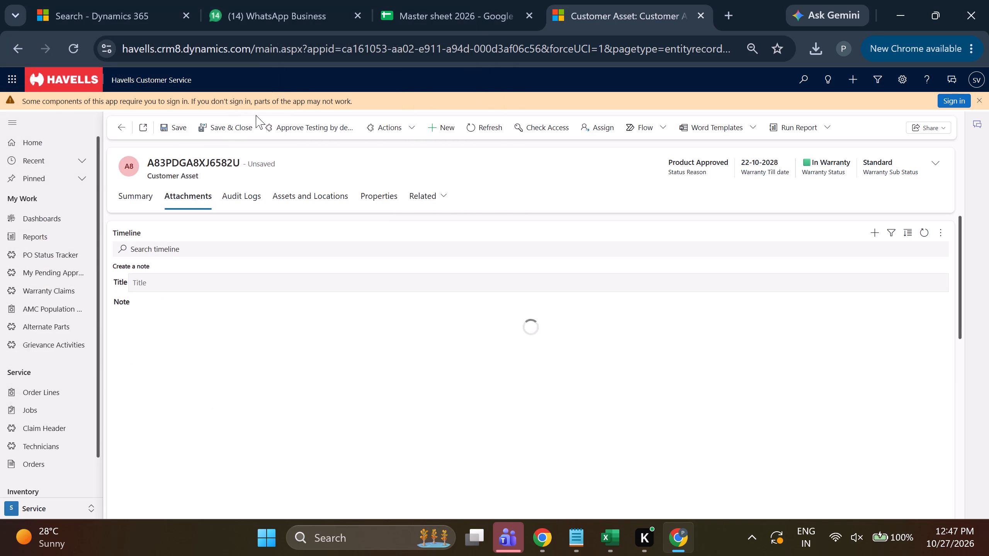
left_click(238, 131)
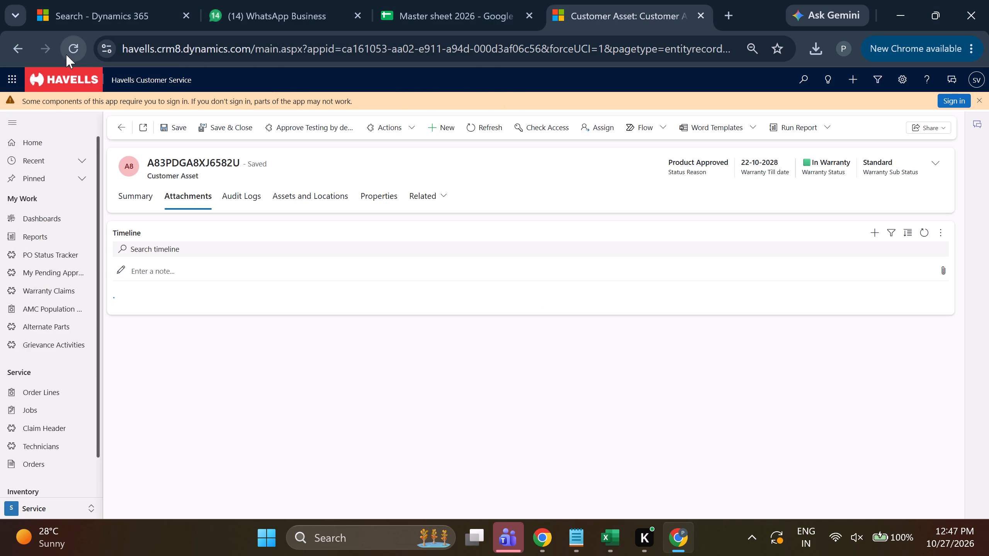
left_click(67, 54)
left_click(555, 152)
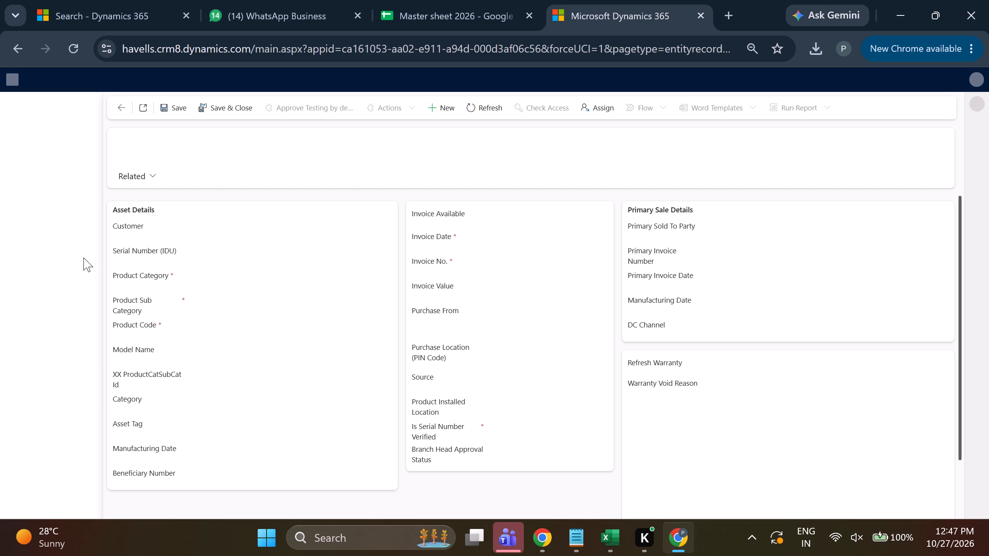
left_click(196, 183)
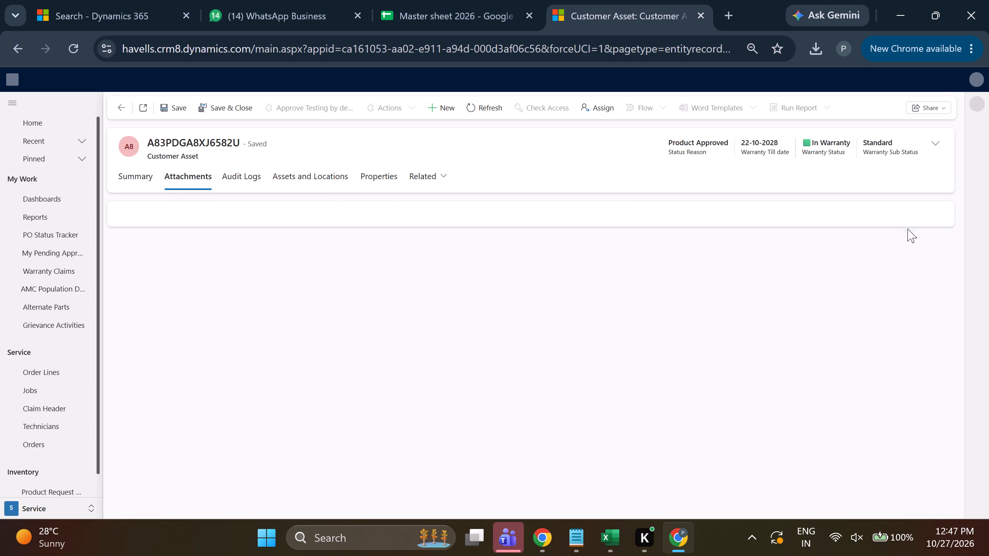
left_click(947, 249)
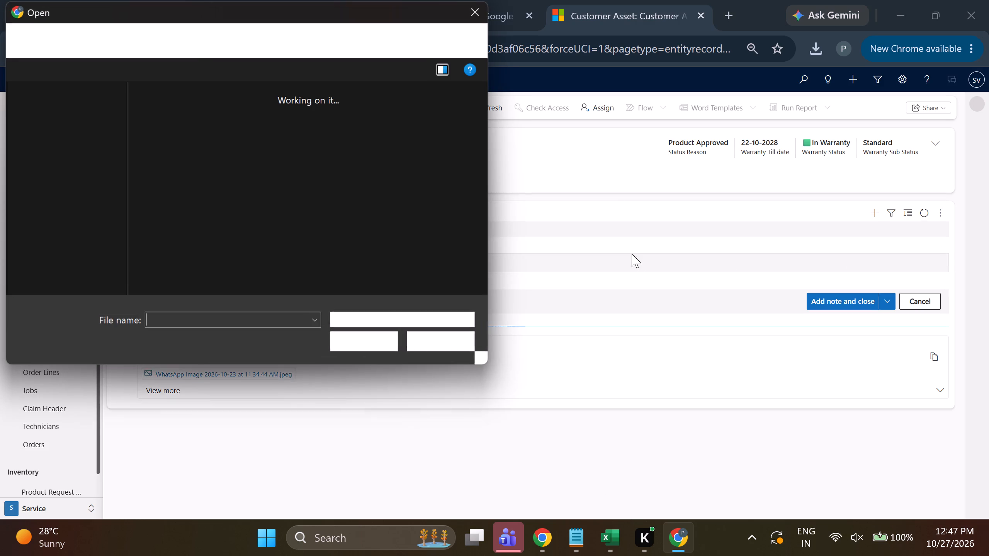
double_click(189, 145)
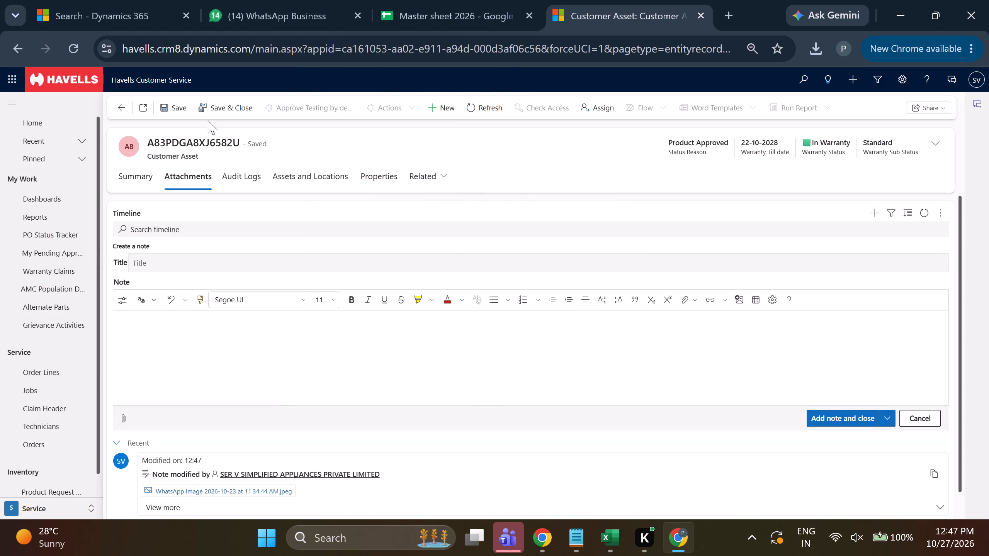
left_click(227, 106)
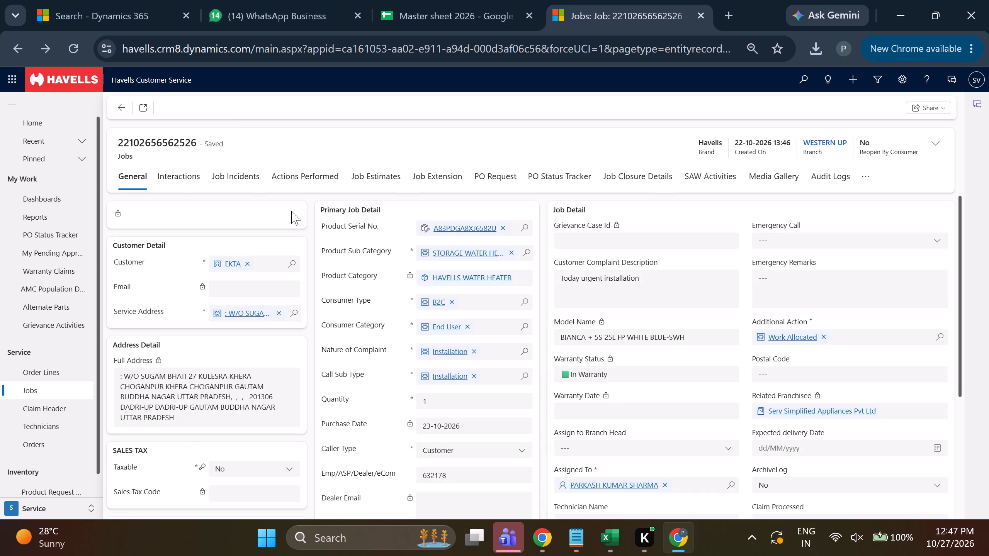
scroll(607, 336, "up", 2)
left_click(651, 188)
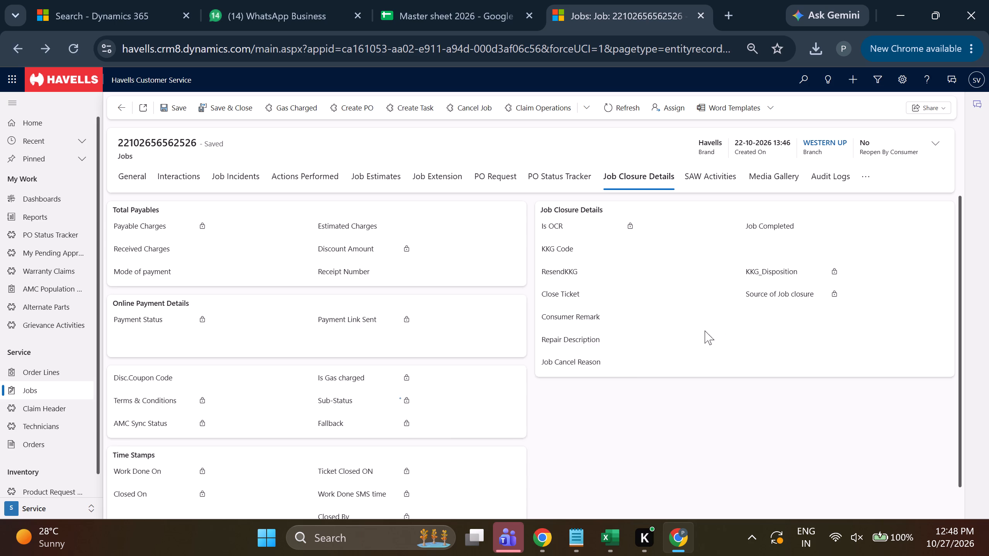
triple_click(710, 327)
key("BackSpace")
left_click(710, 327)
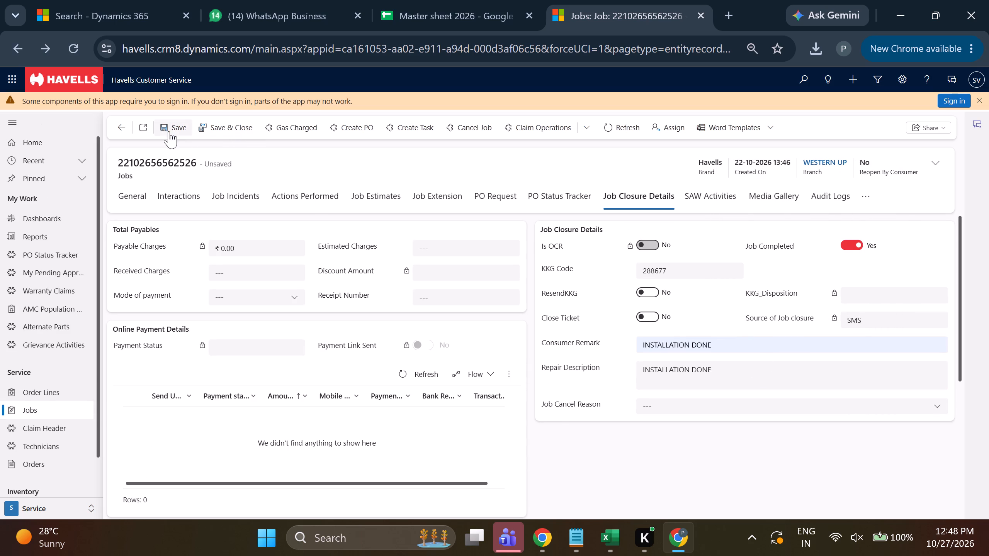
left_click(167, 130)
left_click(213, 125)
In the master sheet, mark row 43 as CLOSED in column P by copying the status from row 42.
left_click(426, 0)
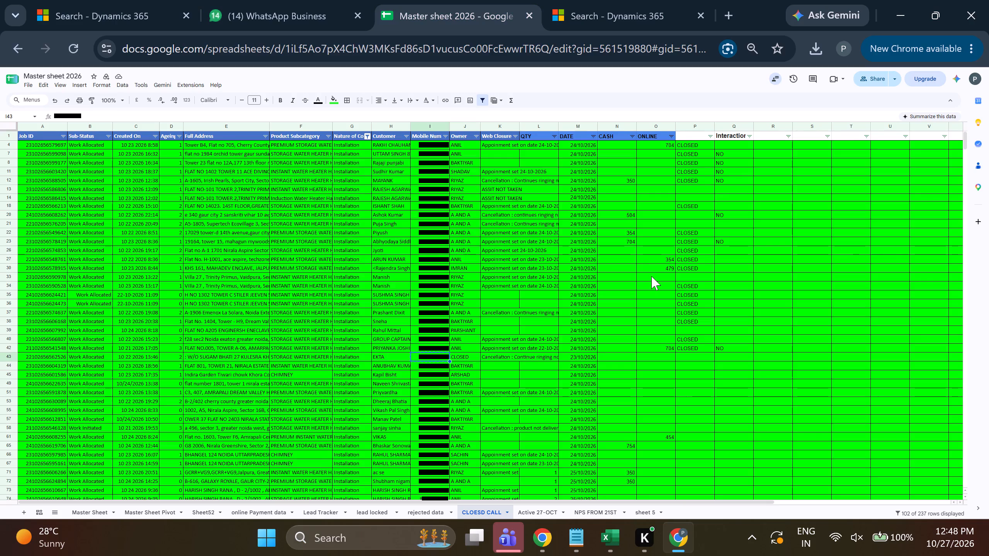
key("Right")
key("Right")
key("Right")
key("Right")
key("Right")
key("Right")
key("Right")
key("Up")
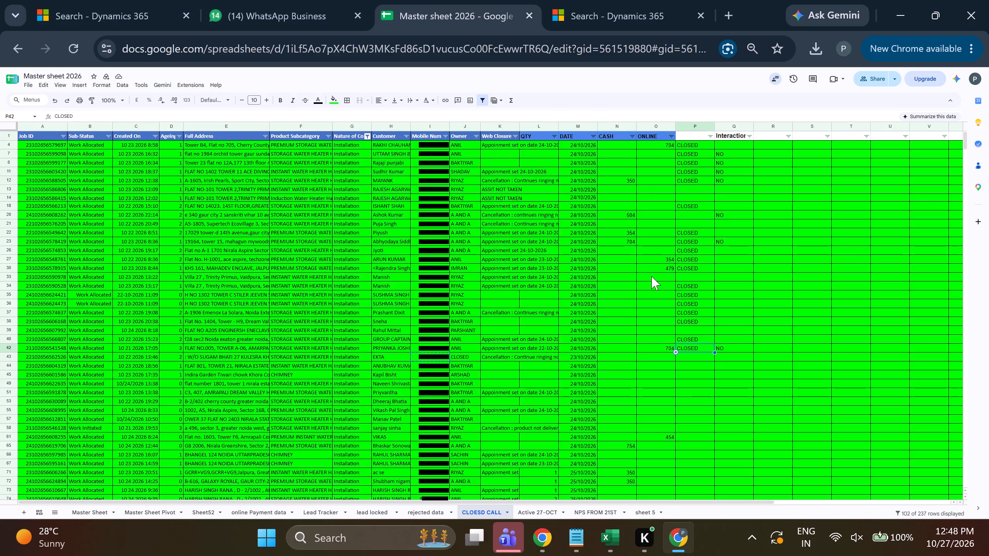
key("ctrl+c")
key("Down")
key("ctrl+v")
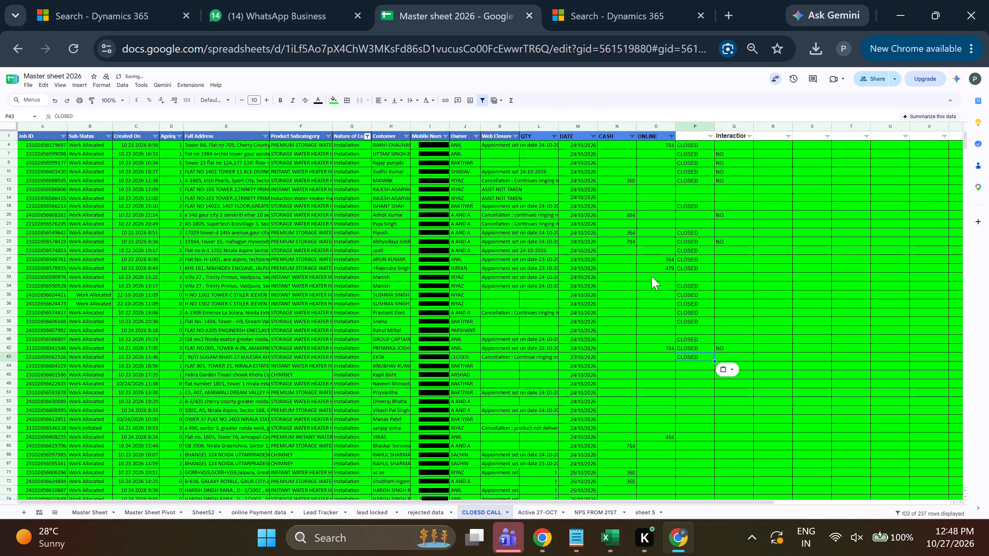
Copy the customer's mobile number from row 44 of the master sheet and search for it in the CRM.
key("Down")
key("Left")
key("Left")
key("Left")
key("Left")
key("Left")
key("Left")
key("Left")
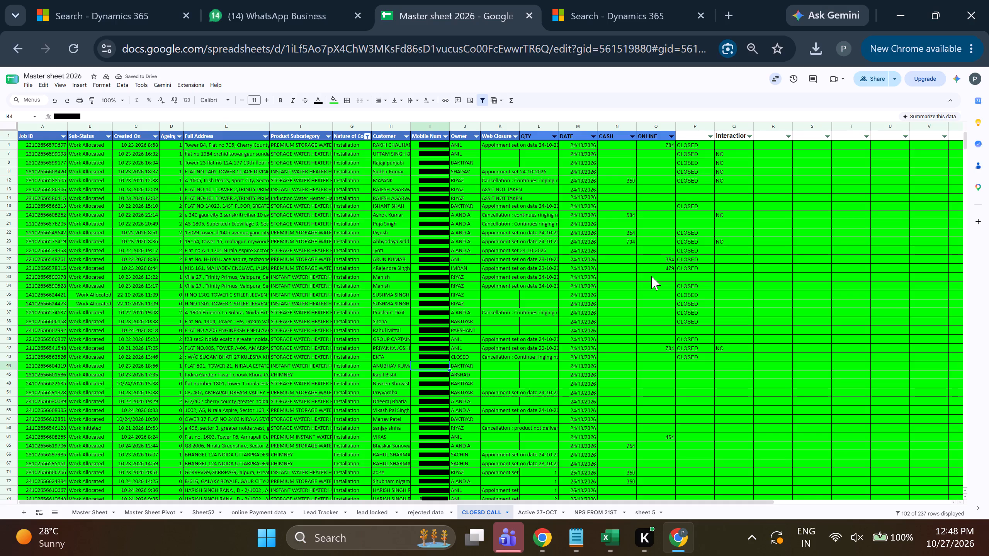
key("ctrl+c")
left_click(604, 0)
triple_click(421, 137)
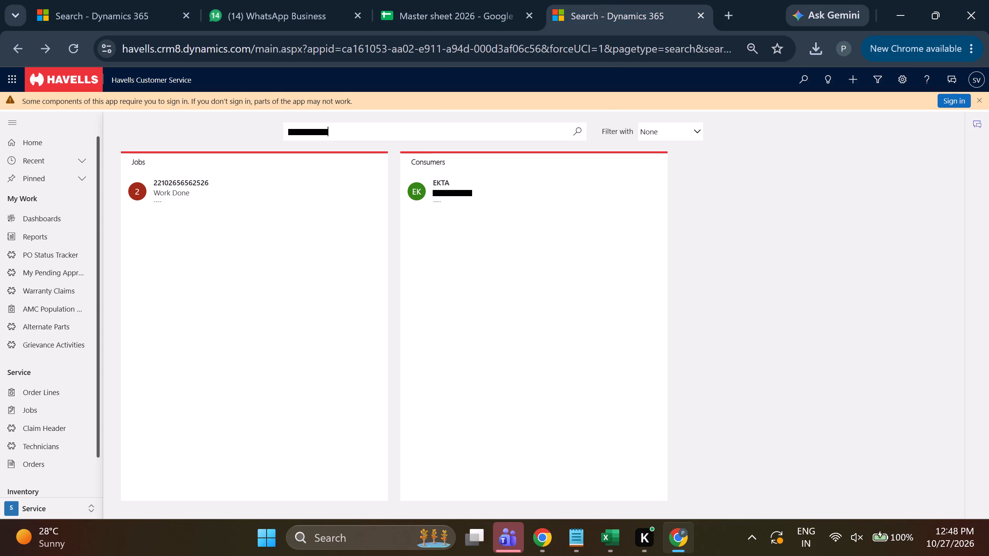
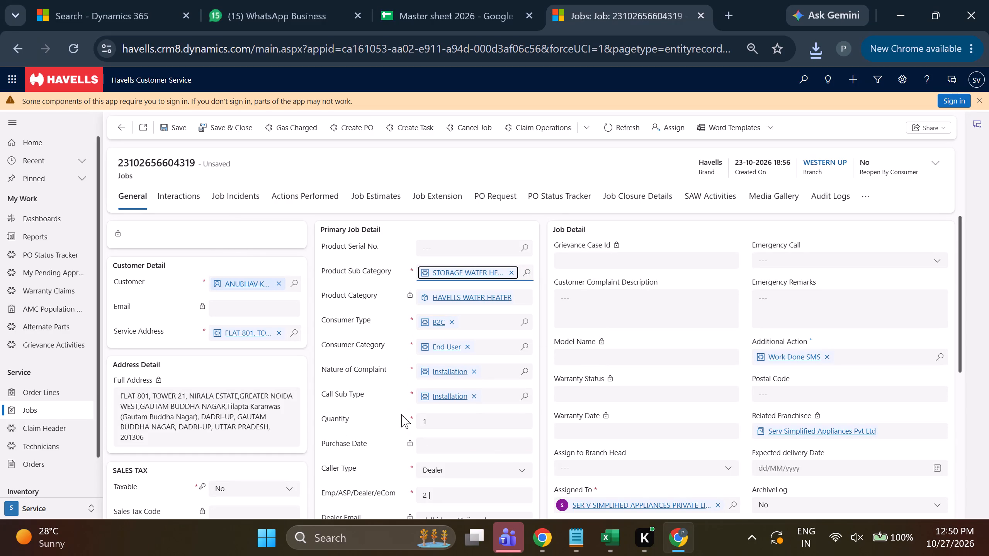
double_click(439, 417)
key("2")
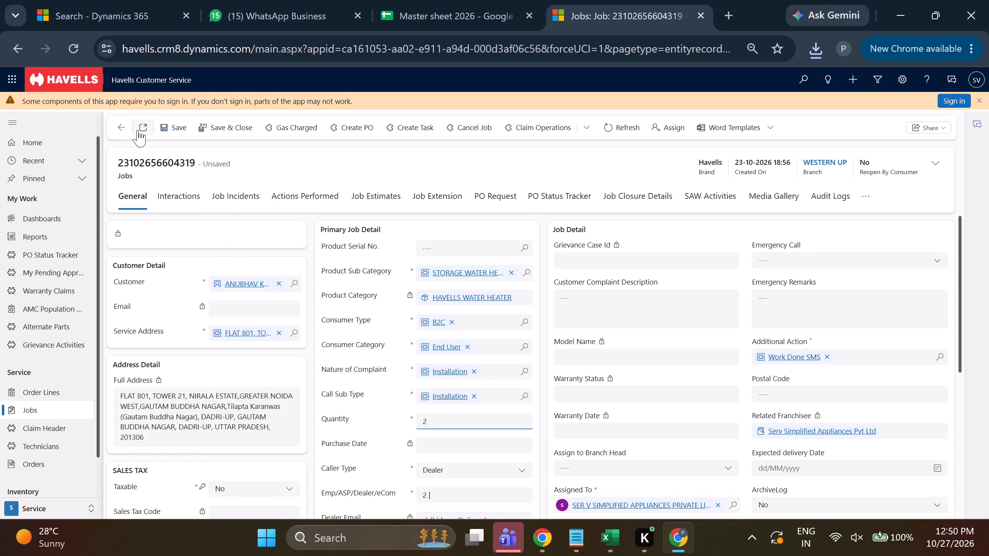
left_click(161, 125)
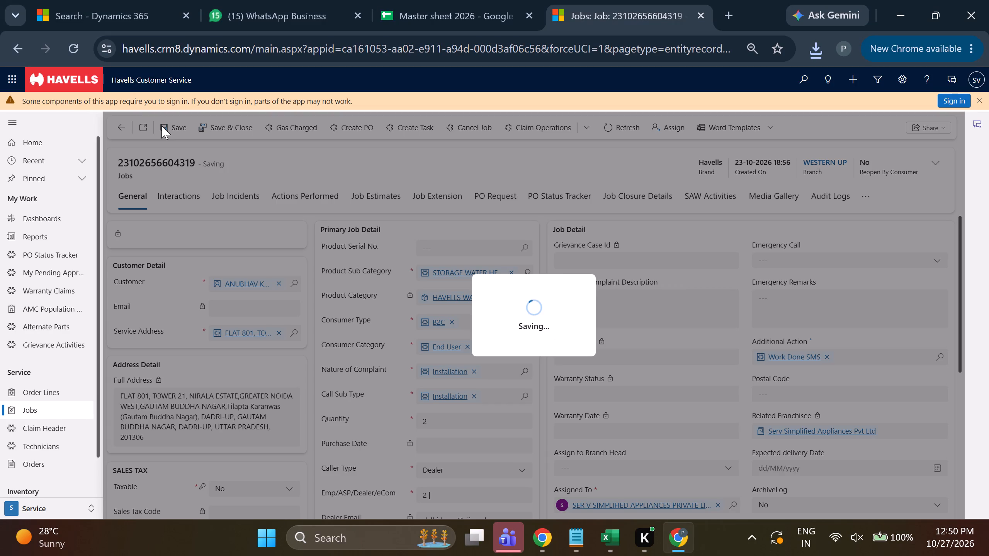
left_click(190, 209)
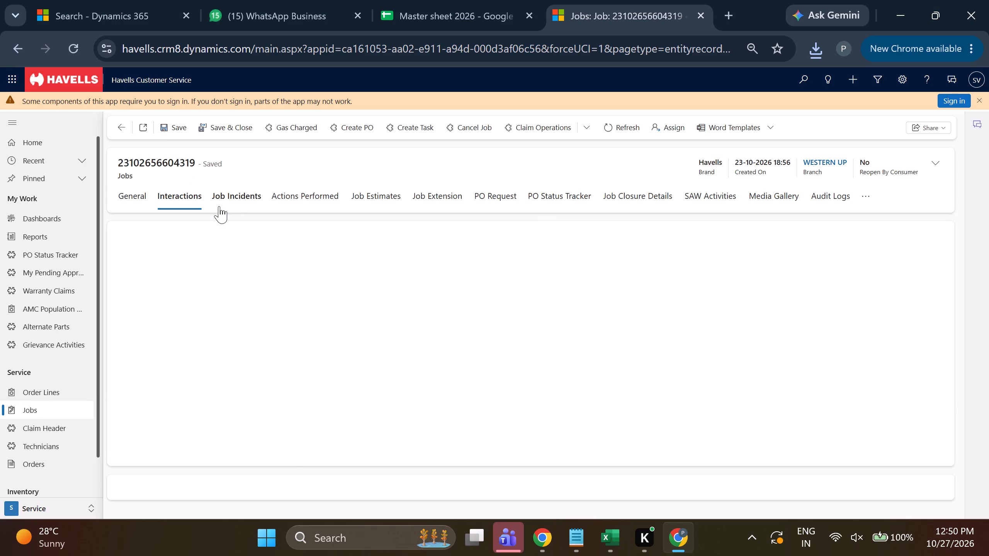
left_click(697, 232)
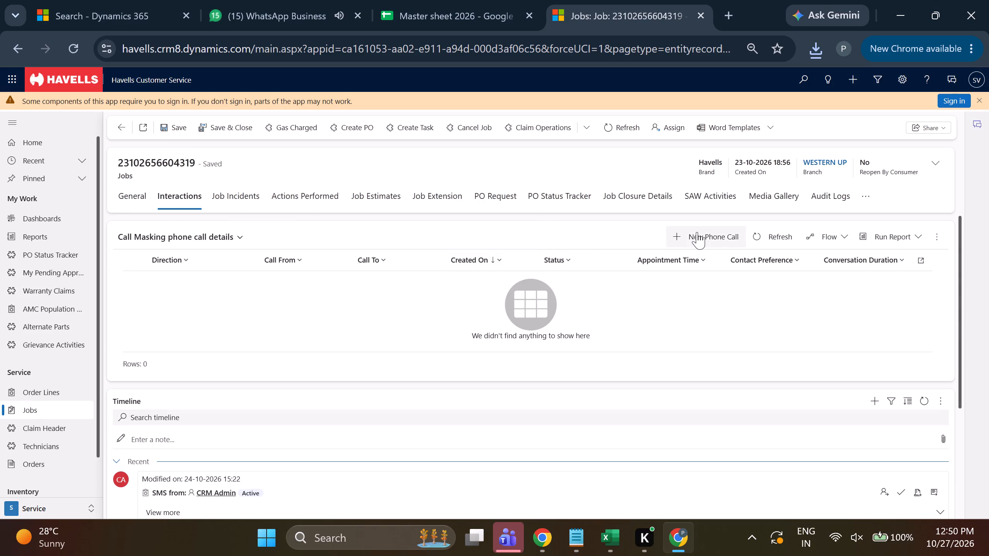
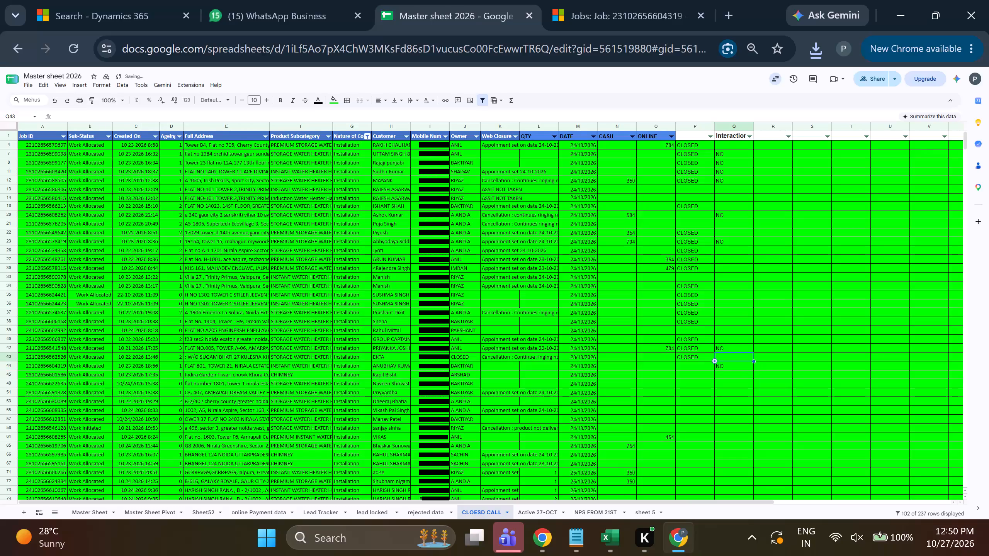
key("Down")
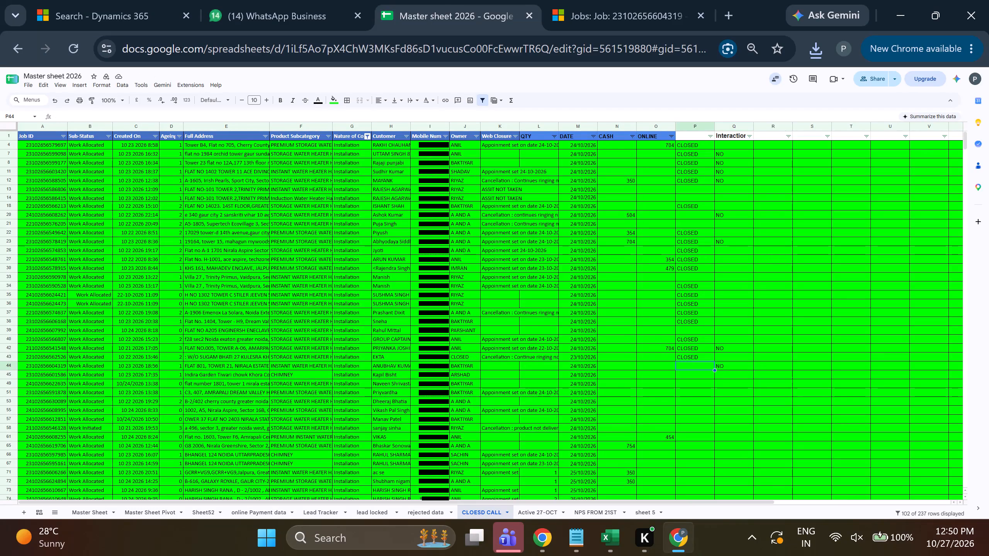
left_click(586, 0)
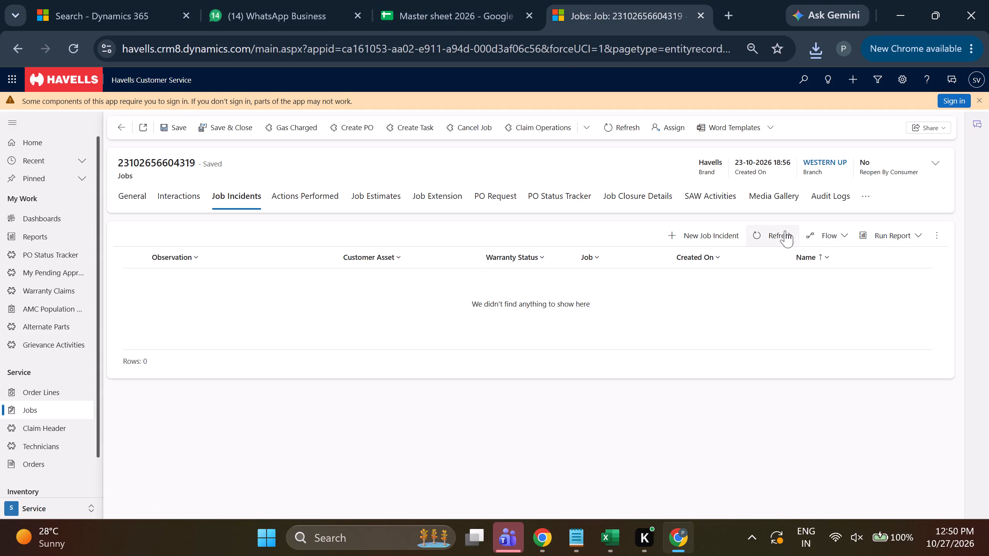
left_click(720, 236)
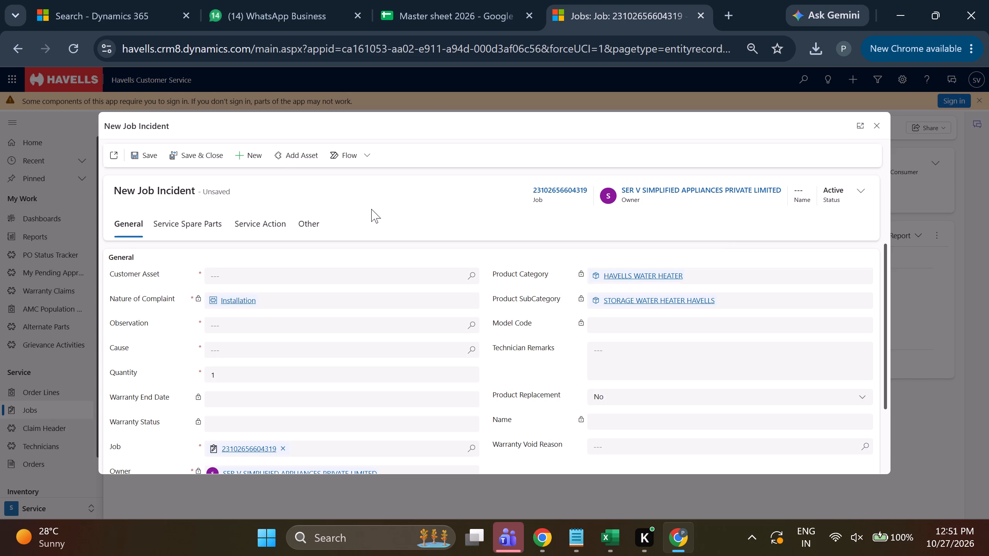
left_click(279, 159)
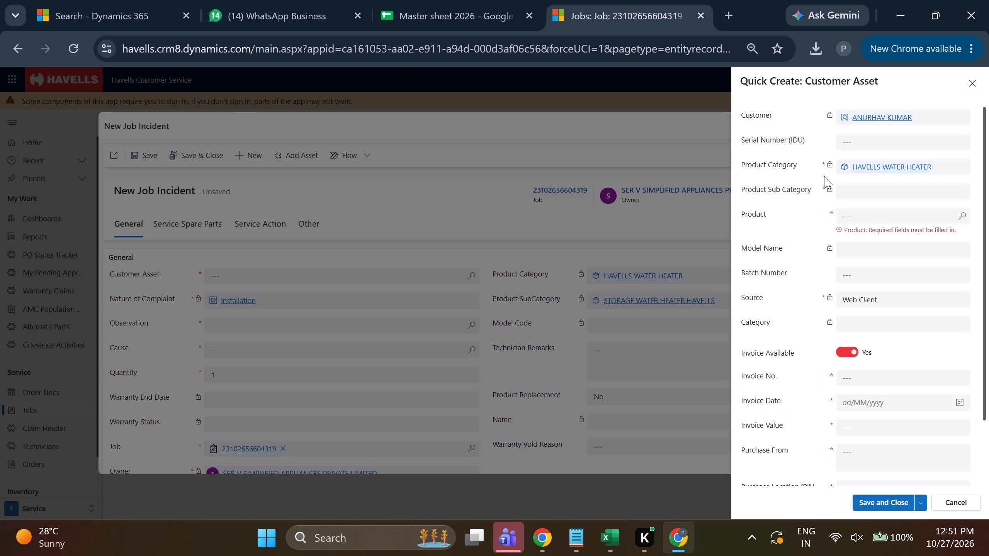
left_click_drag(844, 151, 852, 151)
left_click(863, 148)
key("ctrl+v")
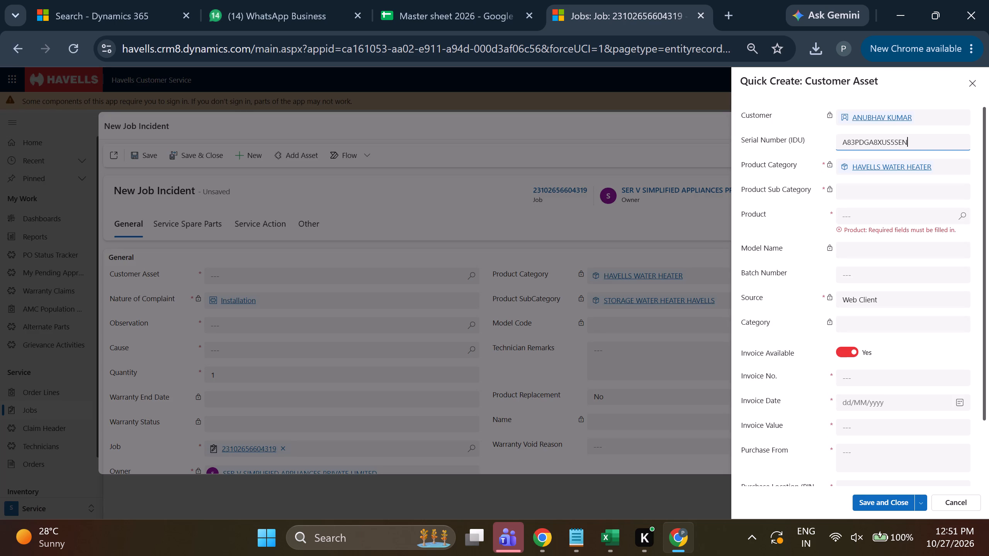
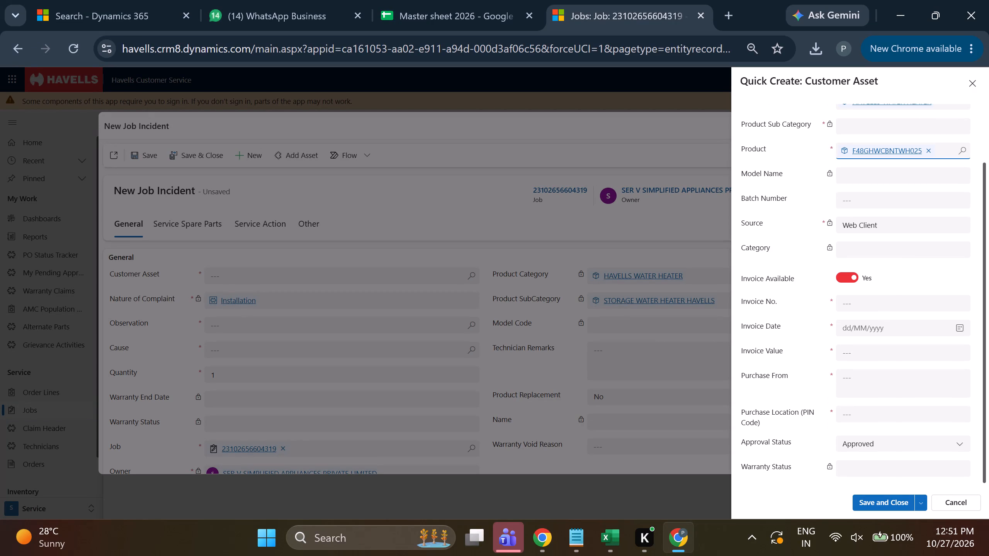
Set the new customer asset's Invoice No. to 439 and its Invoice Date to 22-10-2026.
left_click(894, 285)
left_click(895, 295)
left_click(907, 384)
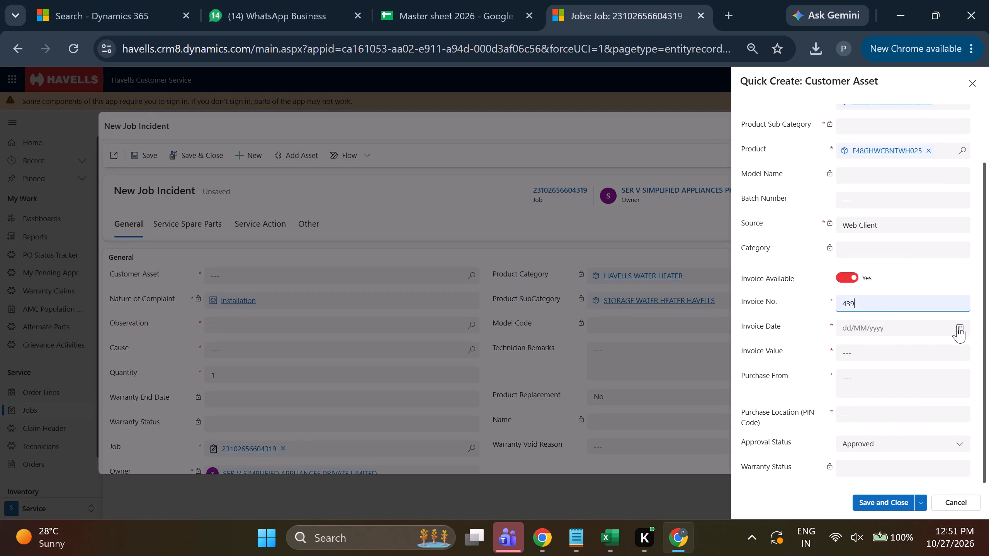
left_click(958, 325)
left_click(904, 432)
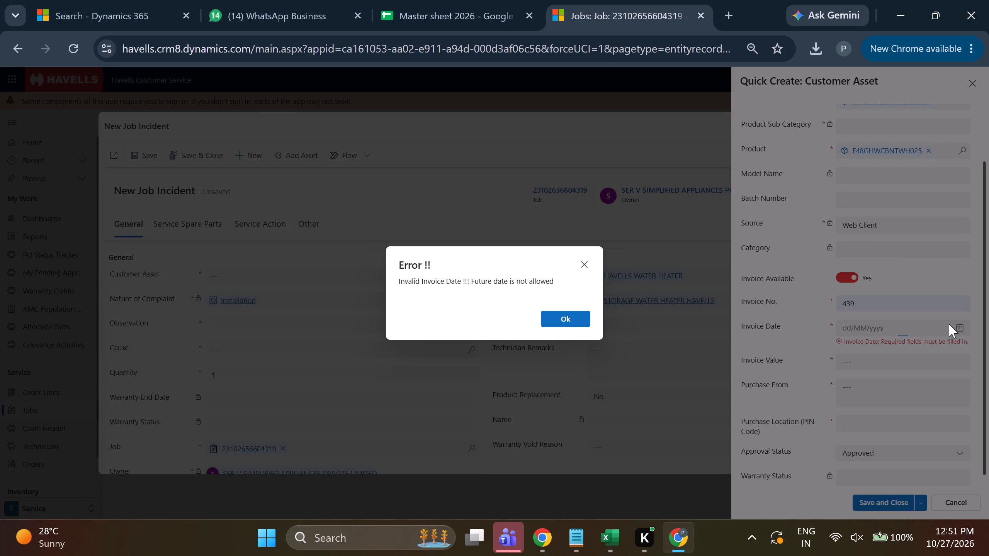
left_click(581, 262)
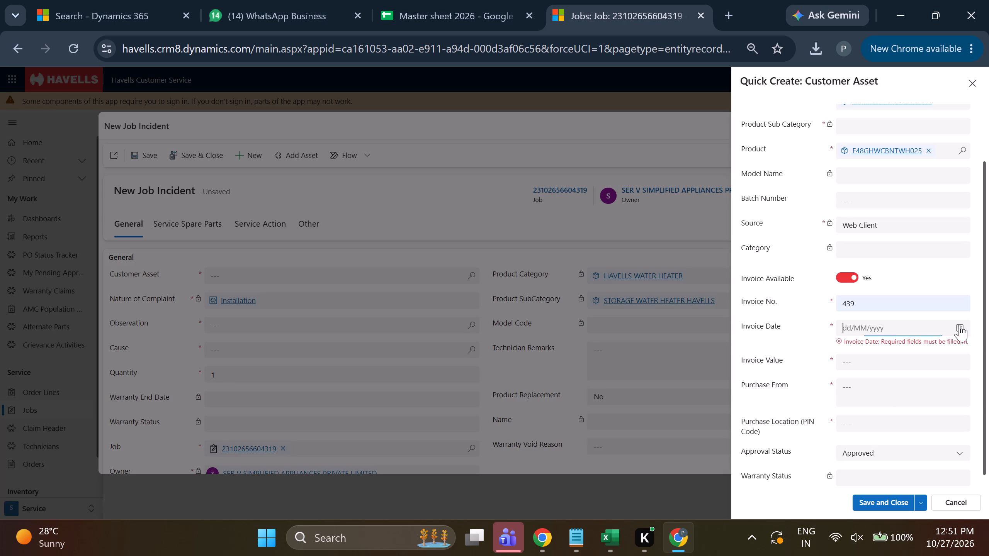
left_click(957, 327)
left_click(907, 422)
Enter Invoice Value 14200, Purchase From NOIDA and Purchase Location PIN Code 201301, and save the customer asset.
left_click(894, 354)
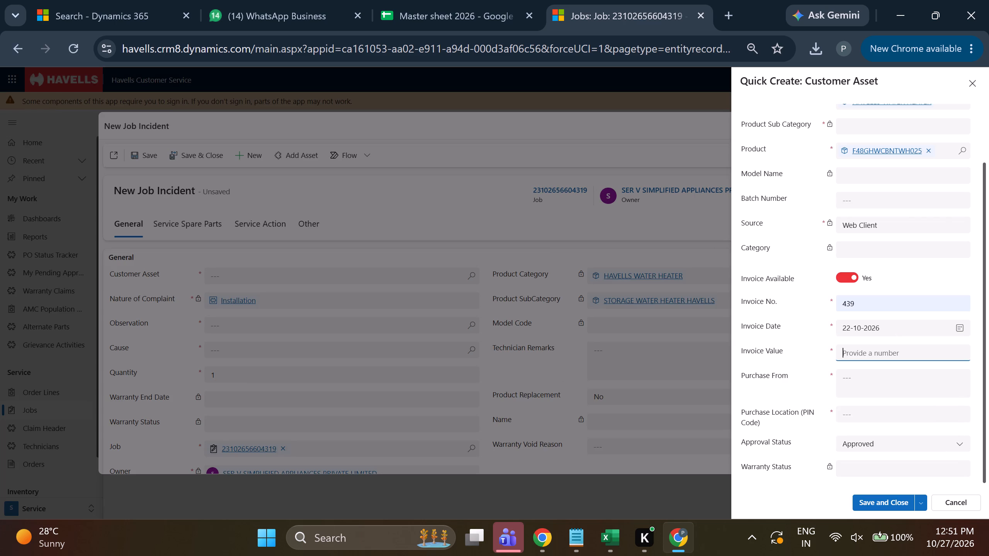
key("1")
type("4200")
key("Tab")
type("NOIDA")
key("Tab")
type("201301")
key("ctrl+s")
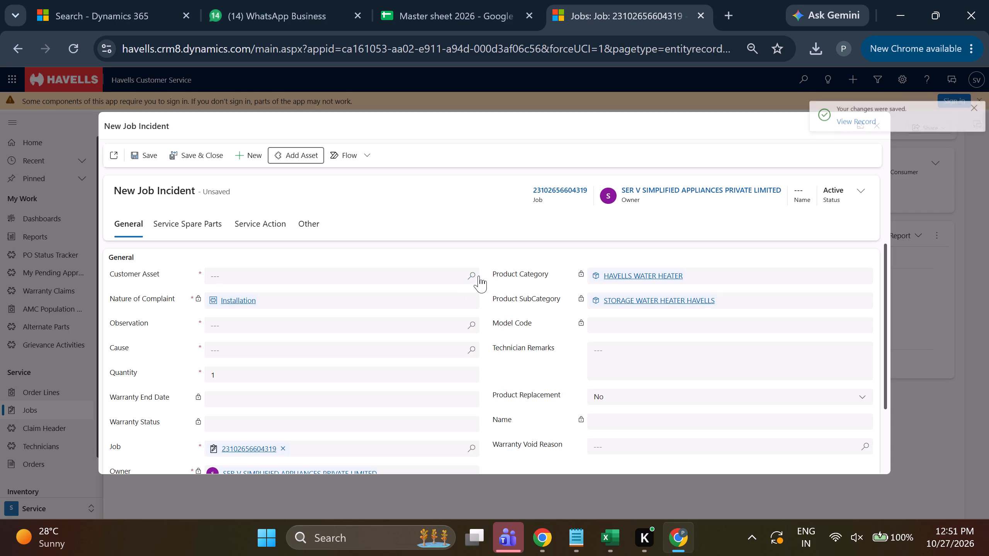
left_click(478, 276)
left_click(381, 318)
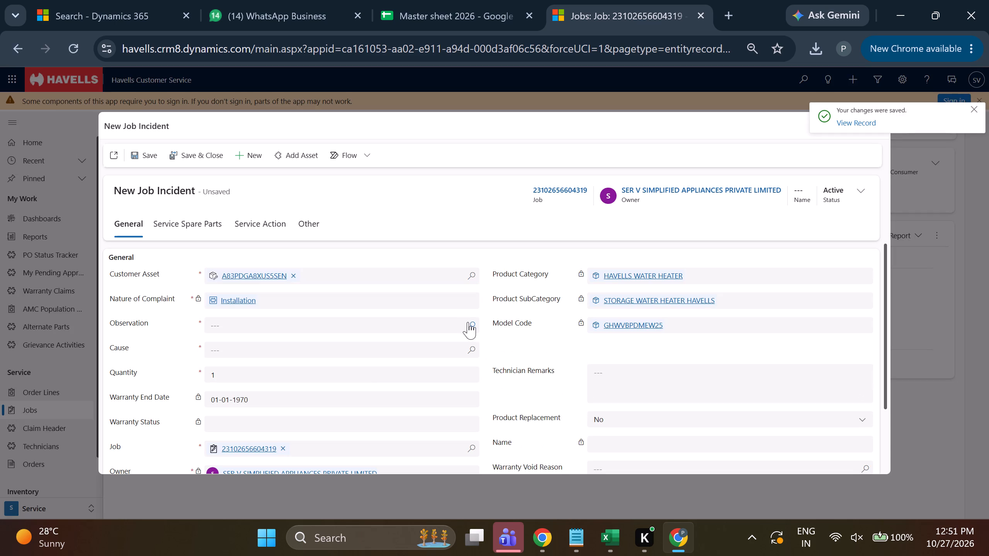
left_click(471, 325)
left_click(247, 243)
left_click(463, 341)
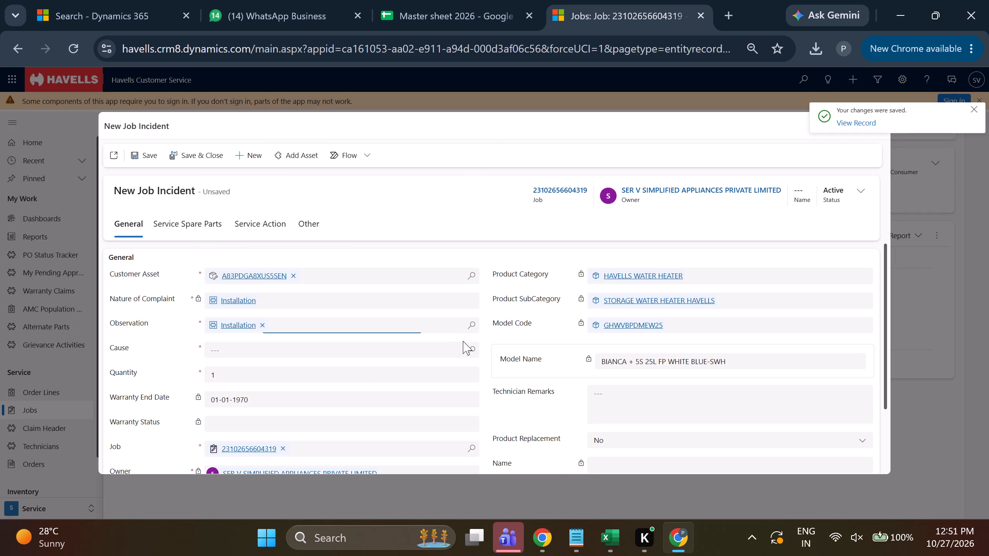
left_click(473, 347)
left_click(264, 295)
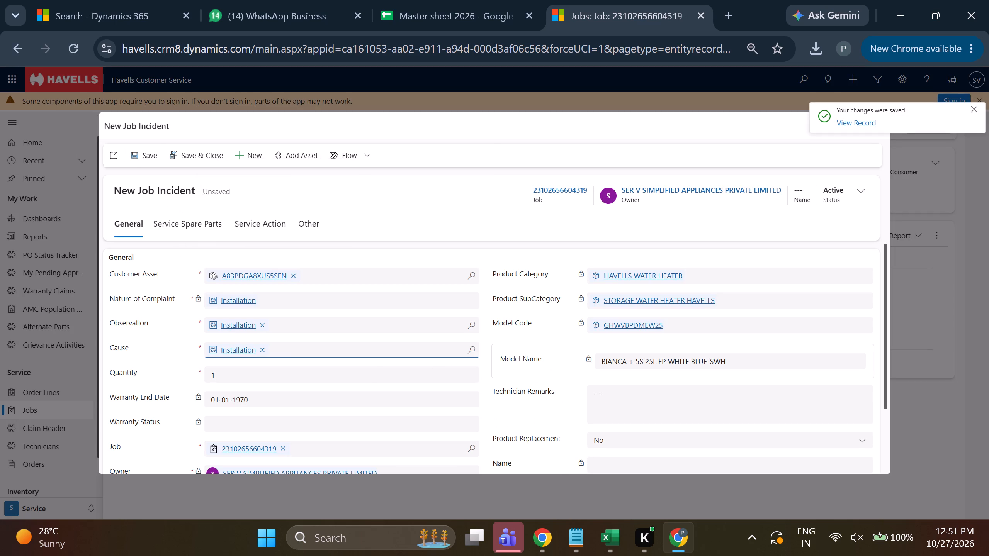
left_click(130, 158)
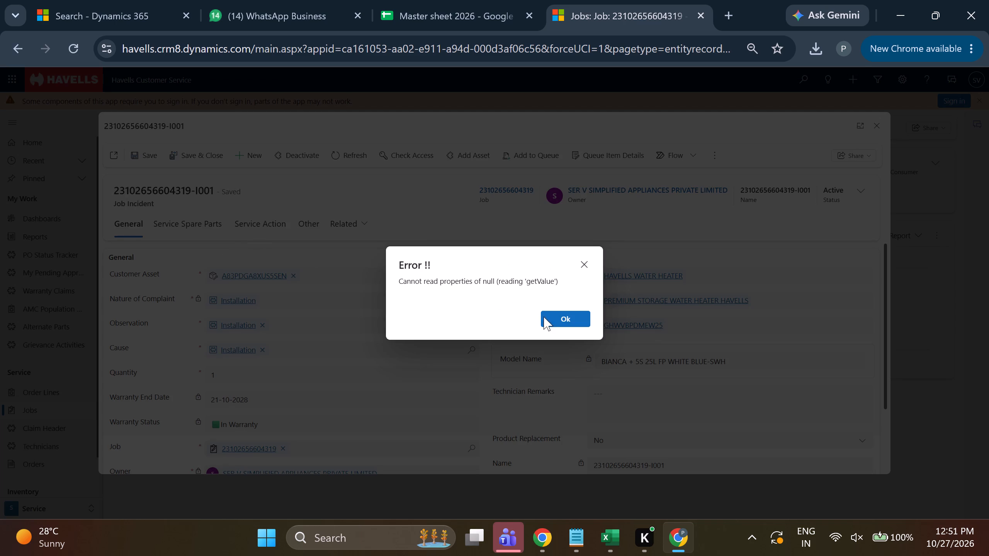
left_click(585, 269)
left_click(585, 269)
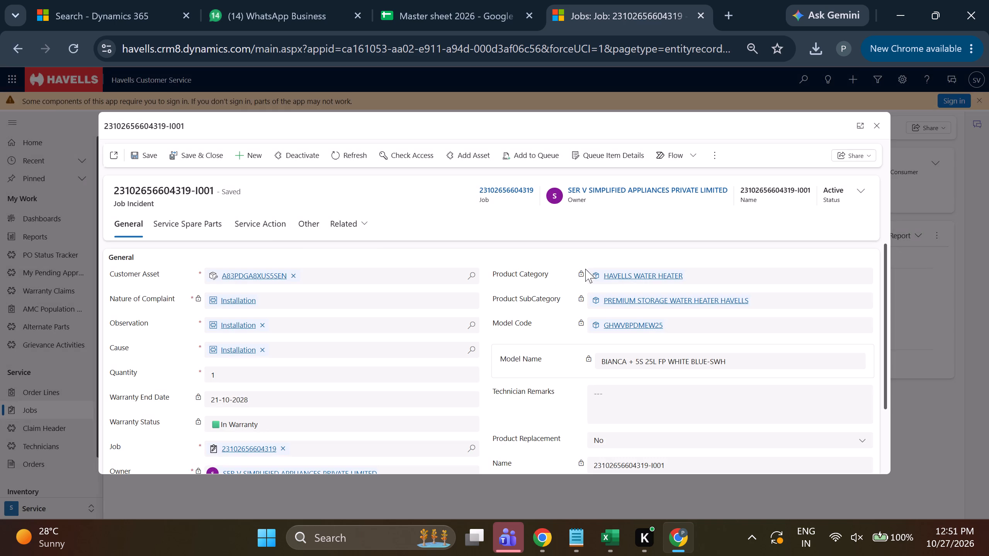
Check the saved incident's Service Action list, refreshing the incident record and examining the list again.
left_click(266, 222)
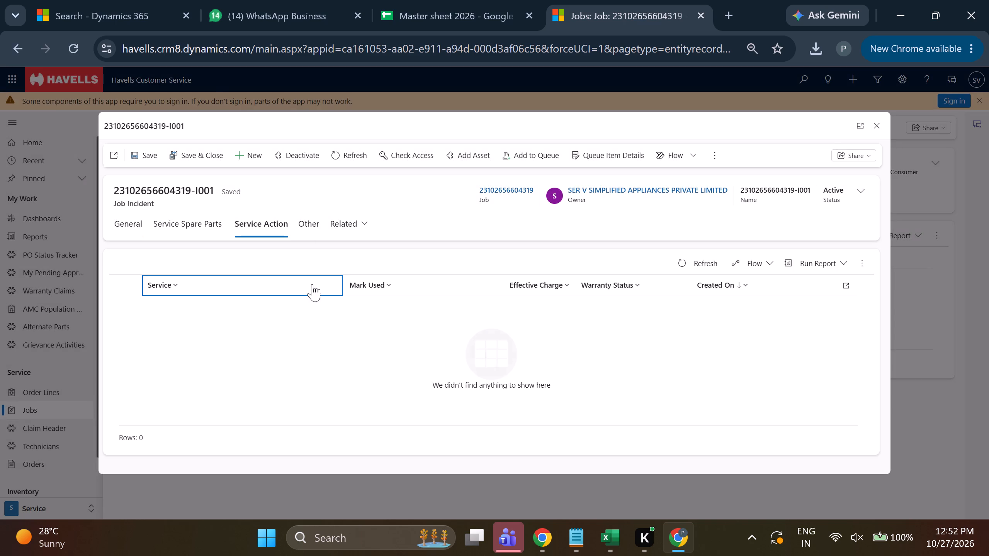
triple_click(584, 267)
triple_click(585, 267)
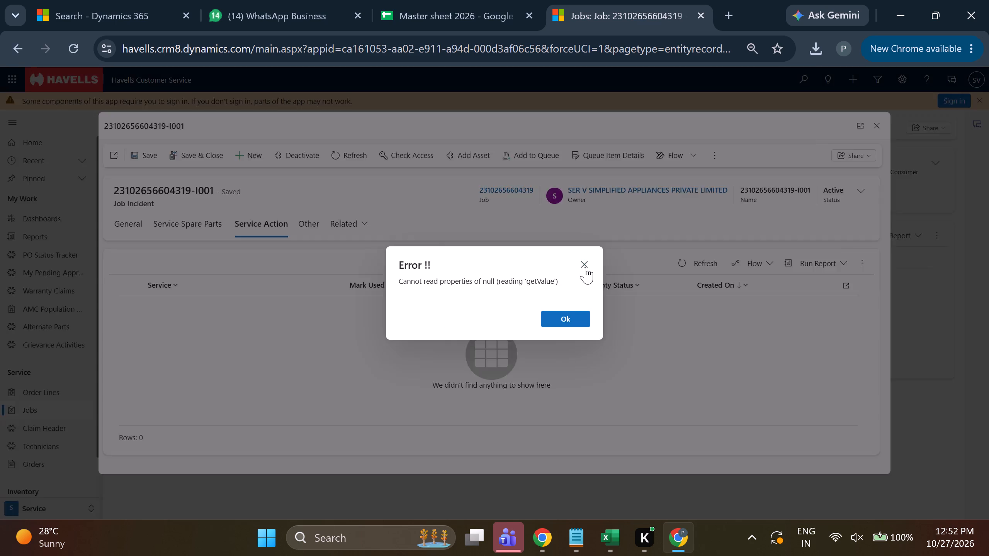
left_click(344, 159)
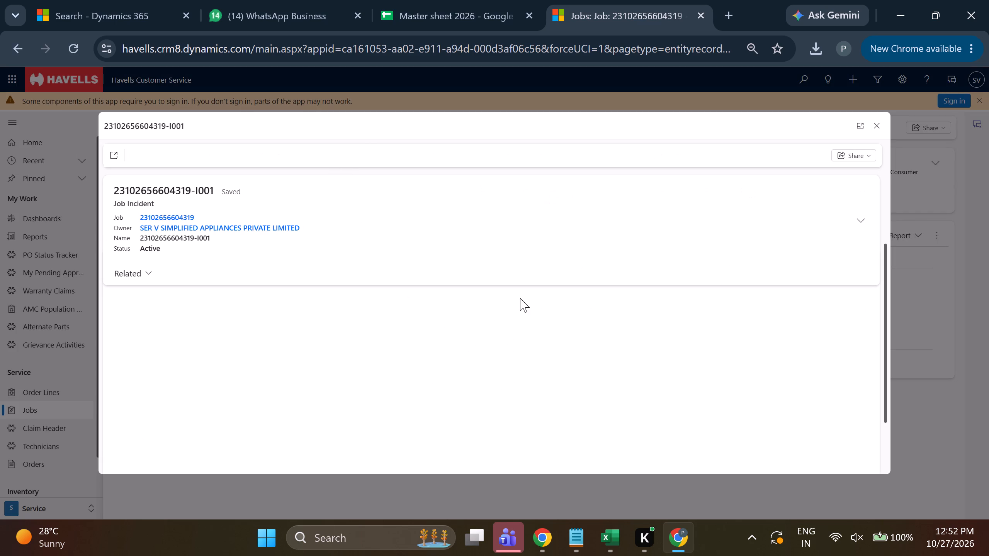
left_click(583, 270)
triple_click(584, 264)
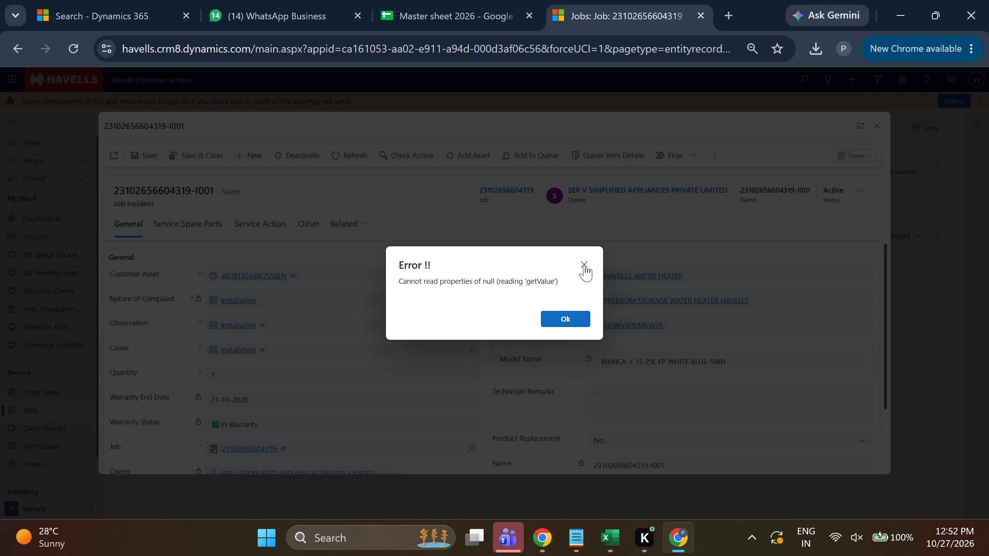
left_click(287, 232)
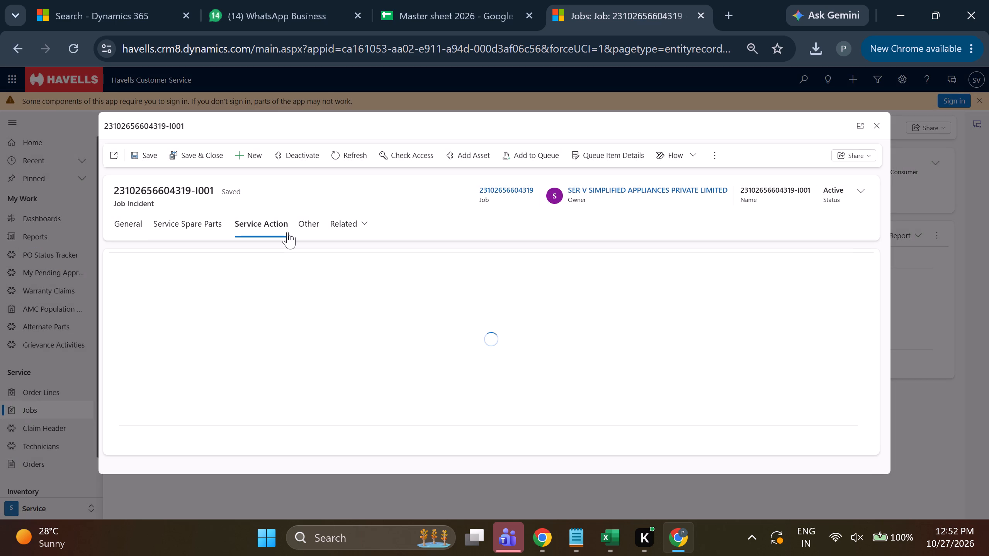
left_click(693, 269)
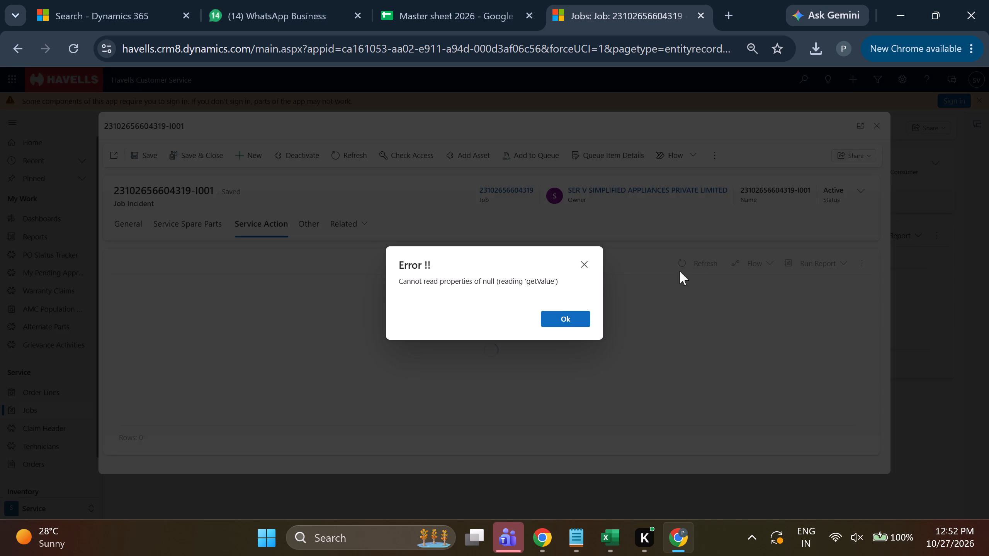
left_click(589, 262)
triple_click(586, 263)
double_click(586, 263)
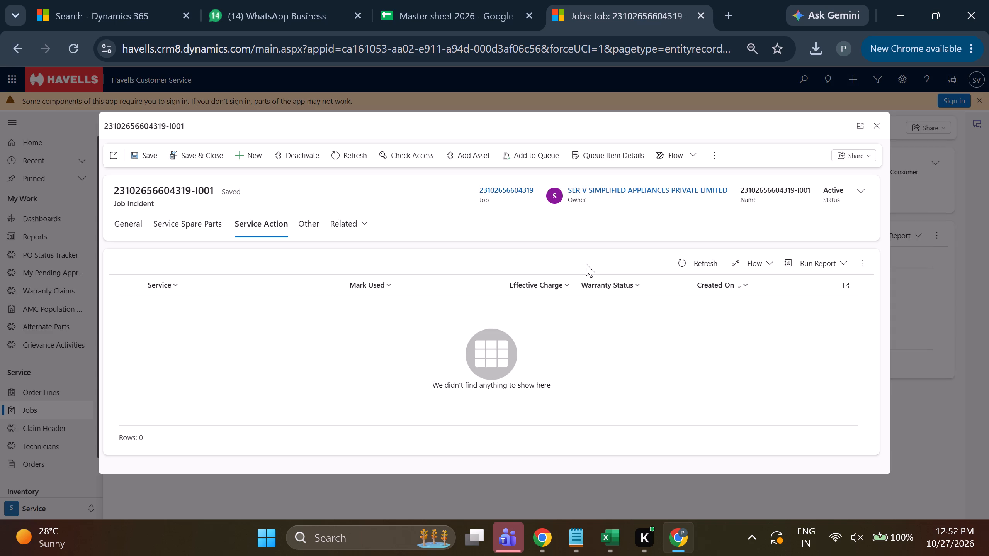
left_click(867, 128)
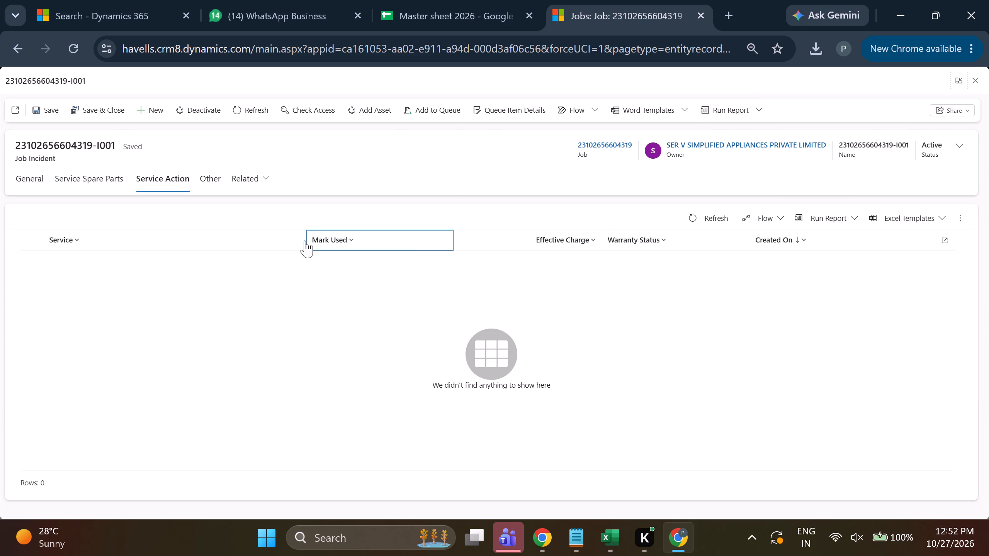
left_click(84, 112)
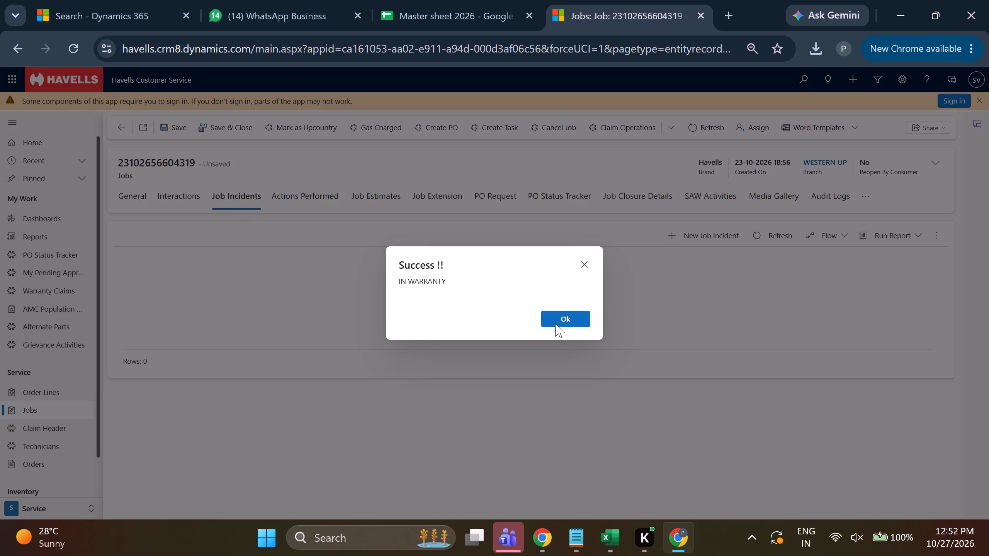
left_click(556, 324)
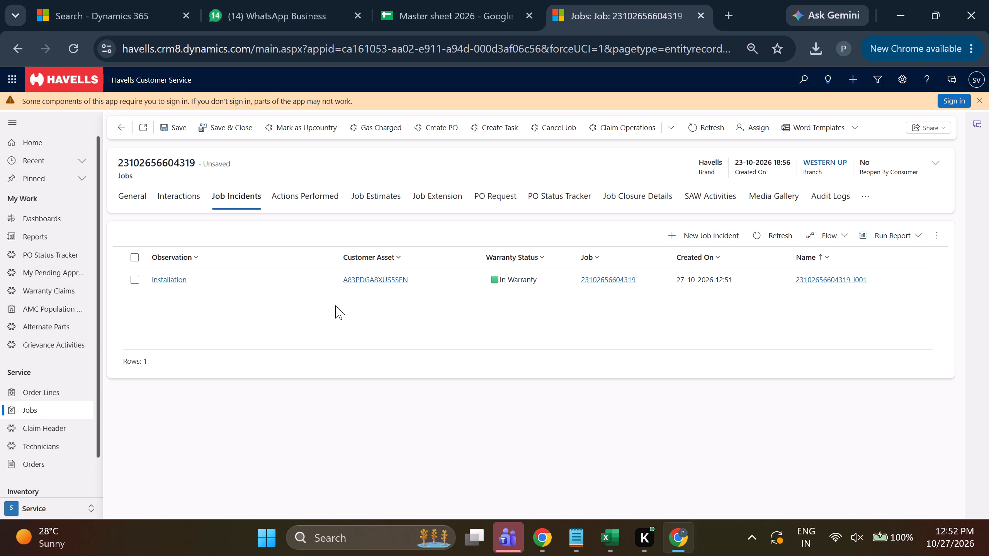
Open the job's Installation incident, examine its Service Action list again, and close the incident record.
double_click(275, 287)
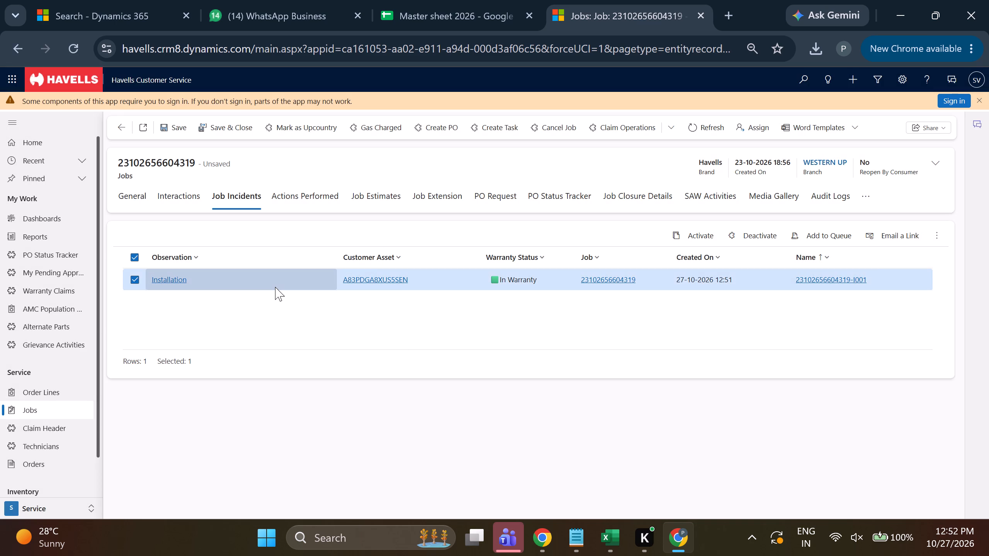
double_click(275, 287)
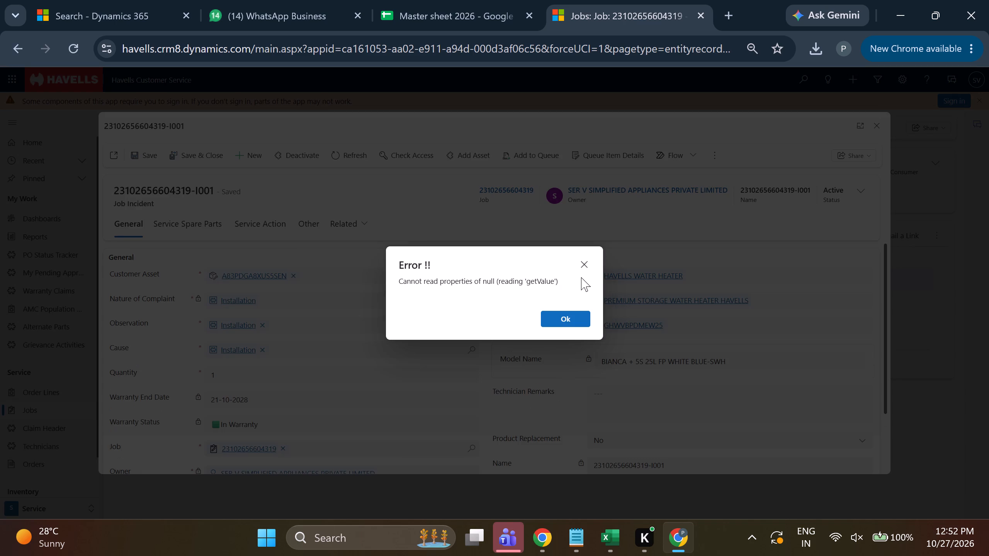
left_click(583, 270)
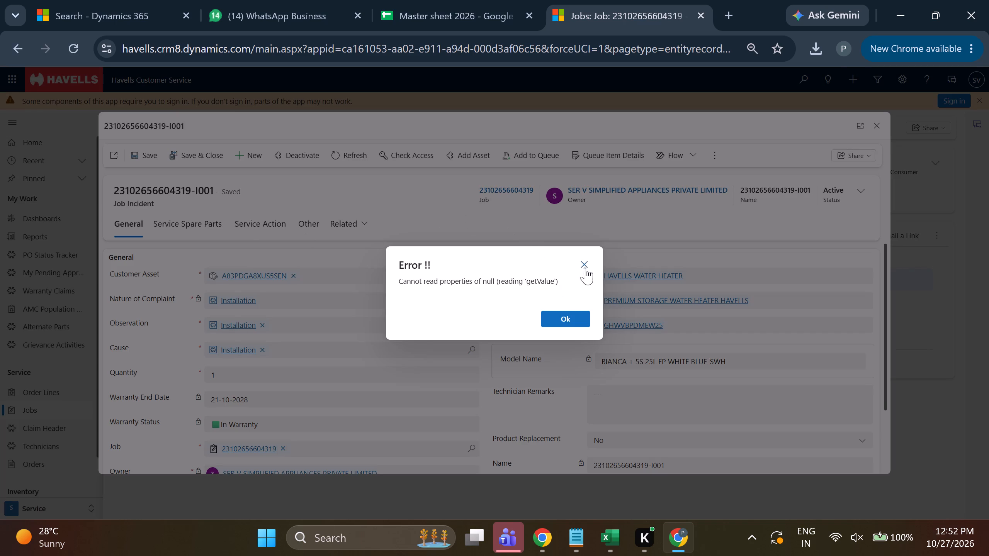
left_click(588, 268)
left_click(255, 228)
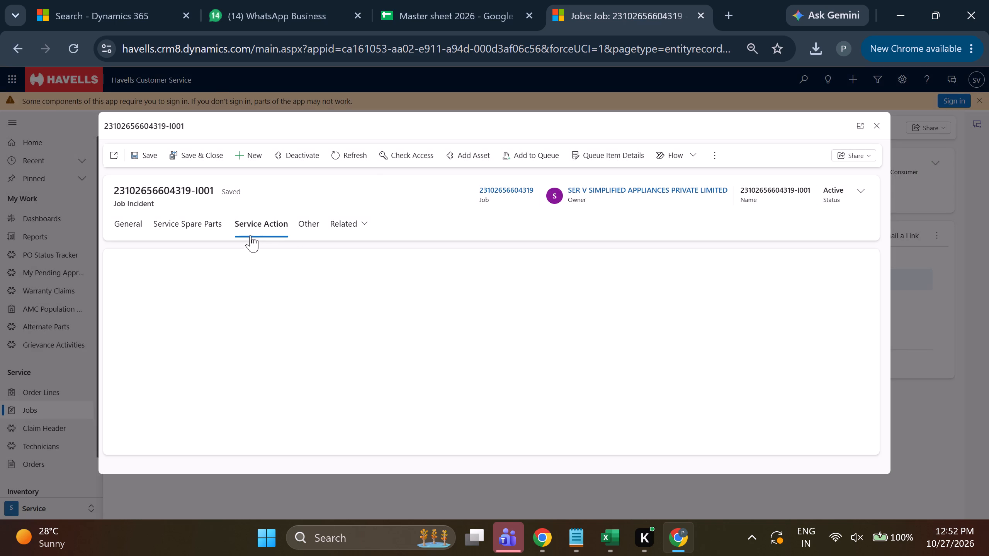
triple_click(586, 263)
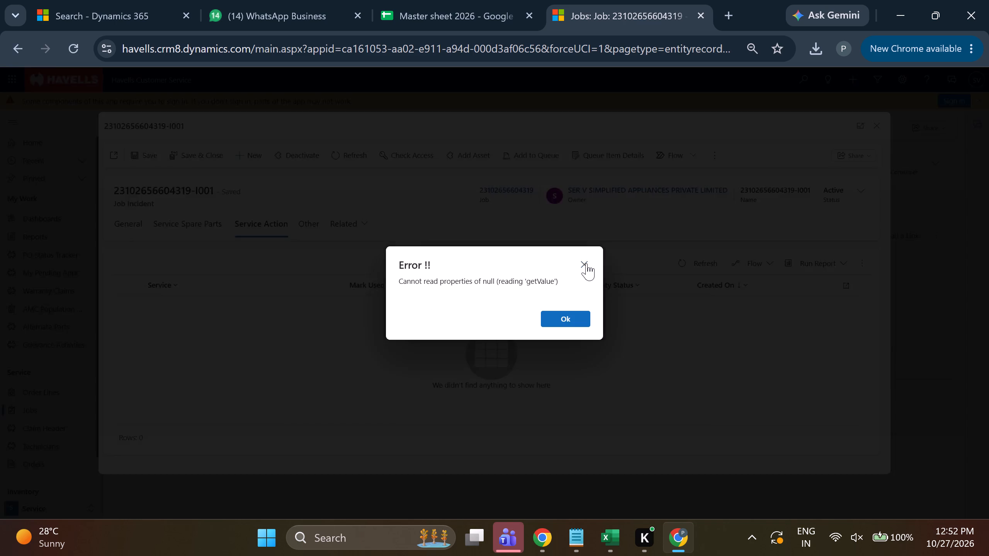
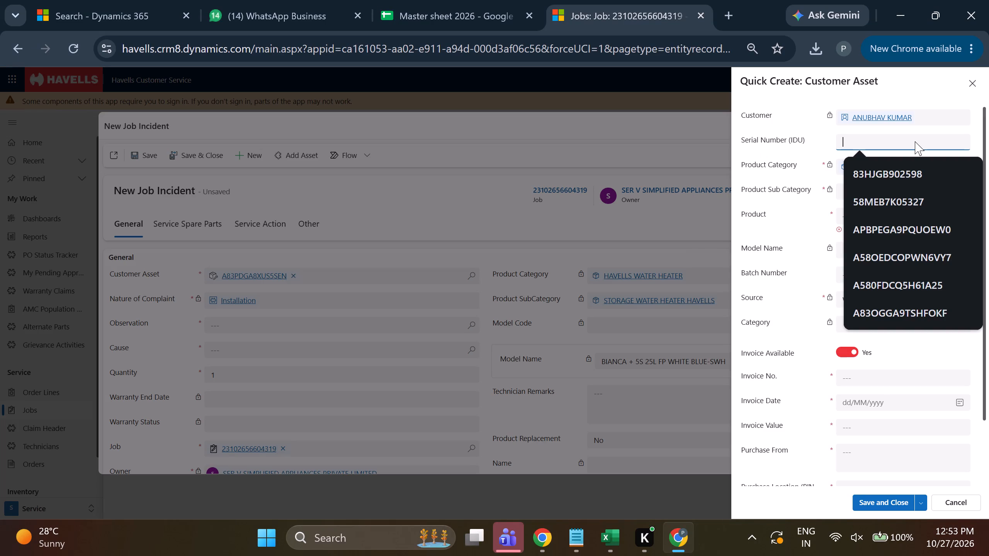
key("ctrl+b")
key("ctrl+v")
left_click(589, 298)
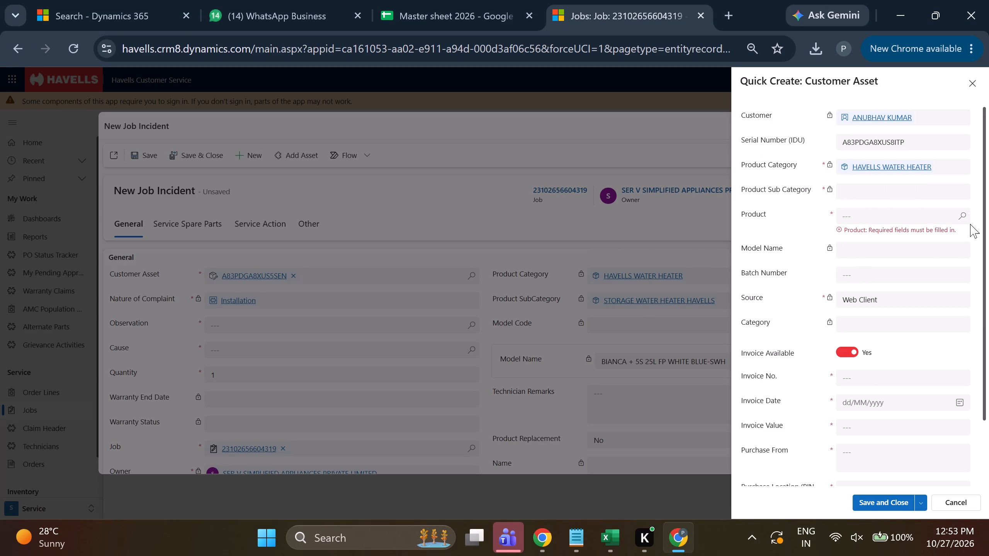
left_click(971, 217)
left_click(966, 222)
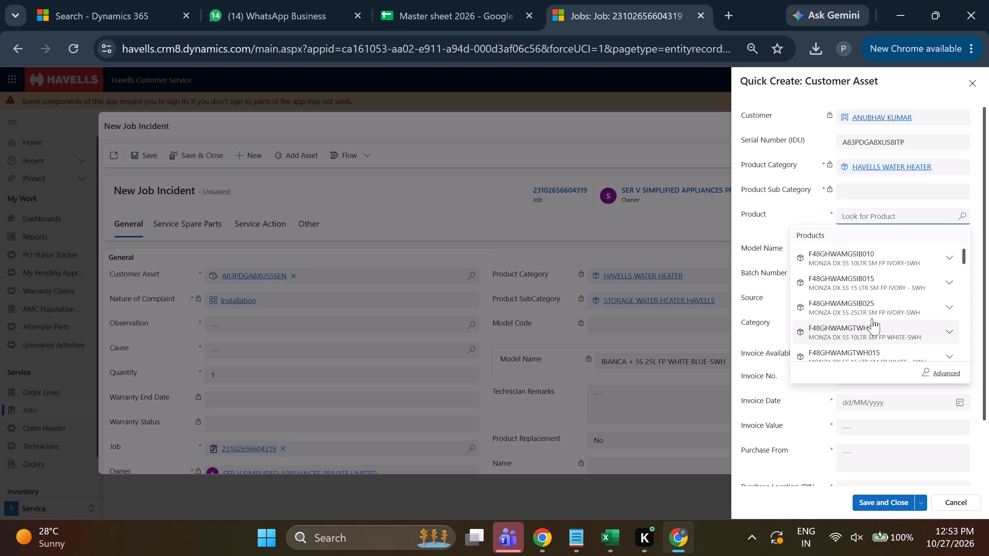
scroll(872, 300, "down", 2)
scroll(851, 335, "down", 1)
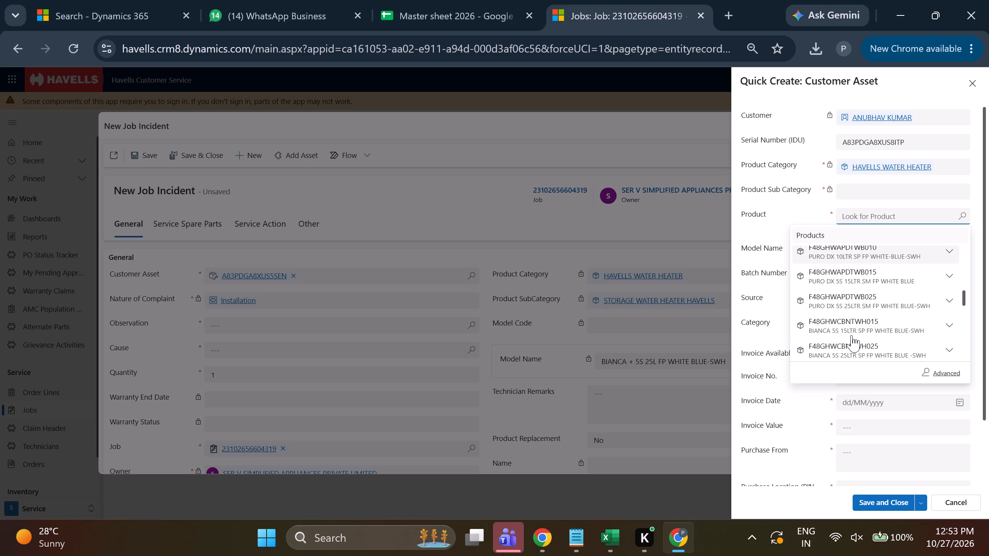
left_click(870, 349)
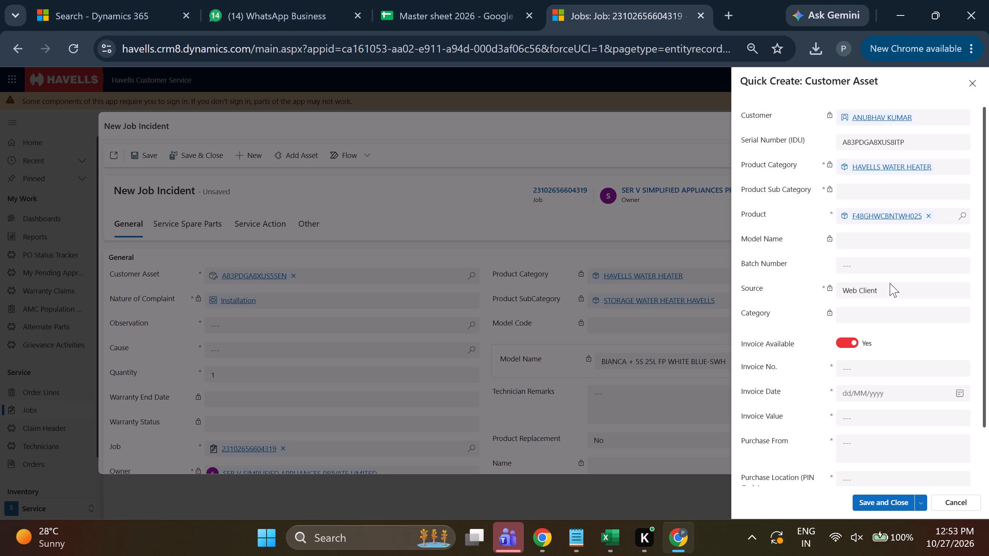
Fill the customer asset with Invoice No. 548, date 22-10-2026, value 14200, Purchase From NOIDA and PIN Code 201301, and save it.
left_click(900, 368)
left_click(894, 463)
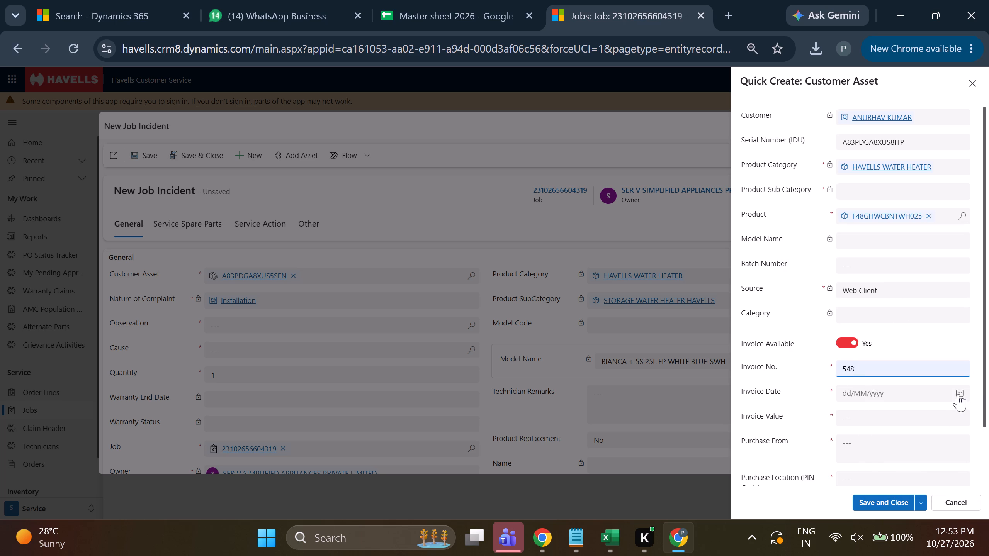
left_click(958, 394)
left_click(906, 349)
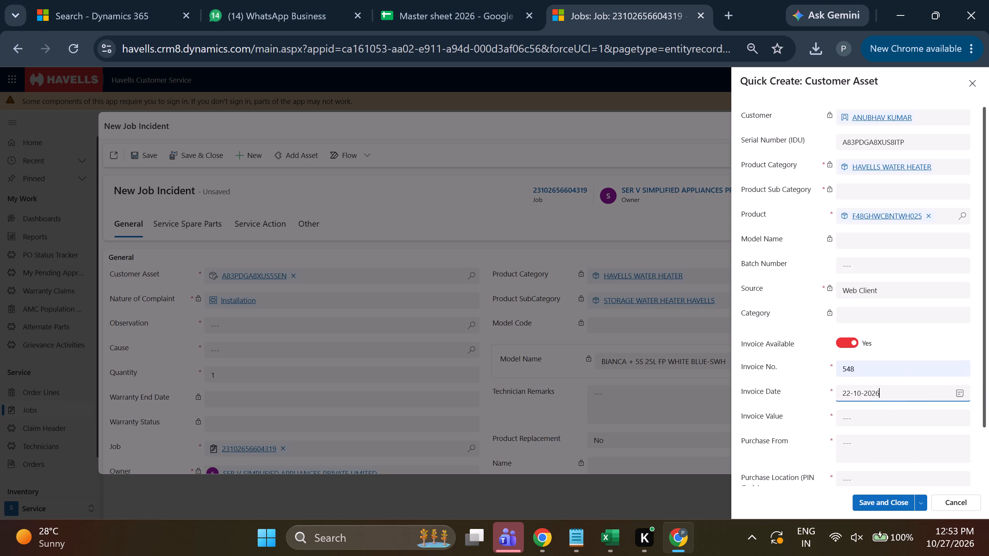
left_click(887, 418)
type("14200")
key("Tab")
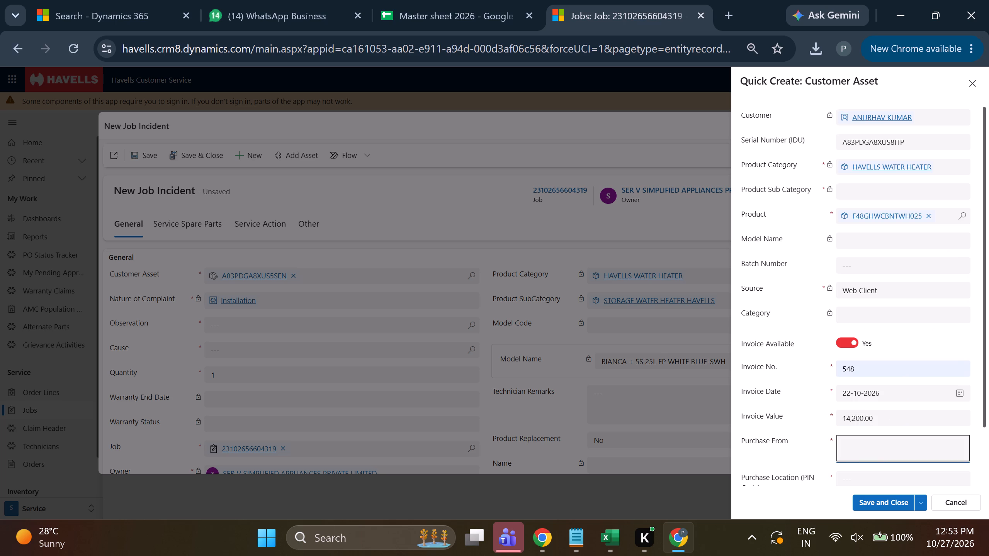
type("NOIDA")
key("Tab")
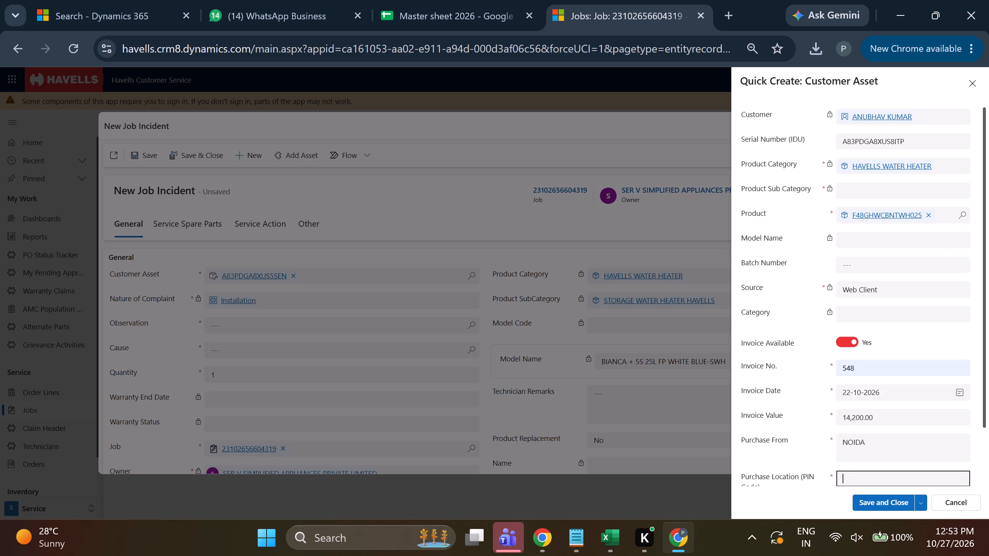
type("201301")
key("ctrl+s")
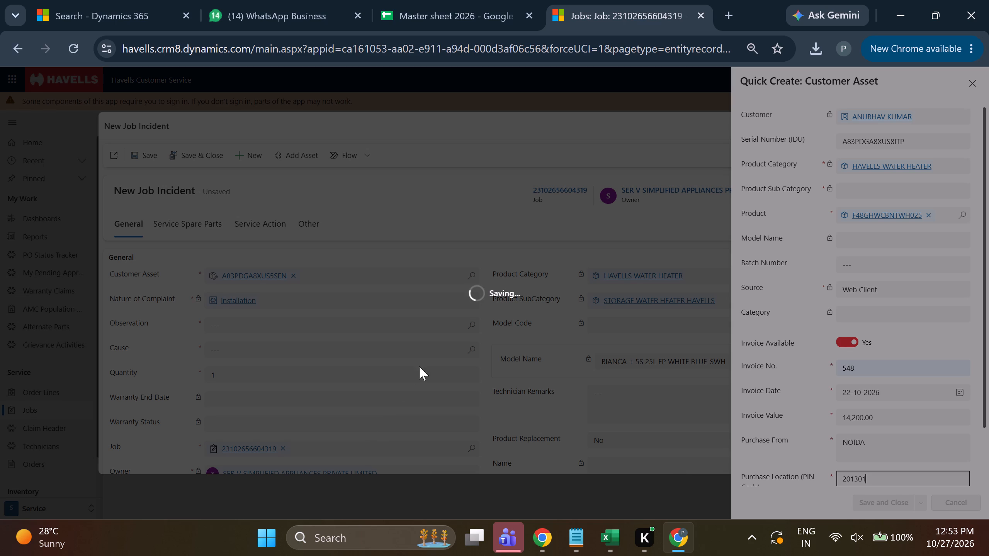
left_click(474, 273)
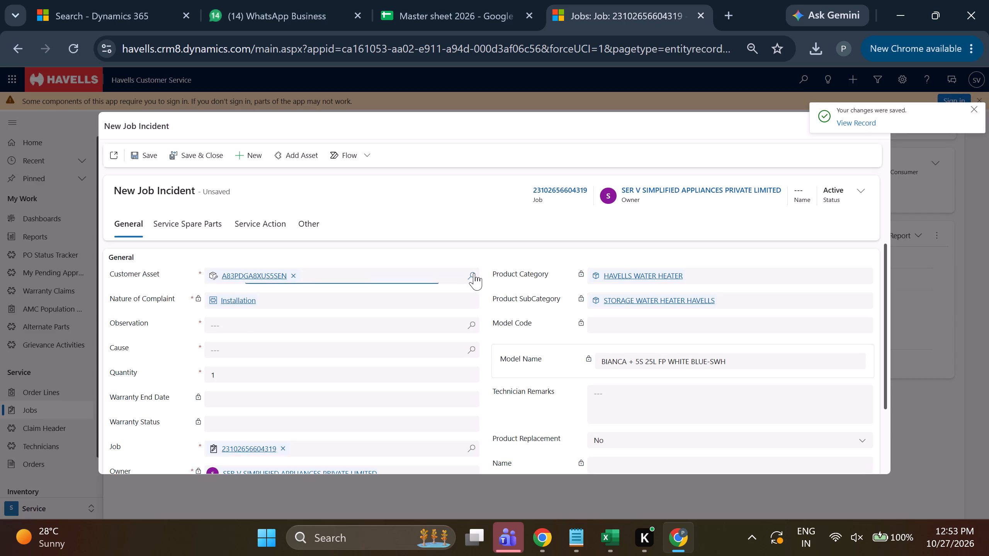
left_click(380, 314)
left_click(475, 329)
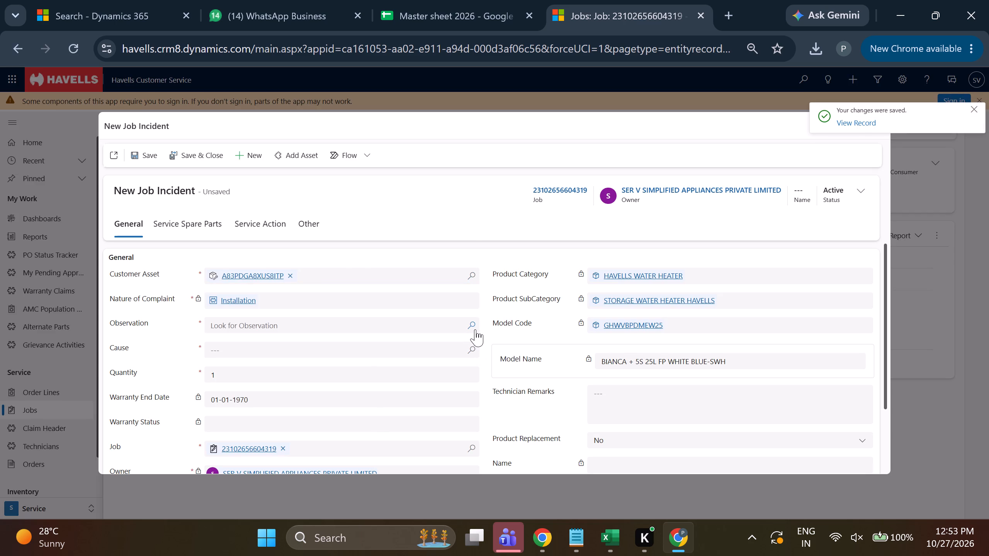
left_click(282, 243)
left_click(479, 352)
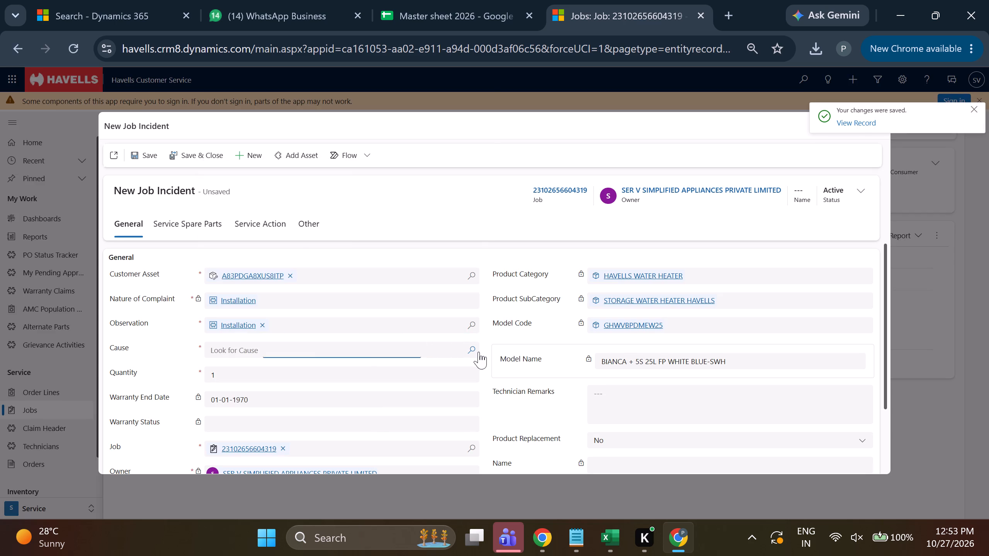
left_click(250, 315)
left_click(136, 150)
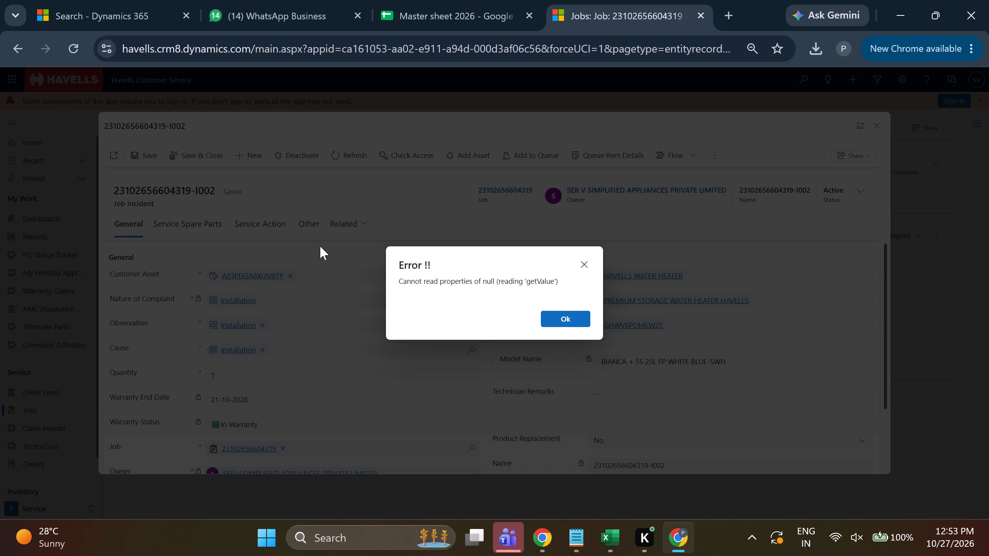
left_click(583, 263)
left_click(583, 263)
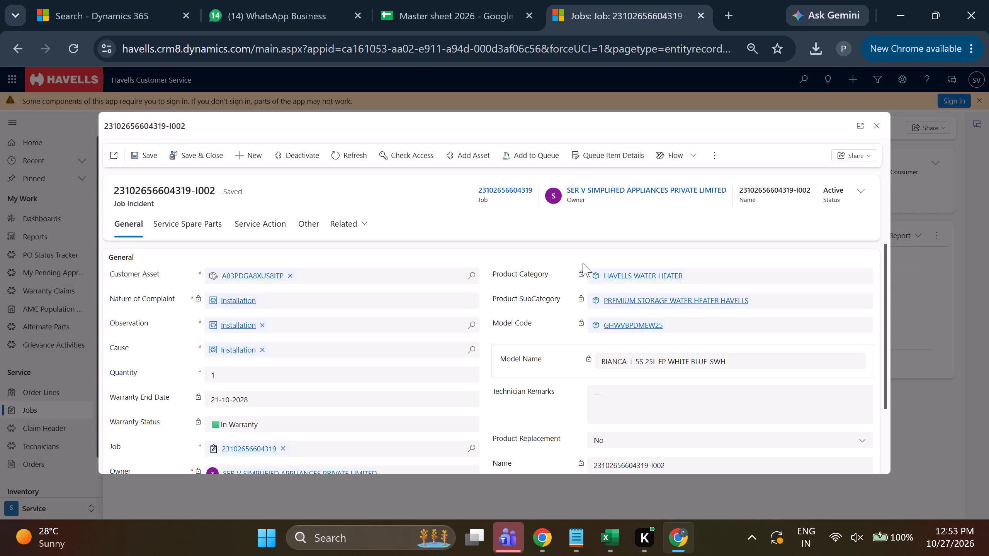
Check the saved incident's Service Action list, refreshing it repeatedly to load its service lines.
left_click(259, 233)
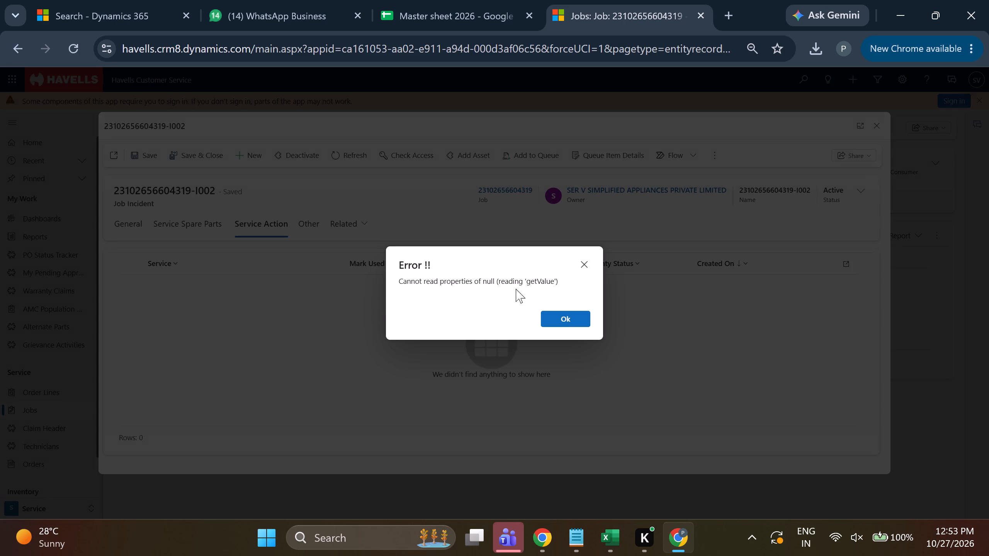
triple_click(585, 261)
double_click(585, 261)
left_click(585, 261)
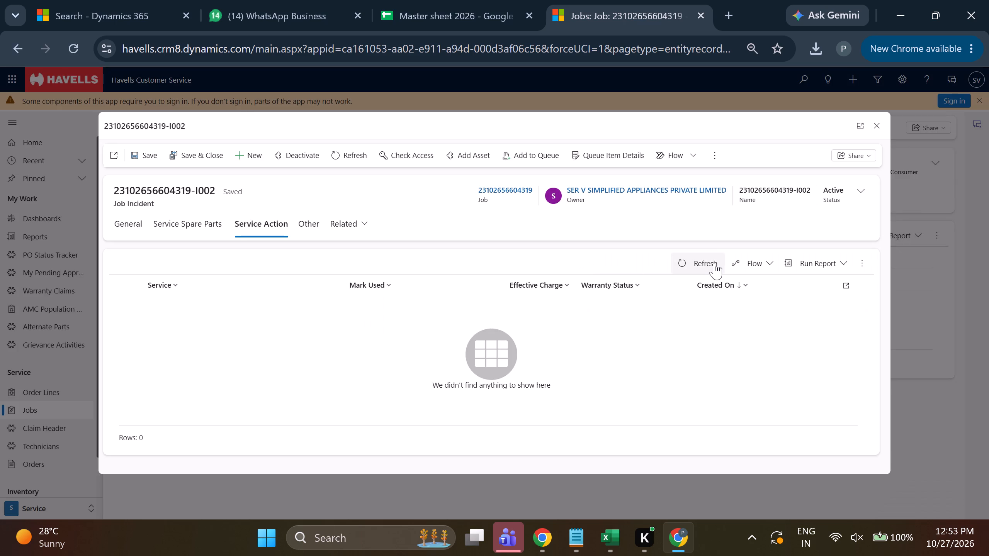
double_click(714, 263)
triple_click(689, 262)
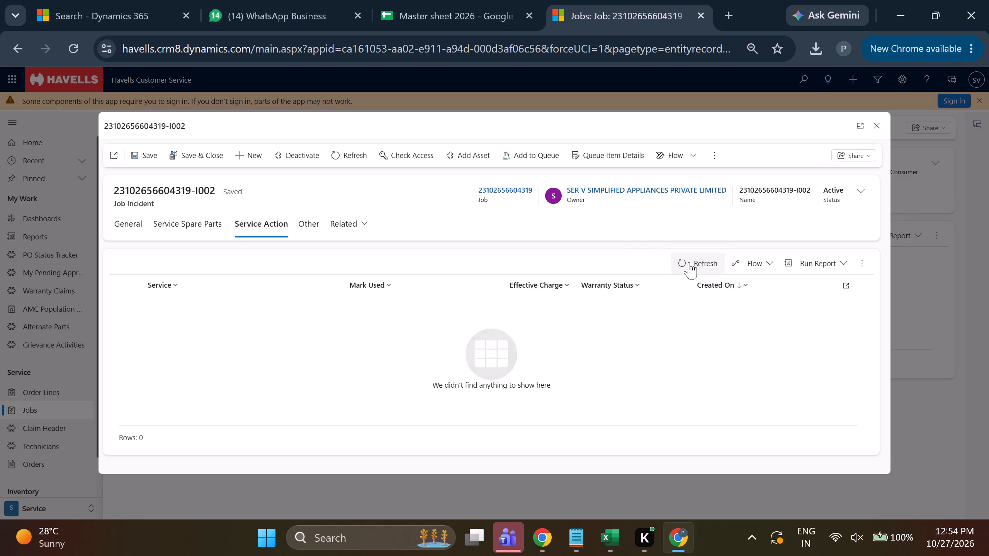
double_click(689, 262)
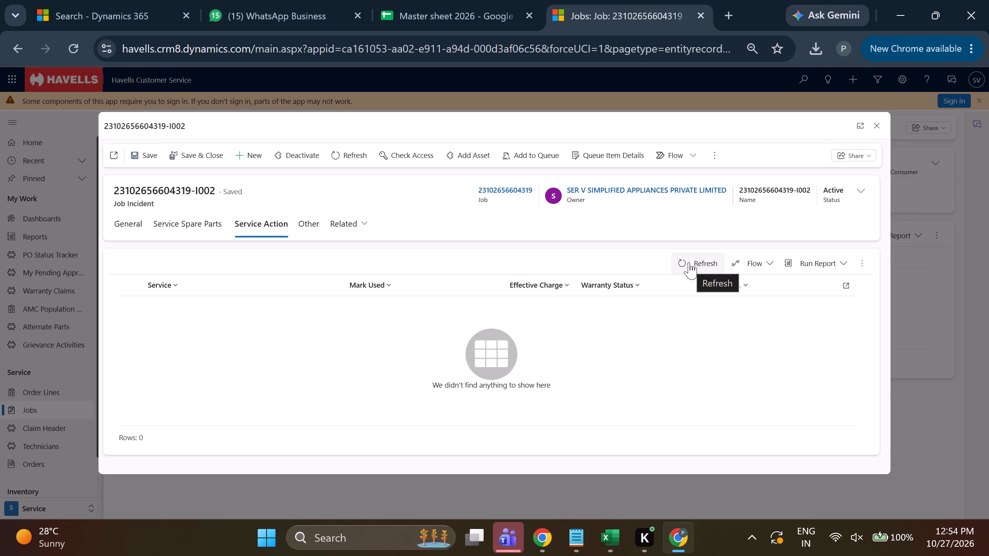
triple_click(693, 264)
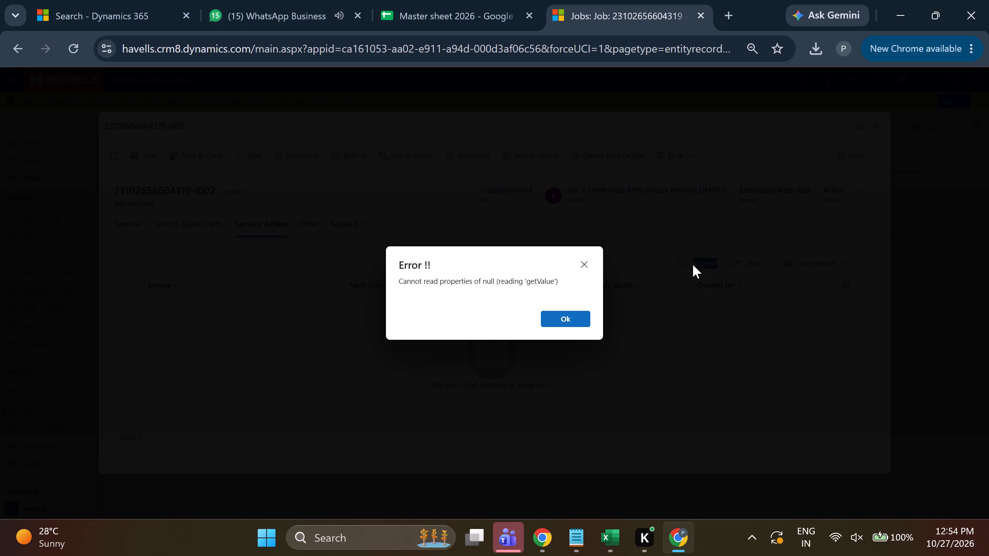
double_click(583, 269)
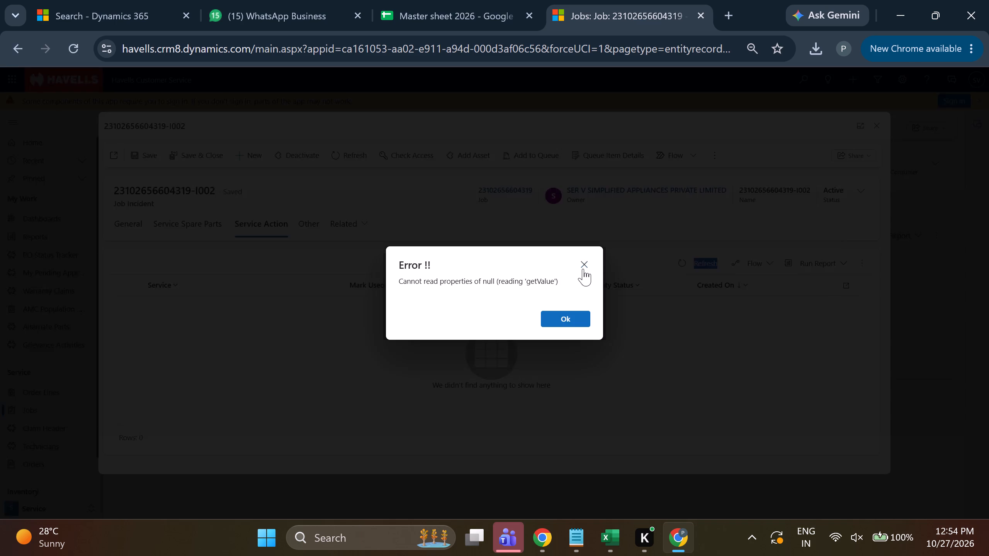
left_click(583, 269)
left_click(583, 269)
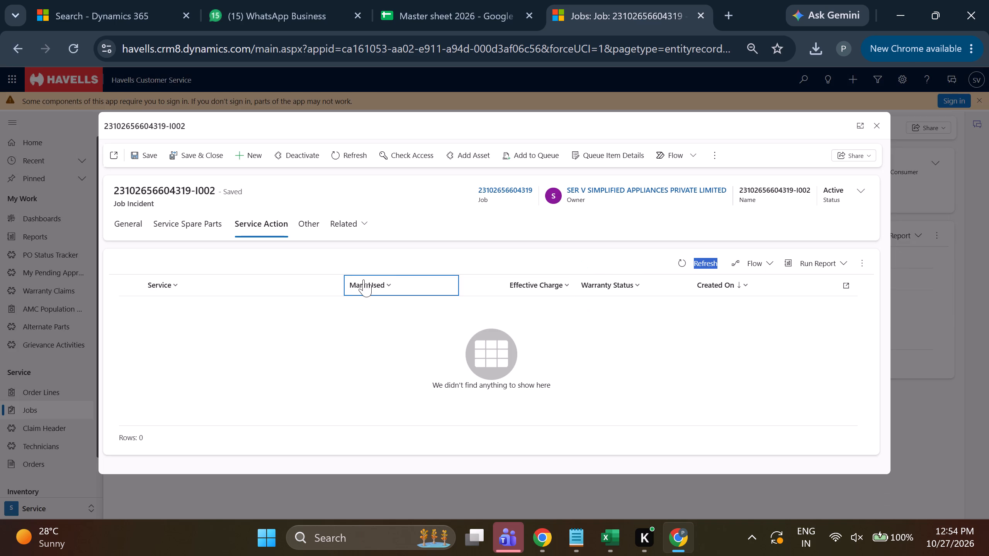
left_click(133, 230)
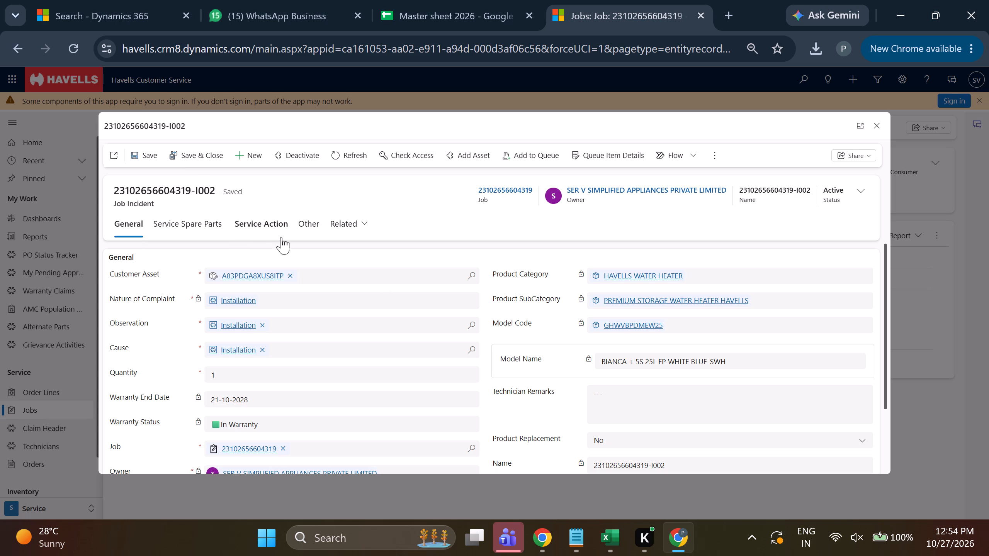
left_click(258, 233)
triple_click(701, 262)
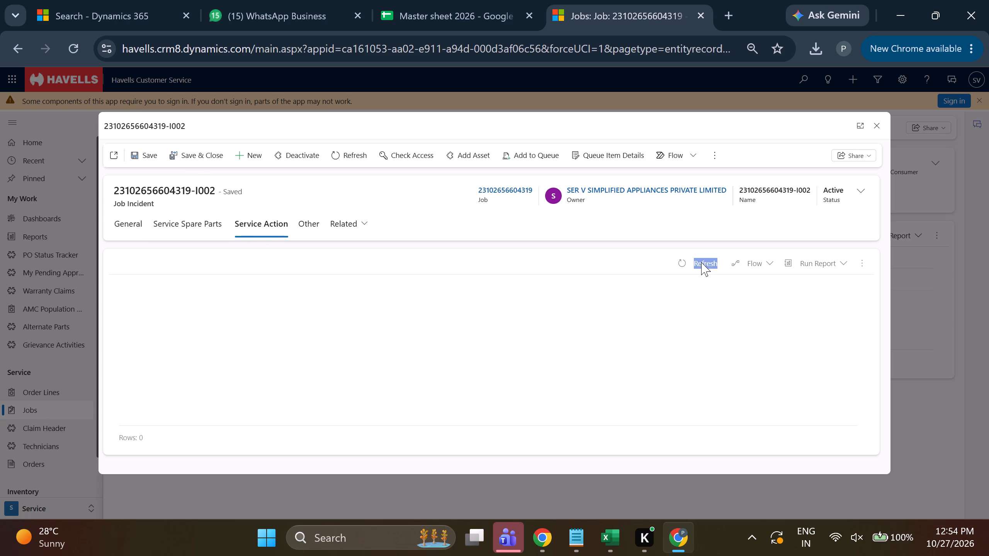
Set Mark Used to Used for the Installation Done service, then save and close the service and its job incident.
triple_click(424, 332)
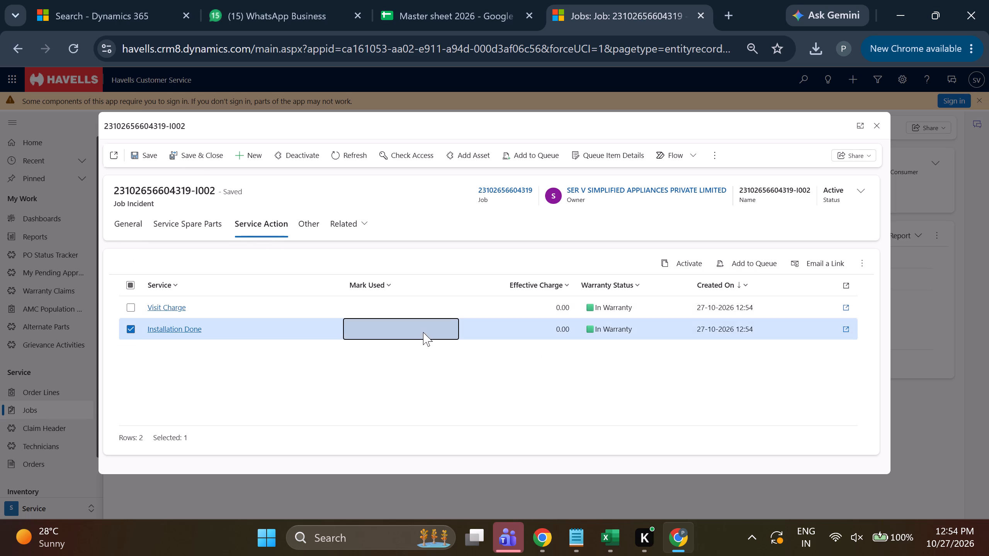
double_click(423, 332)
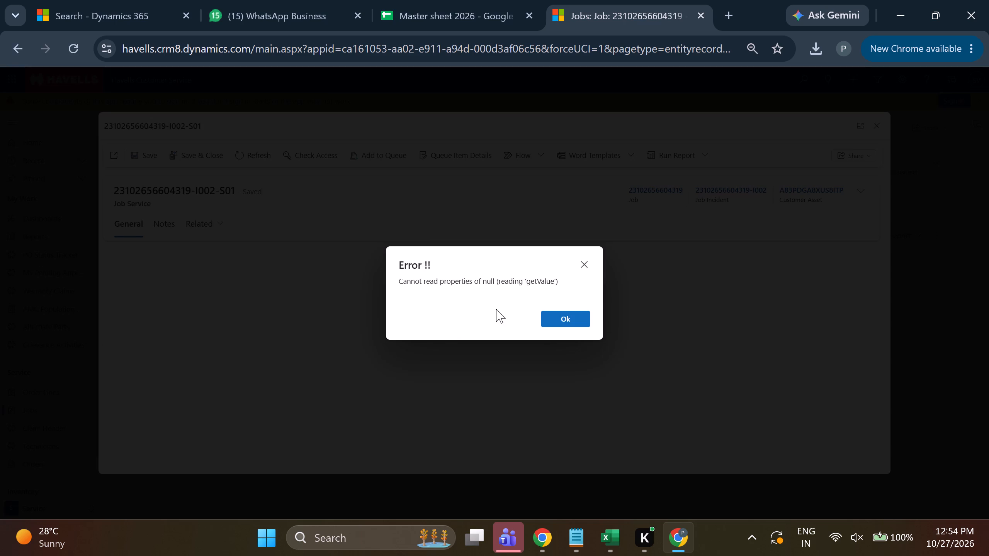
triple_click(582, 262)
left_click(582, 262)
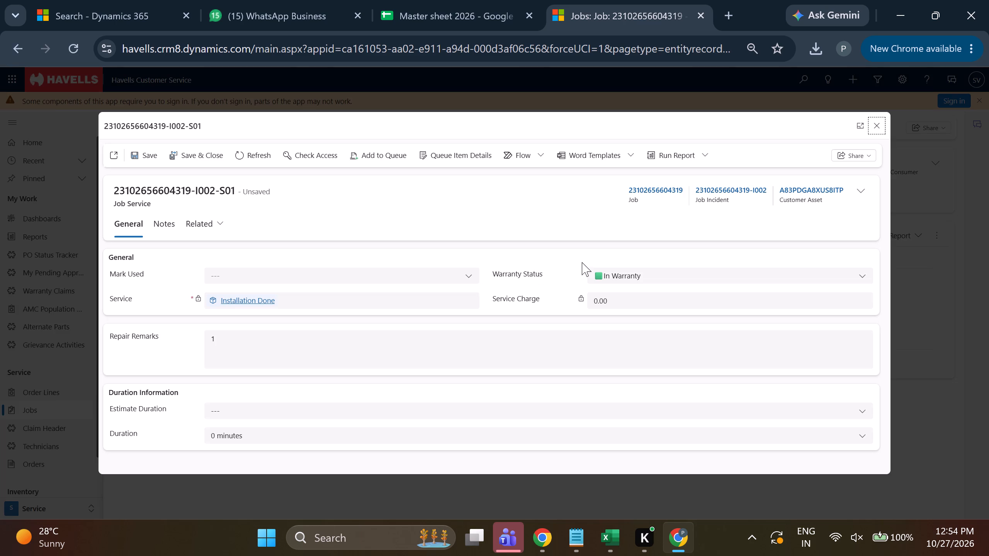
left_click(445, 283)
left_click(433, 330)
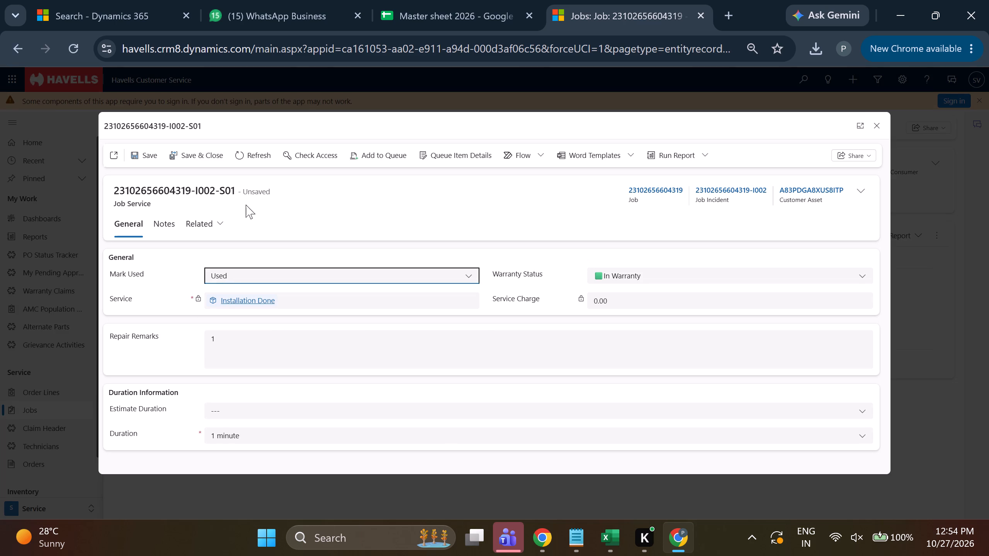
left_click(195, 161)
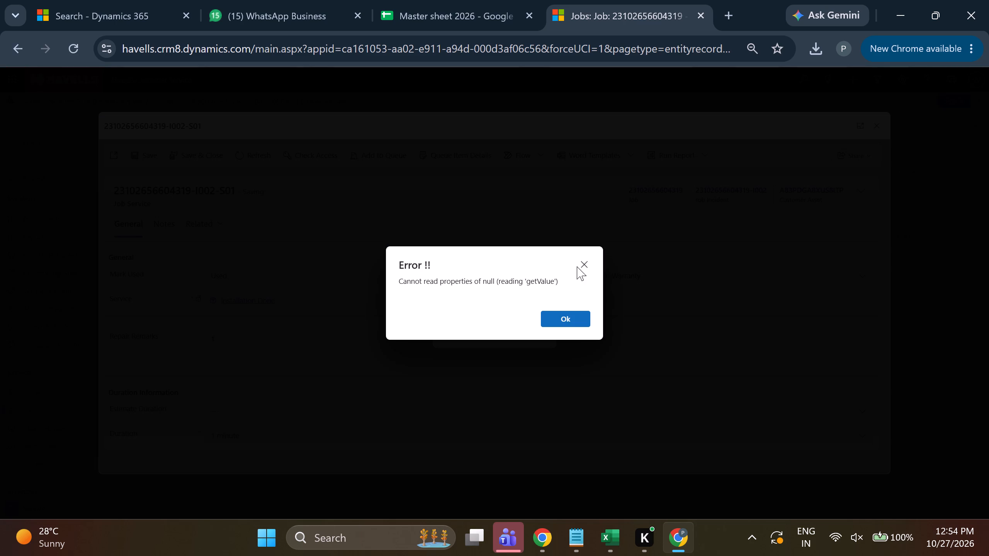
double_click(577, 266)
triple_click(578, 267)
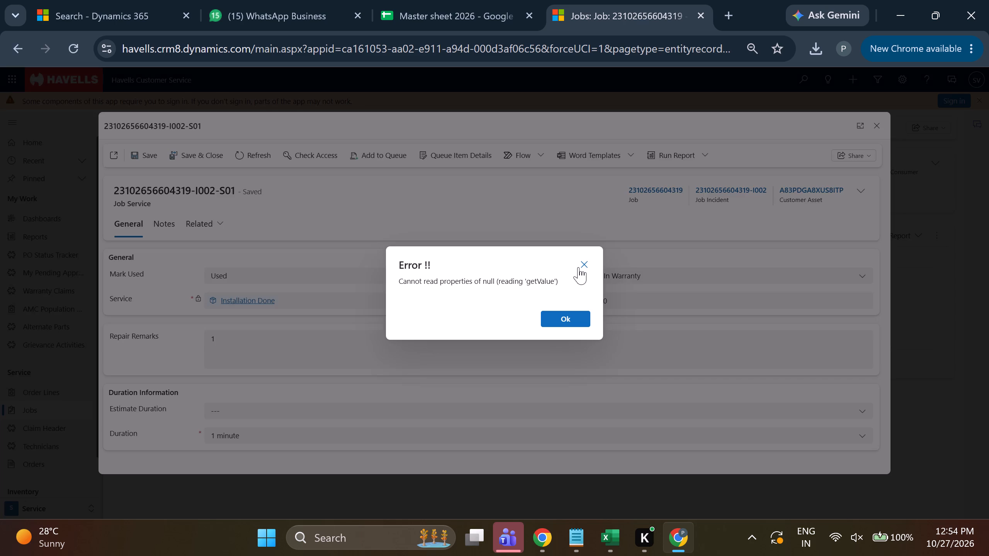
left_click(578, 267)
left_click(578, 267)
left_click(204, 159)
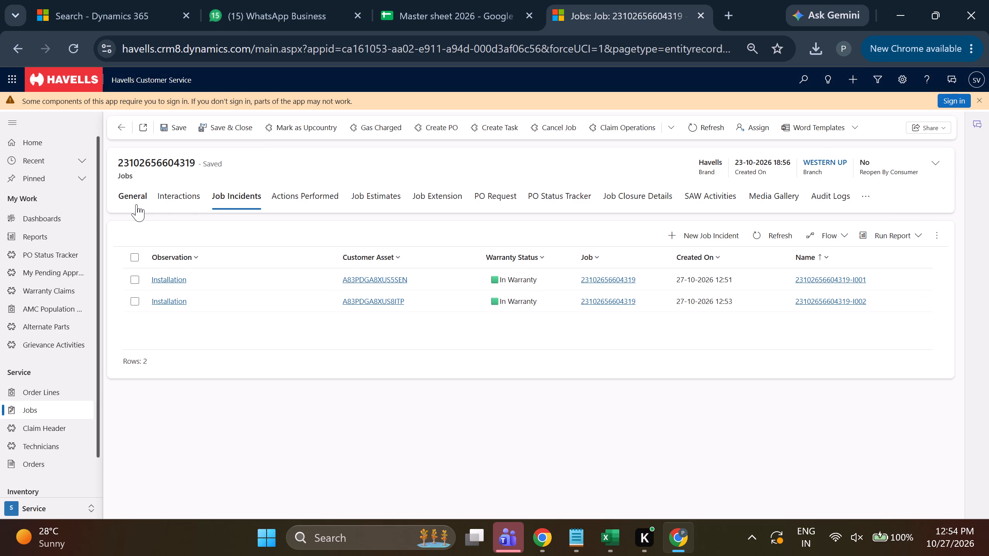
triple_click(296, 306)
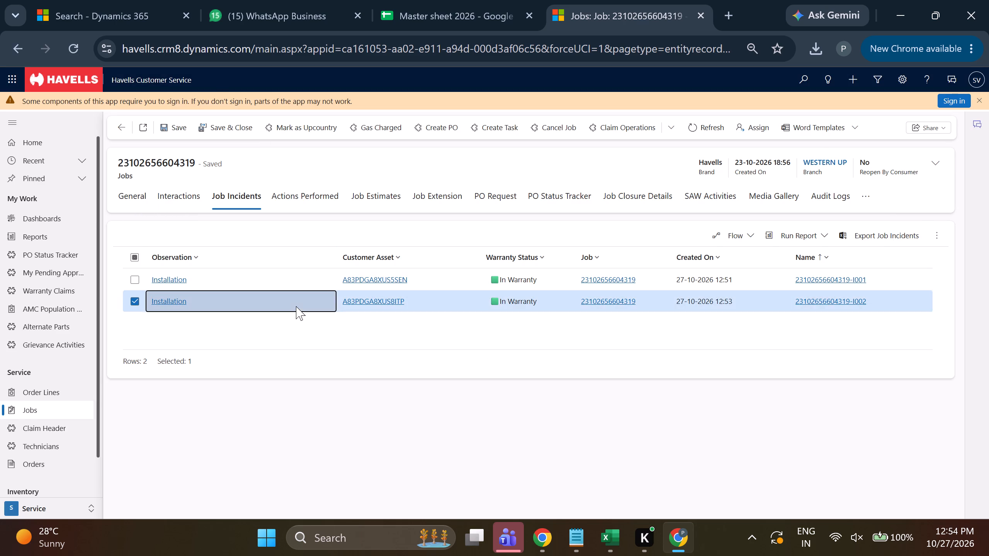
left_click(579, 263)
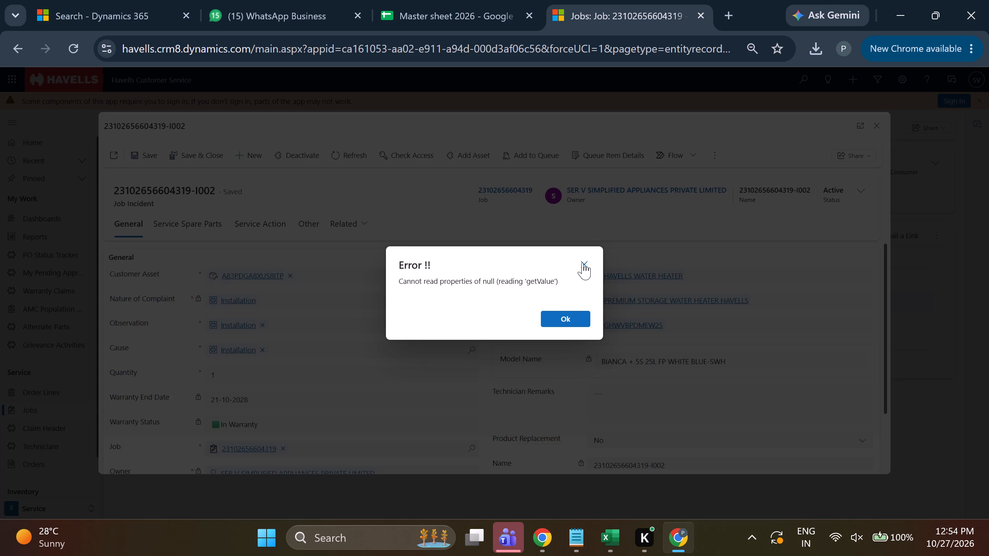
double_click(583, 263)
left_click(275, 228)
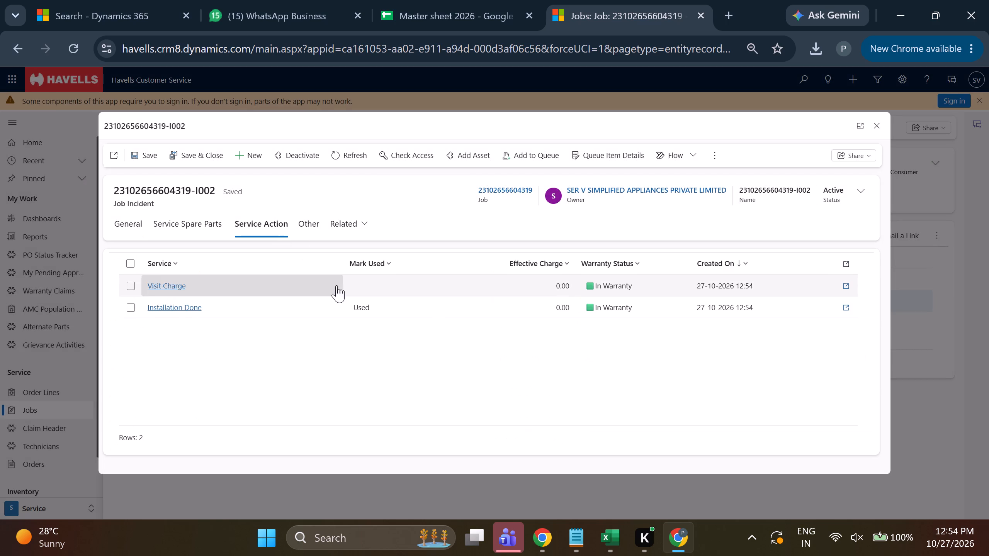
left_click(194, 153)
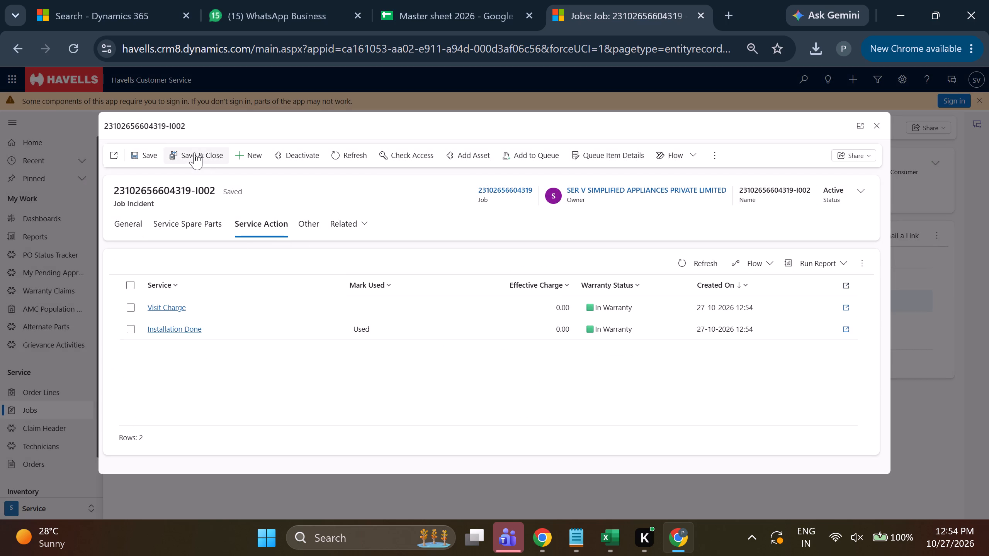
left_click(580, 272)
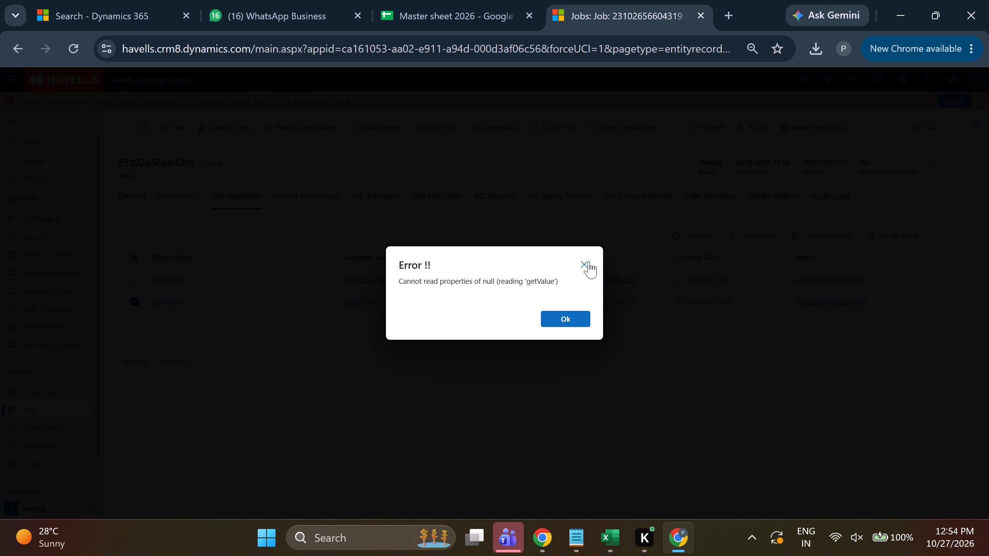
double_click(587, 263)
left_click(587, 263)
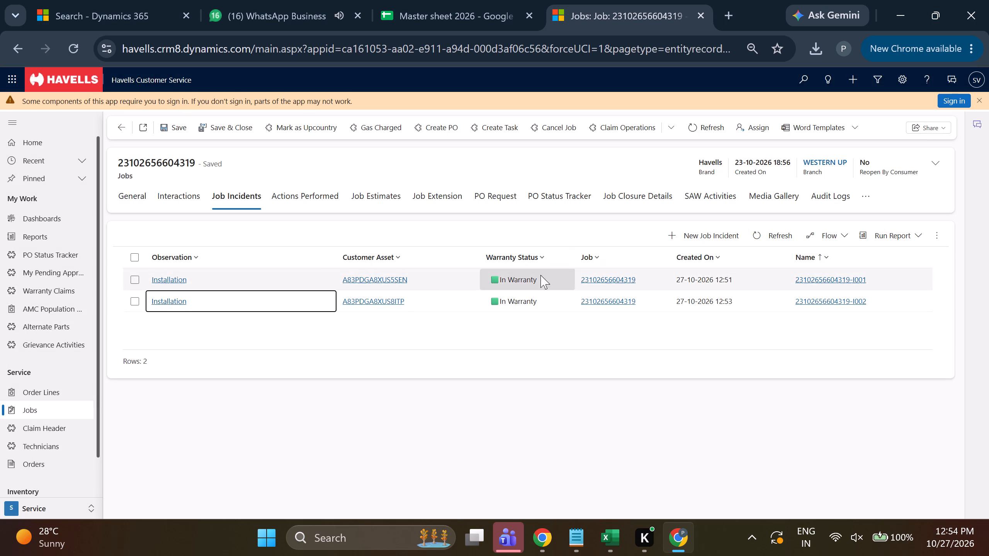
triple_click(301, 282)
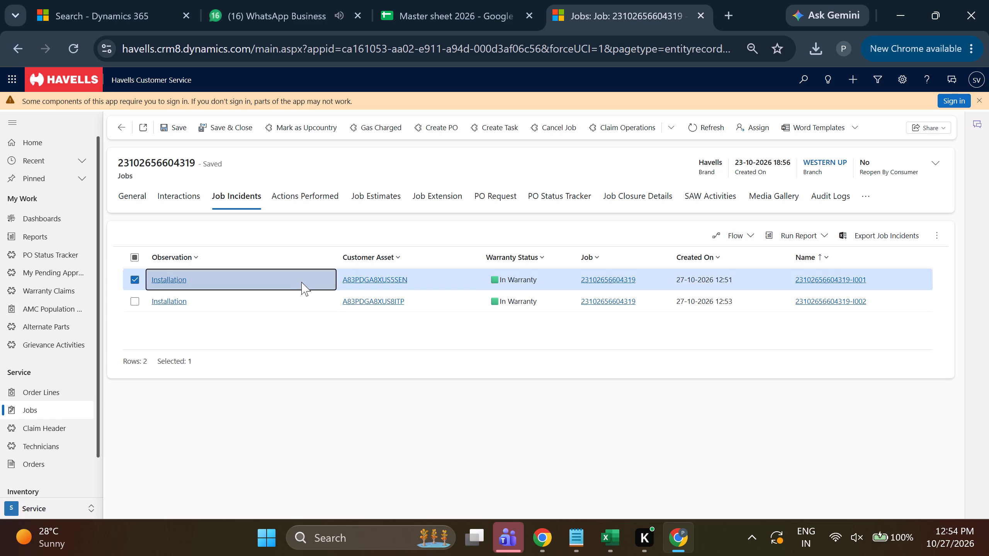
left_click(254, 236)
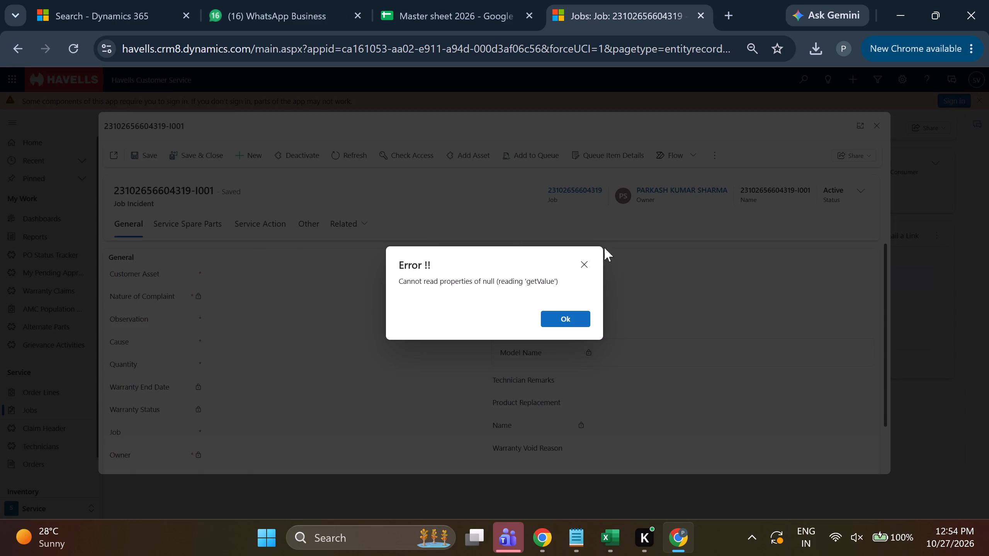
triple_click(589, 266)
left_click(251, 241)
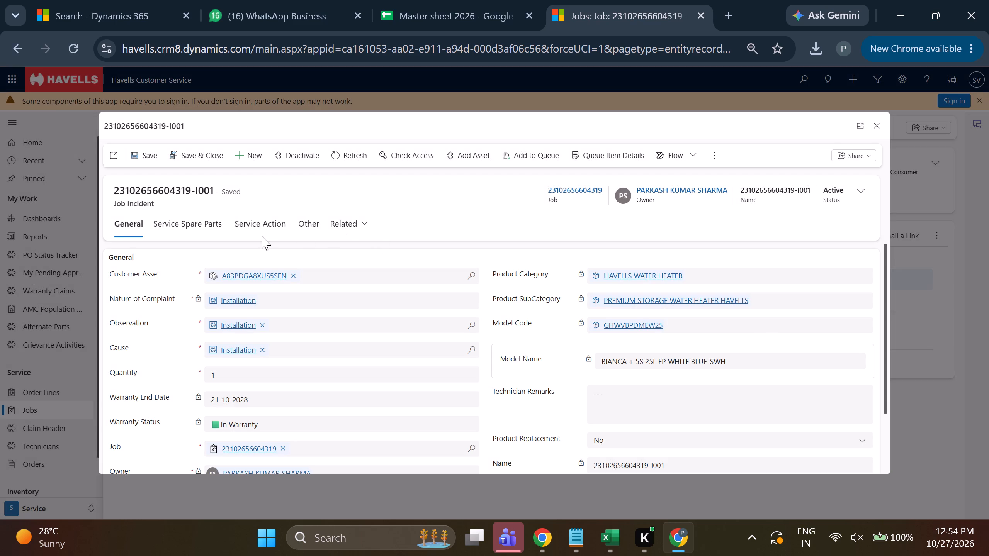
left_click(263, 230)
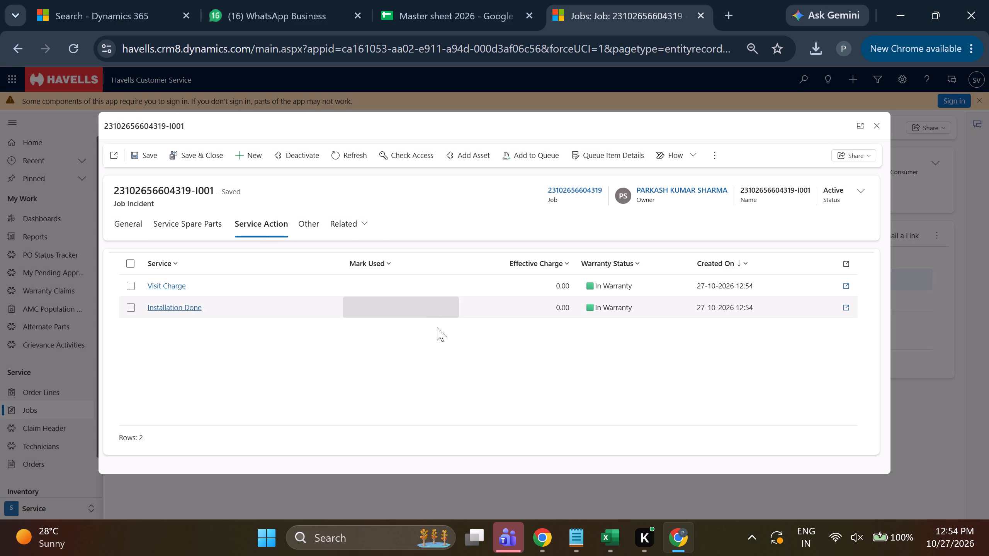
triple_click(406, 314)
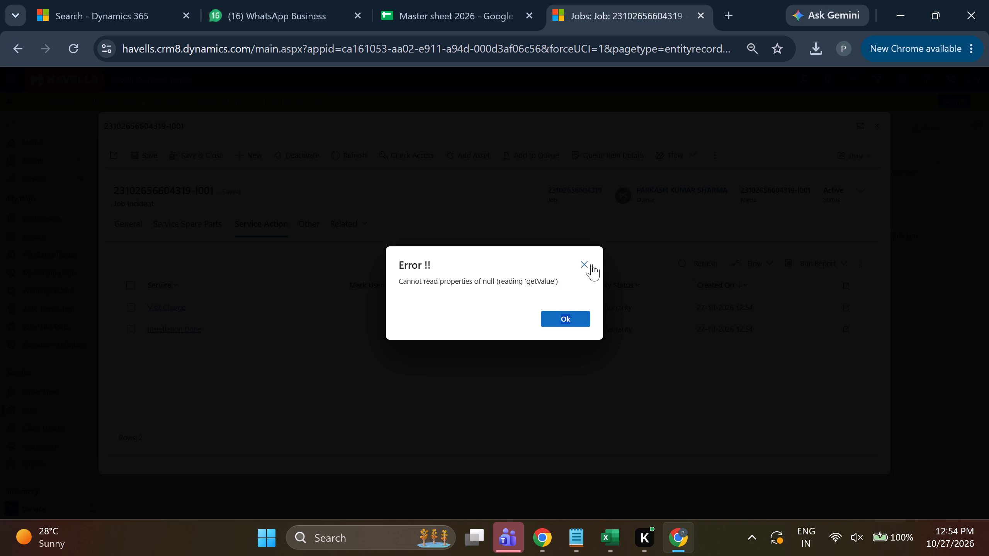
triple_click(591, 264)
left_click(591, 264)
double_click(421, 326)
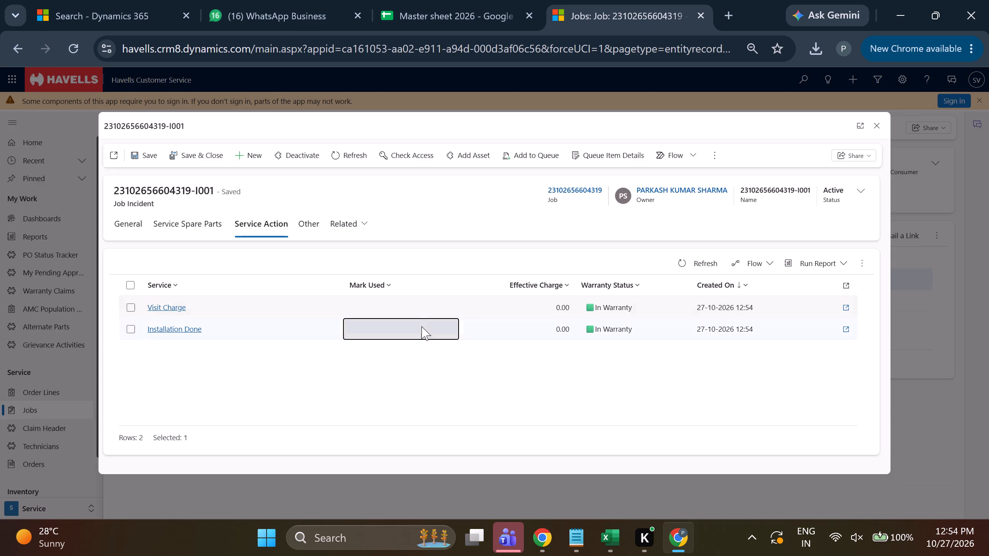
double_click(421, 326)
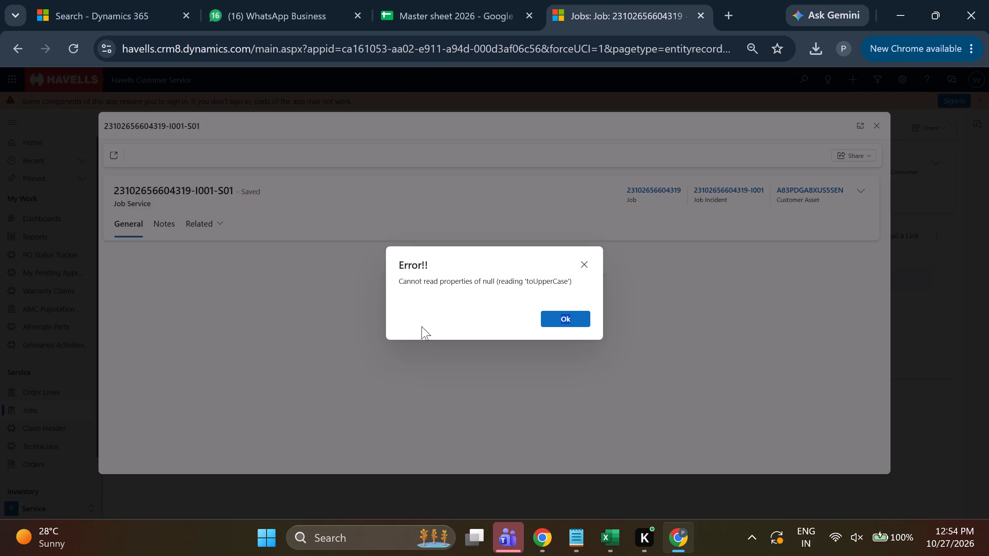
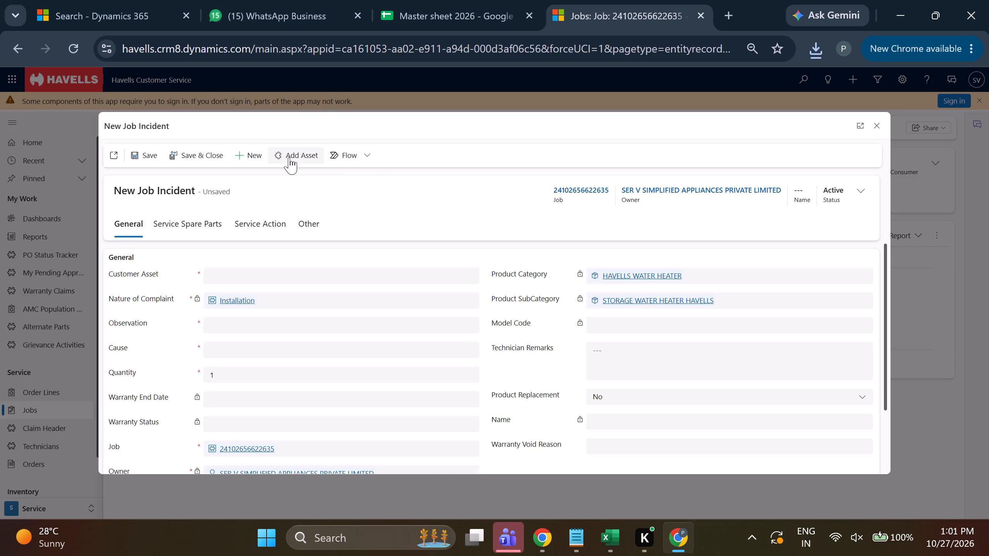
left_click(289, 157)
left_click(880, 149)
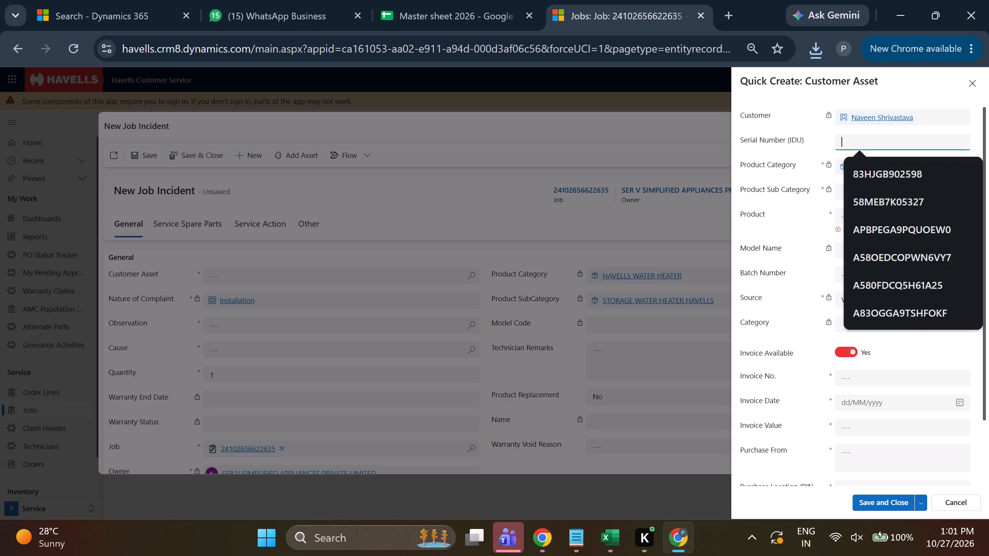
key("ctrl+v")
left_click(602, 222)
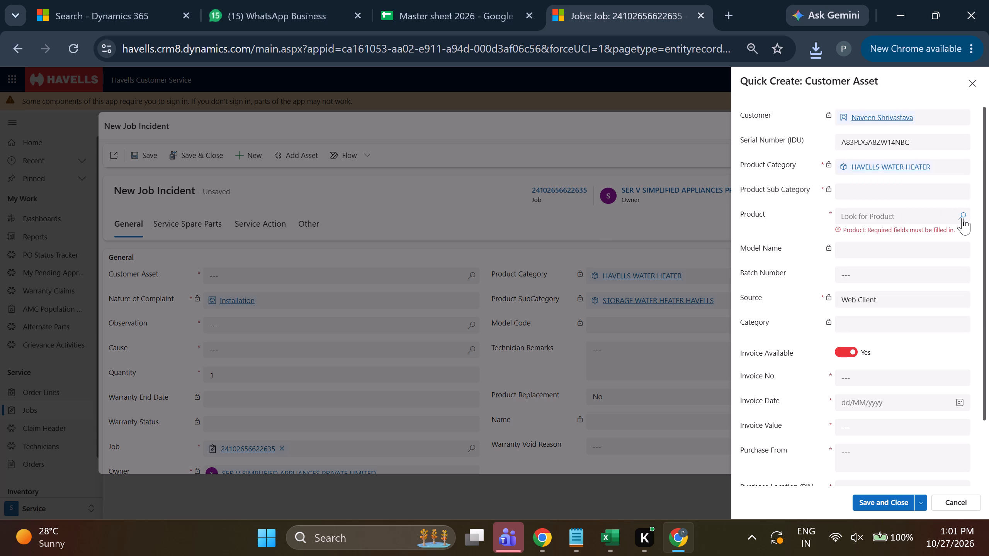
left_click(963, 218)
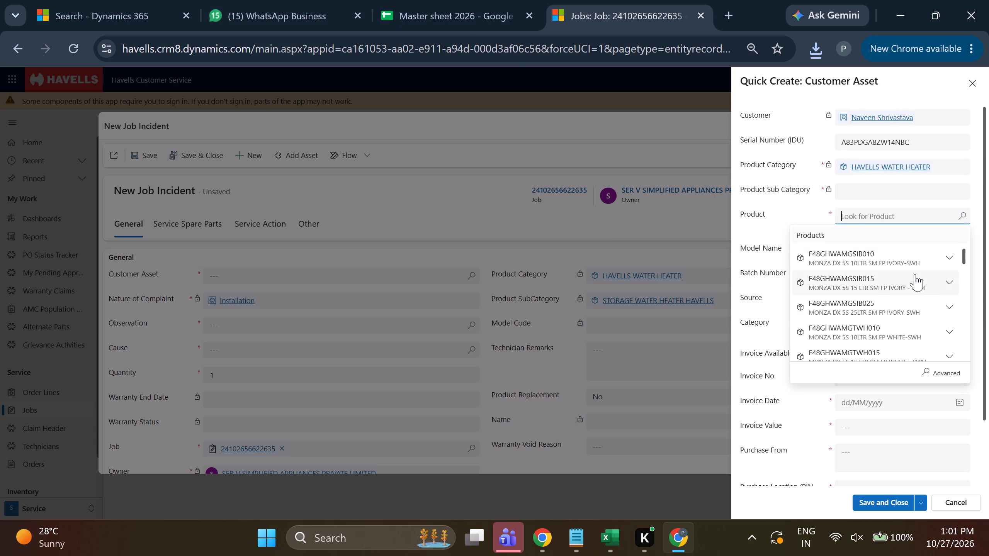
scroll(861, 306, "down", 4)
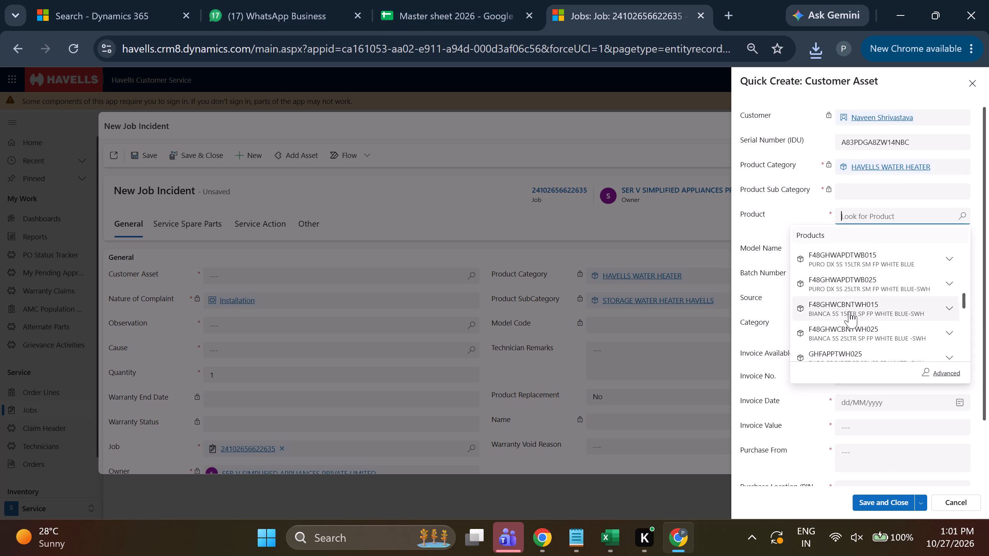
scroll(870, 290, "down", 2)
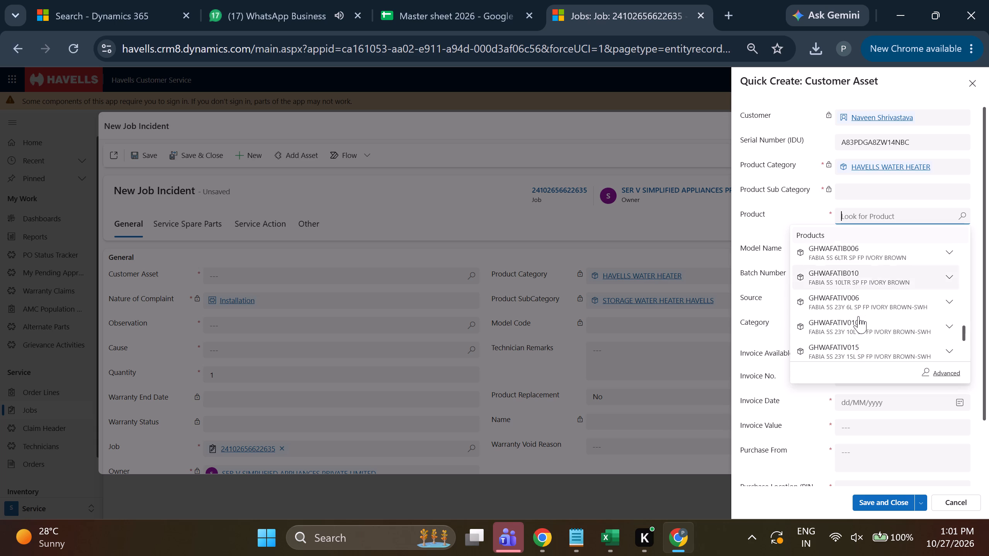
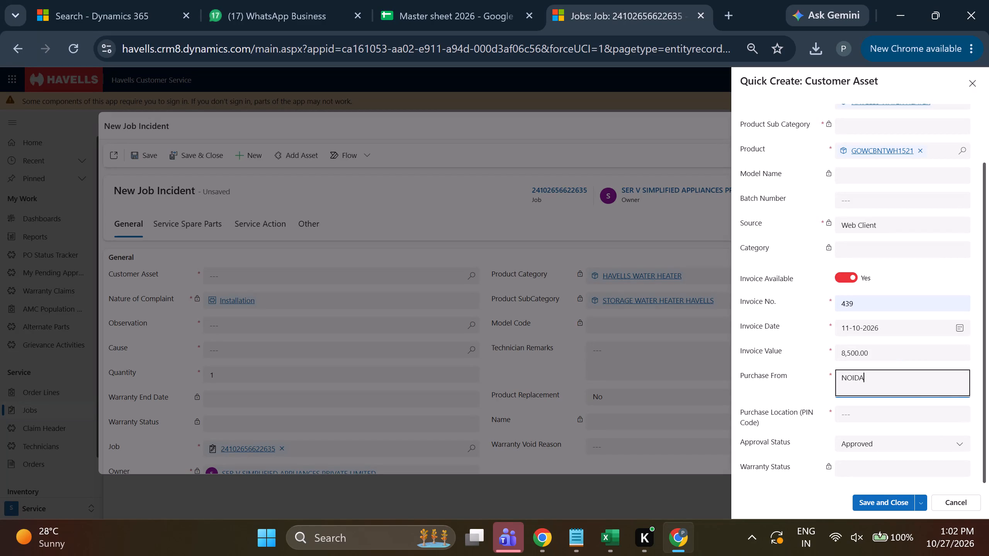
Set the customer asset's purchase location PIN code to 201301 and save the asset record.
key("Tab")
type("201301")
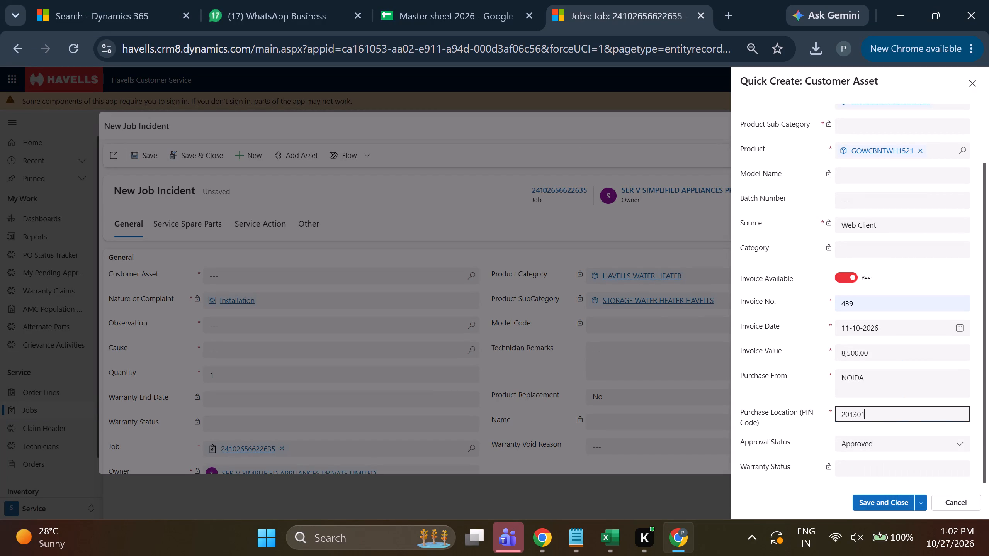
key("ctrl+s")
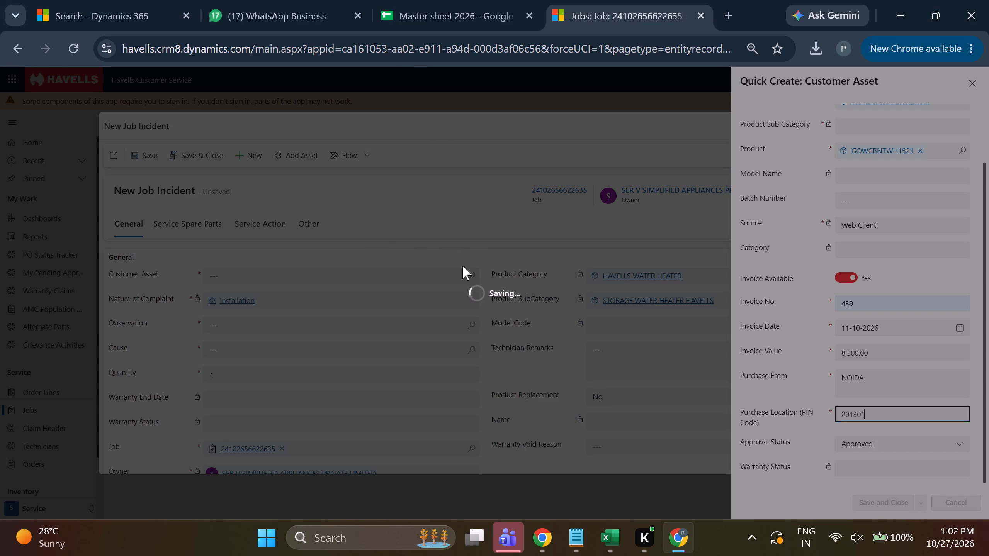
left_click(478, 271)
left_click(471, 276)
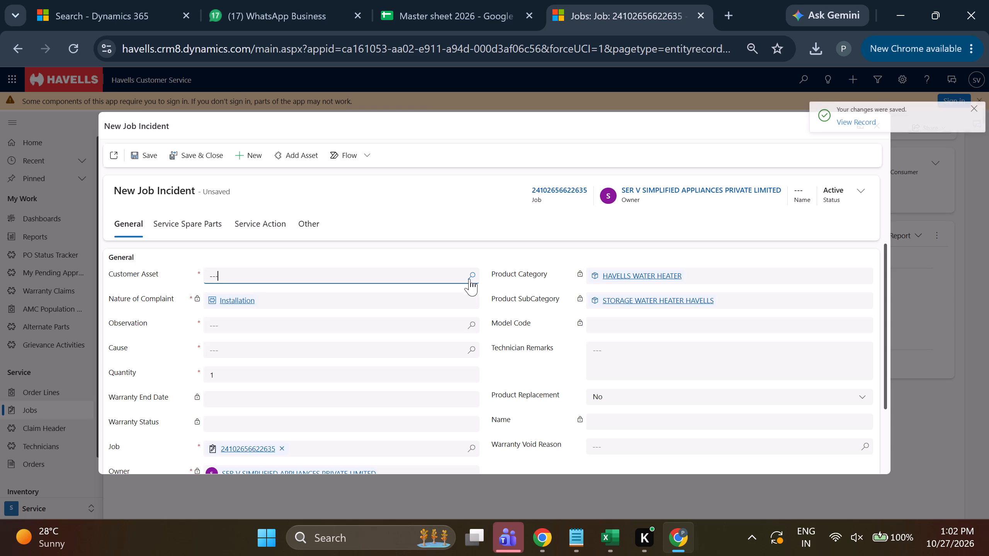
left_click(402, 314)
left_click(471, 324)
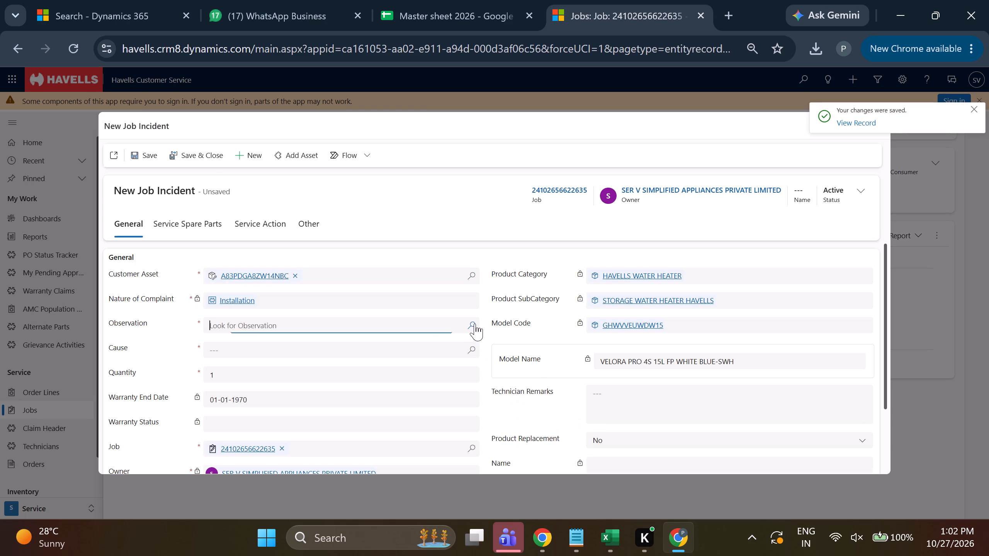
left_click(233, 249)
left_click(472, 353)
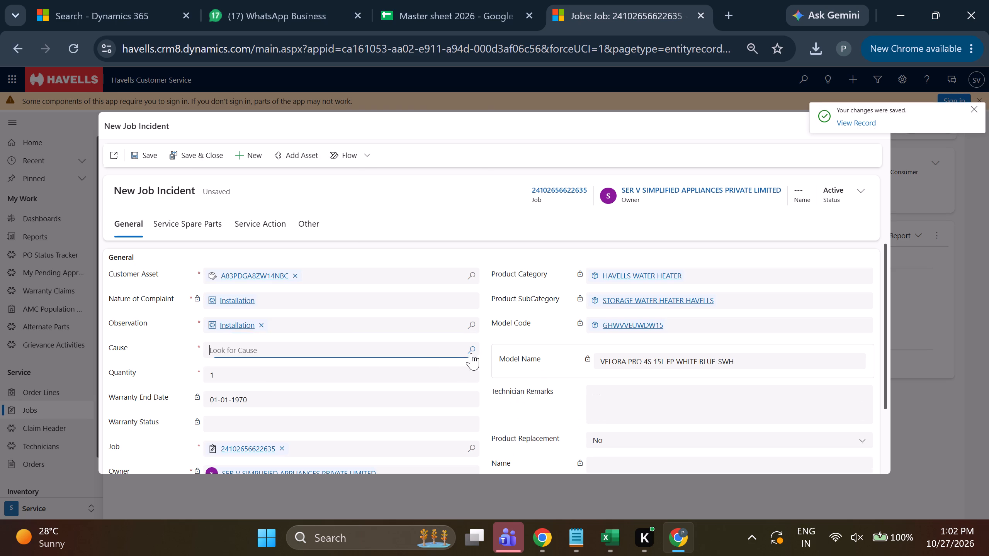
left_click(239, 305)
left_click(131, 151)
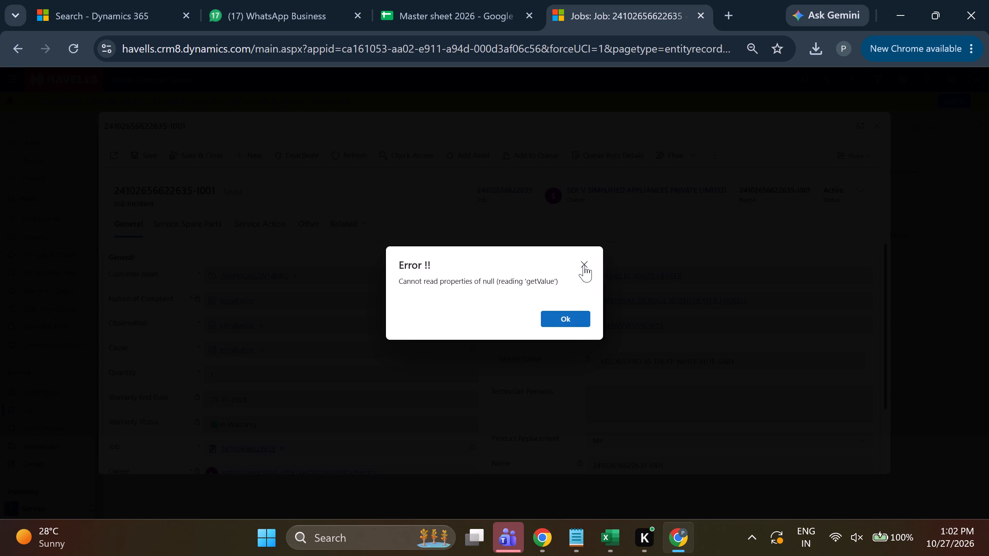
triple_click(584, 265)
triple_click(583, 265)
triple_click(583, 265)
double_click(583, 265)
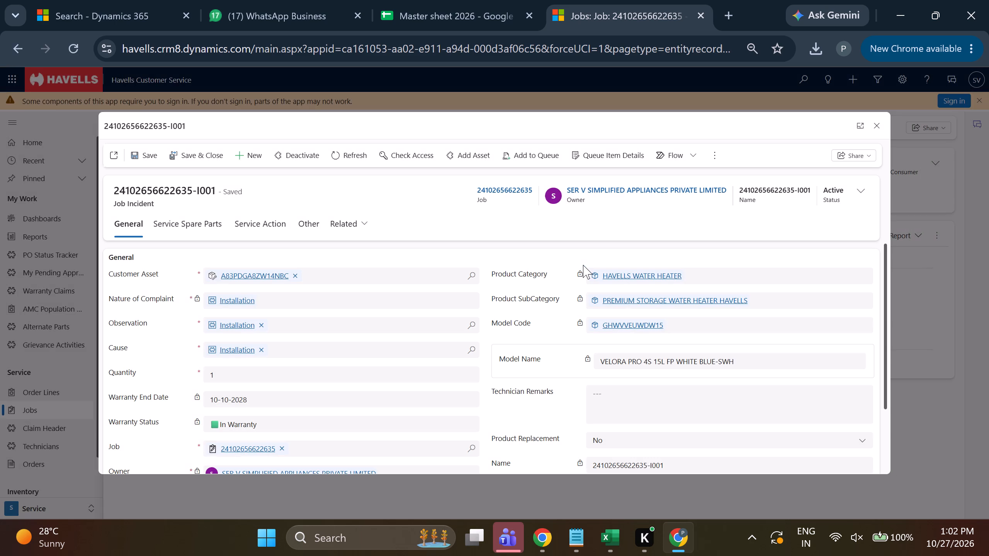
Set Mark Used to Used on the incident's Installation Done service action, and save and close the service record.
left_click(259, 229)
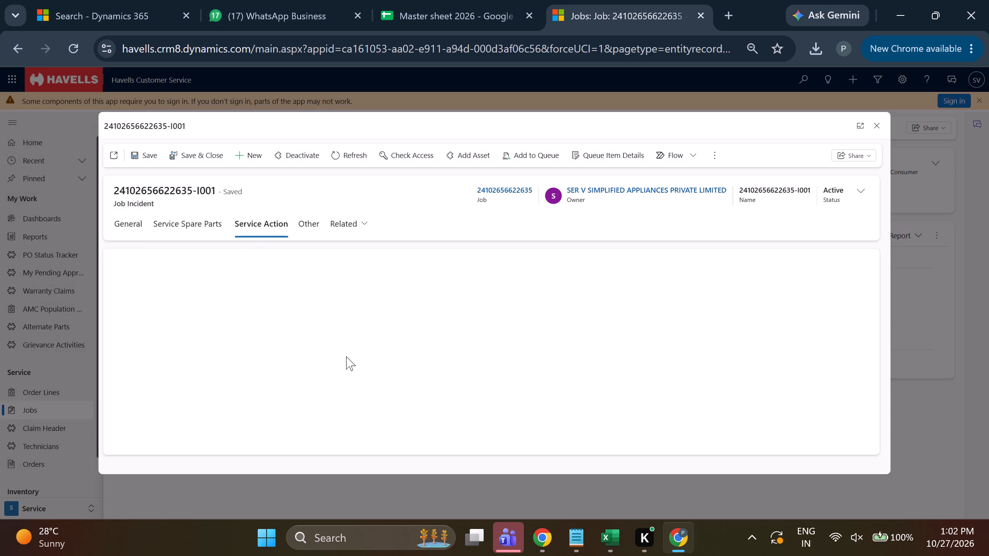
double_click(411, 332)
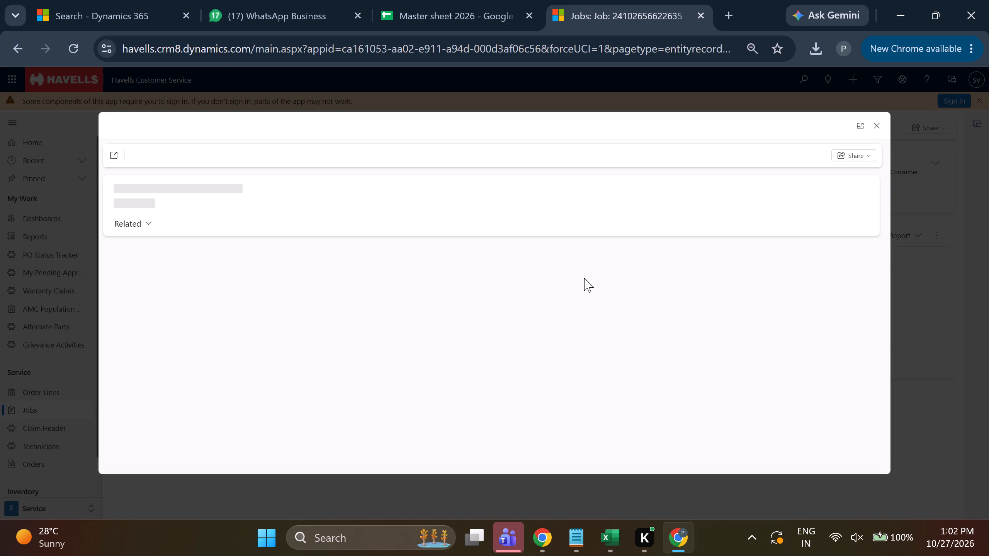
triple_click(586, 267)
triple_click(586, 267)
double_click(586, 267)
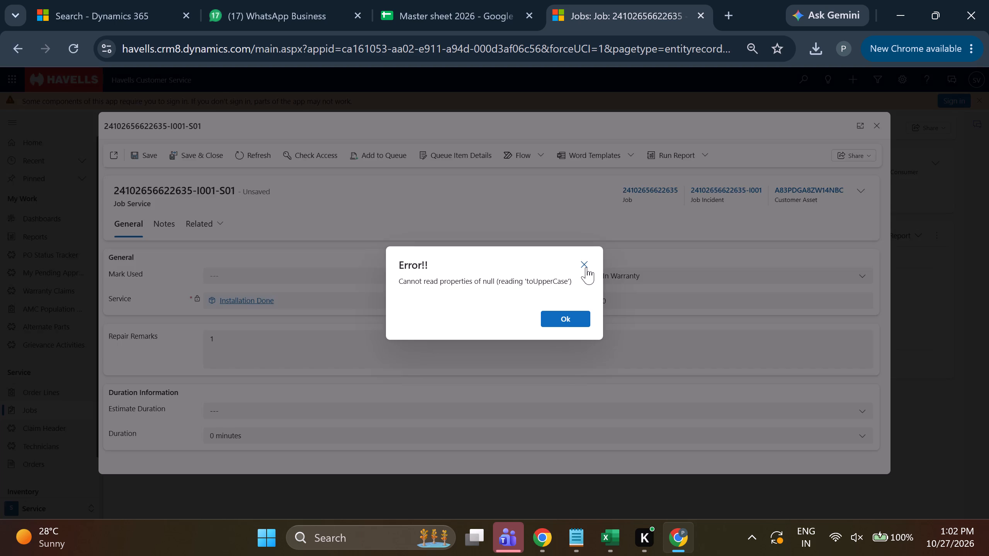
left_click(585, 266)
triple_click(585, 264)
triple_click(585, 264)
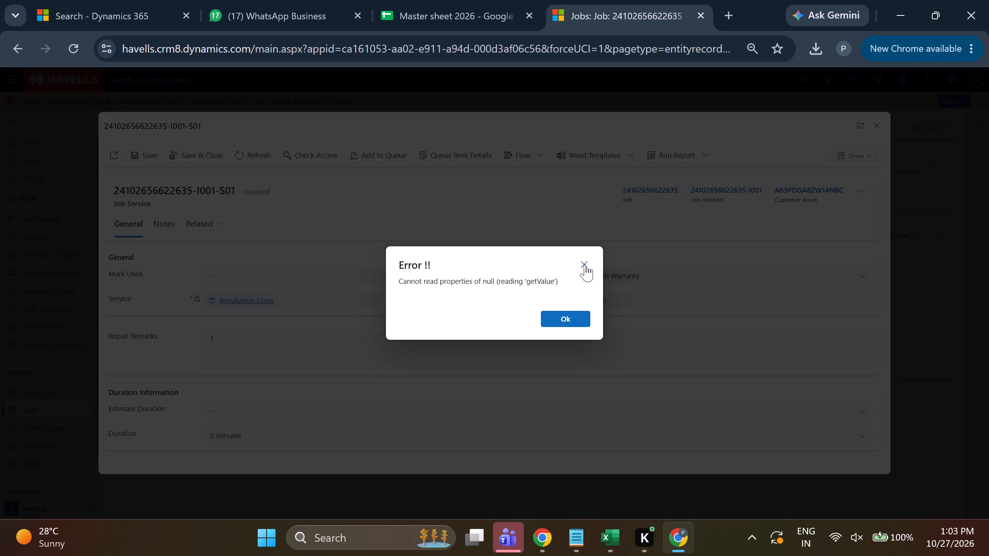
double_click(585, 264)
left_click(417, 277)
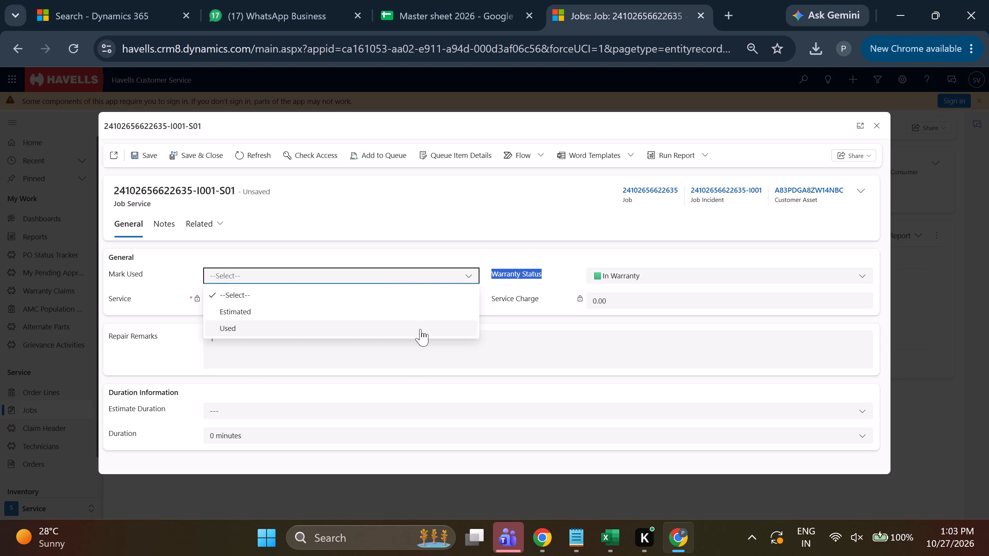
left_click(420, 329)
triple_click(589, 264)
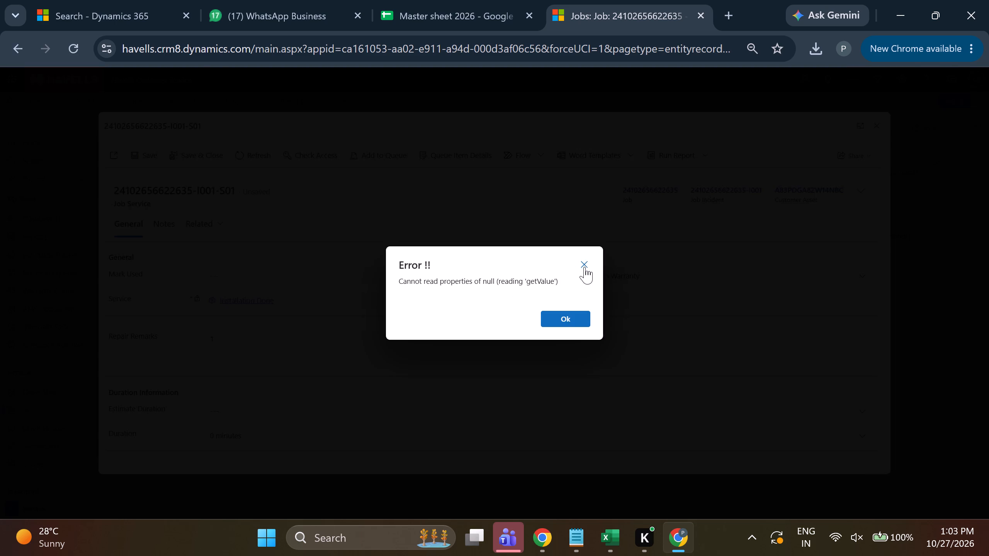
triple_click(582, 267)
triple_click(582, 267)
triple_click(582, 267)
double_click(582, 267)
left_click(581, 264)
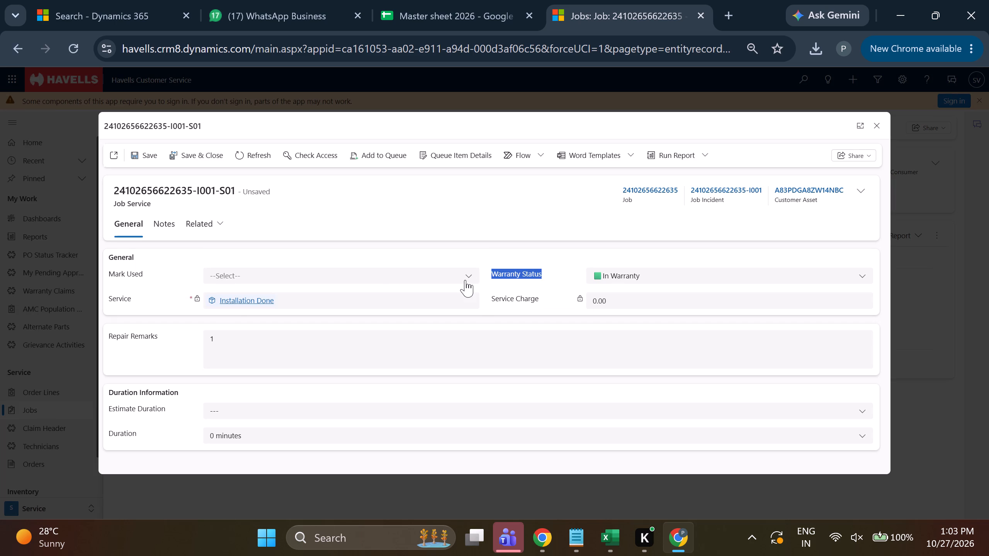
left_click(465, 280)
left_click(454, 324)
left_click(202, 153)
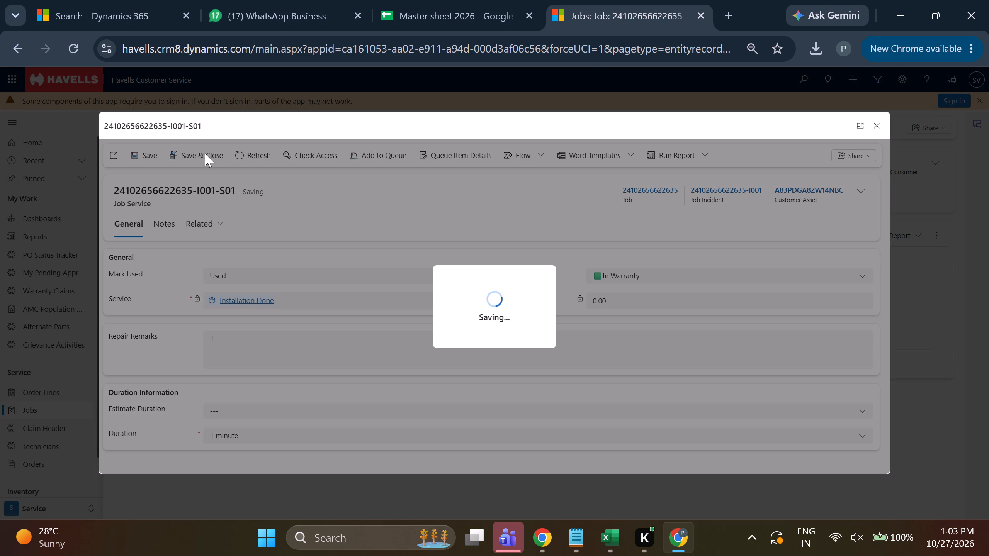
left_click(198, 159)
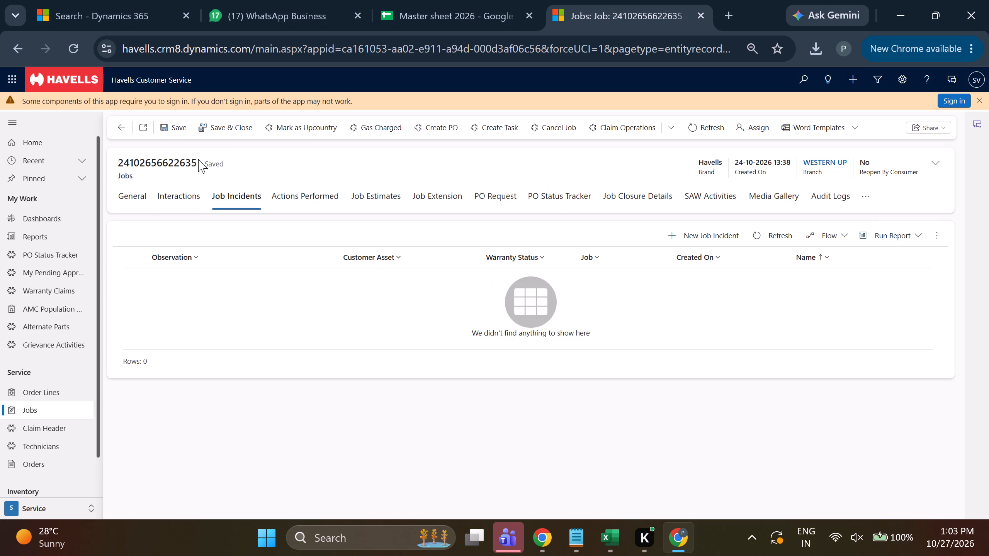
left_click(554, 318)
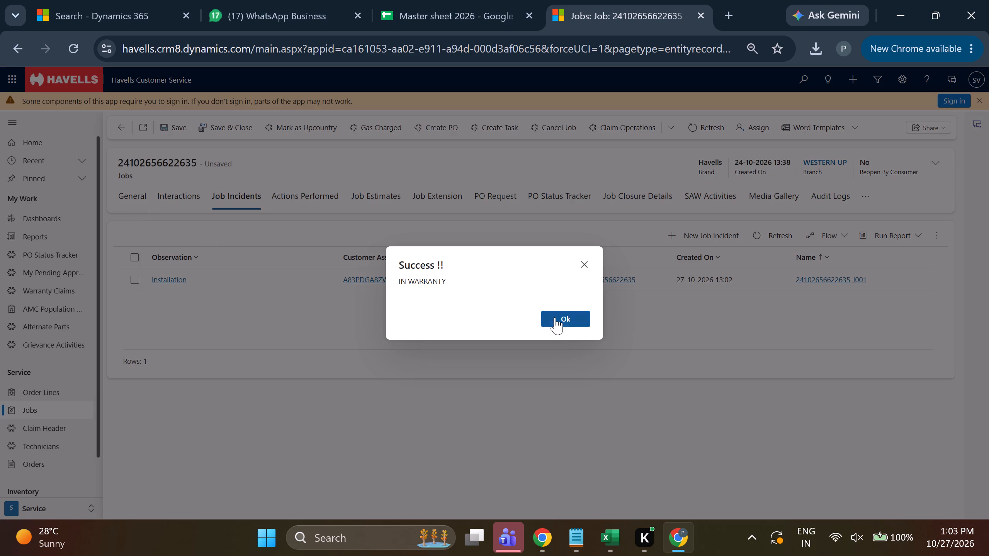
left_click(125, 198)
scroll(432, 328, "down", 2)
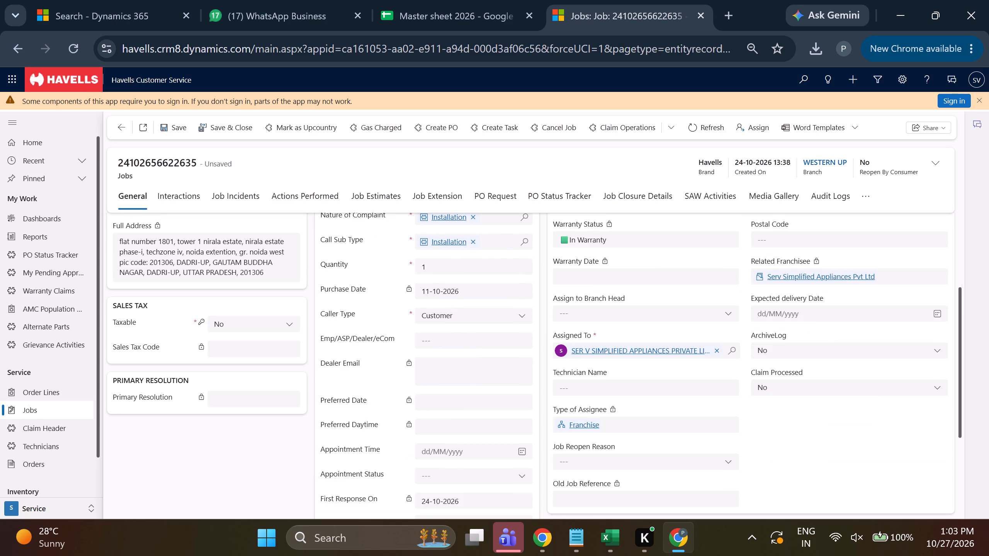
scroll(610, 343, "up", 1)
left_click(734, 425)
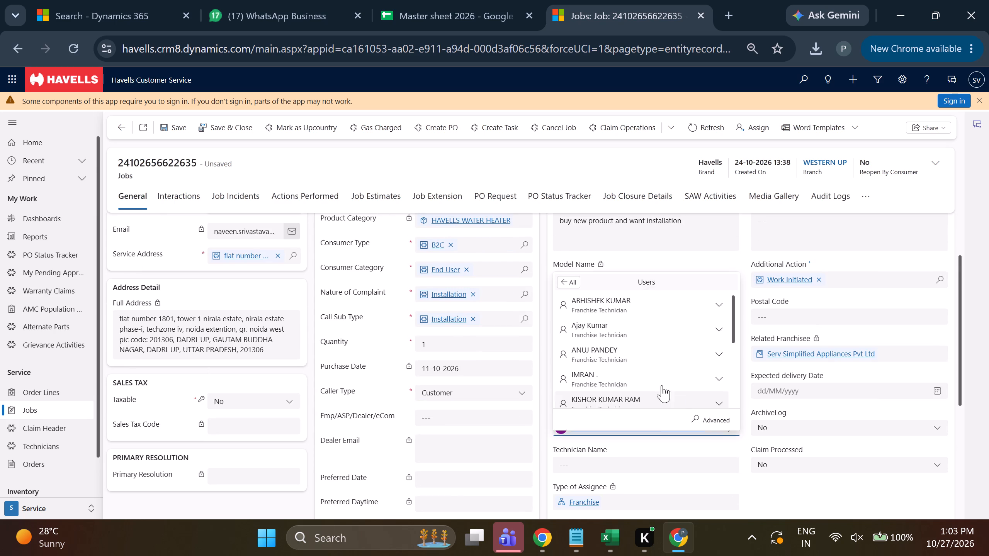
Assign the water heater installation job to the franchise technician Parkash and save the job.
scroll(628, 347, "down", 2)
left_click(609, 368)
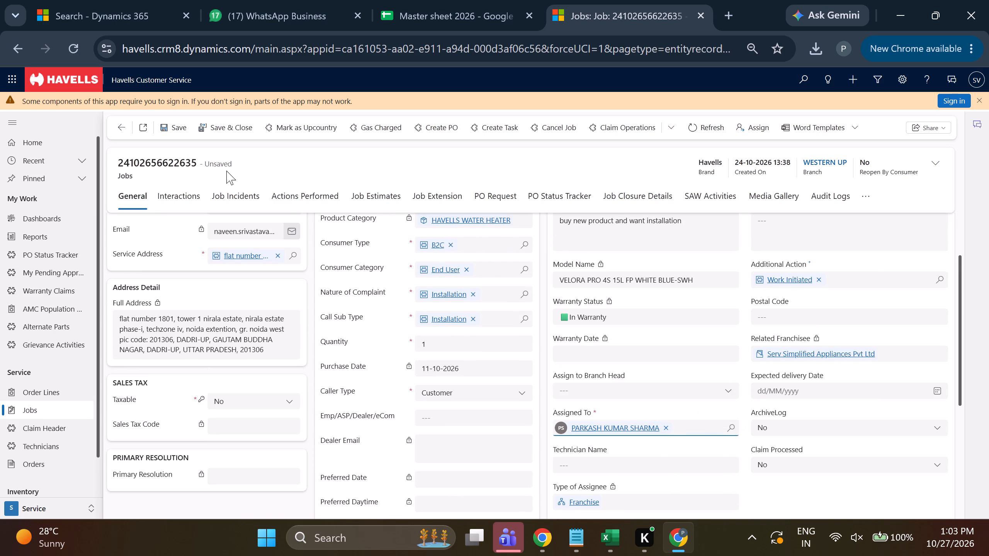
left_click(168, 126)
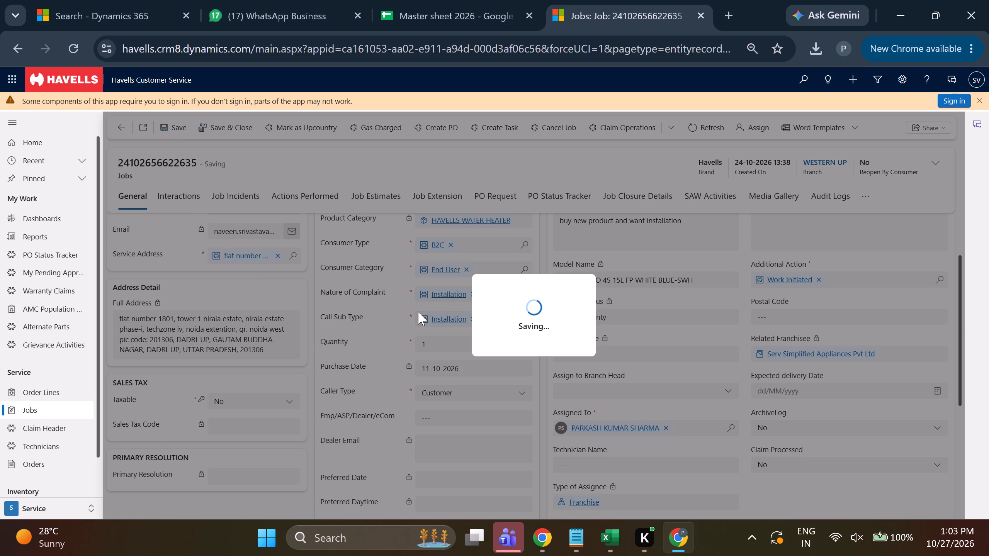
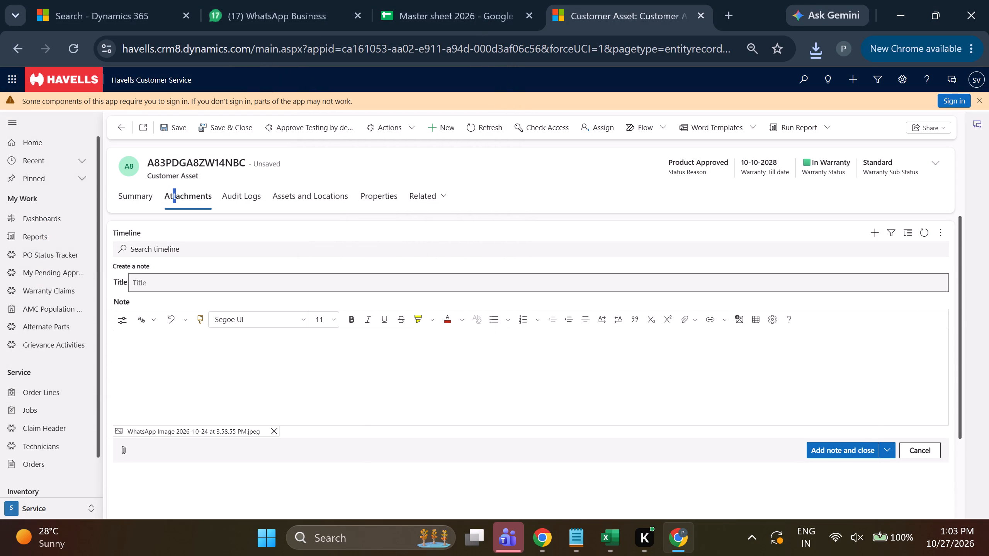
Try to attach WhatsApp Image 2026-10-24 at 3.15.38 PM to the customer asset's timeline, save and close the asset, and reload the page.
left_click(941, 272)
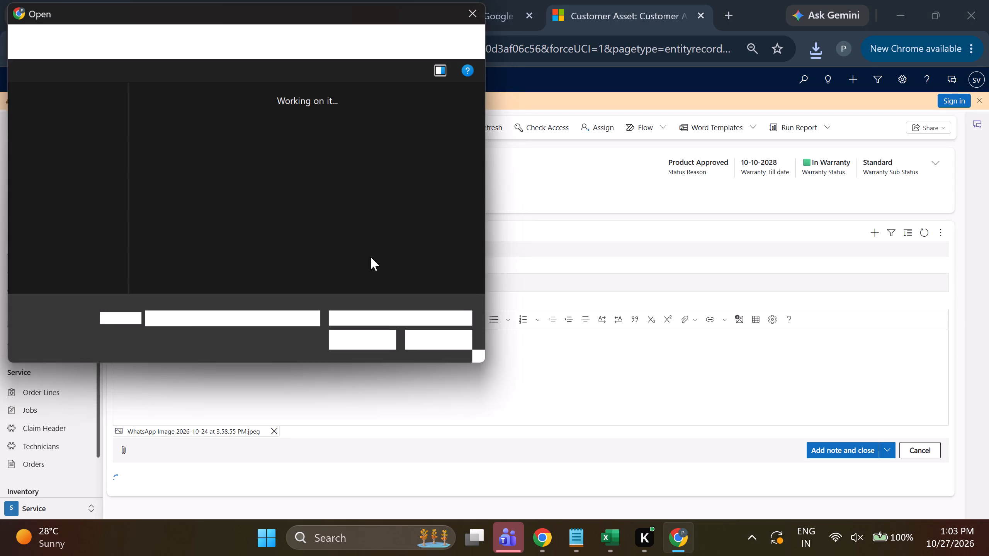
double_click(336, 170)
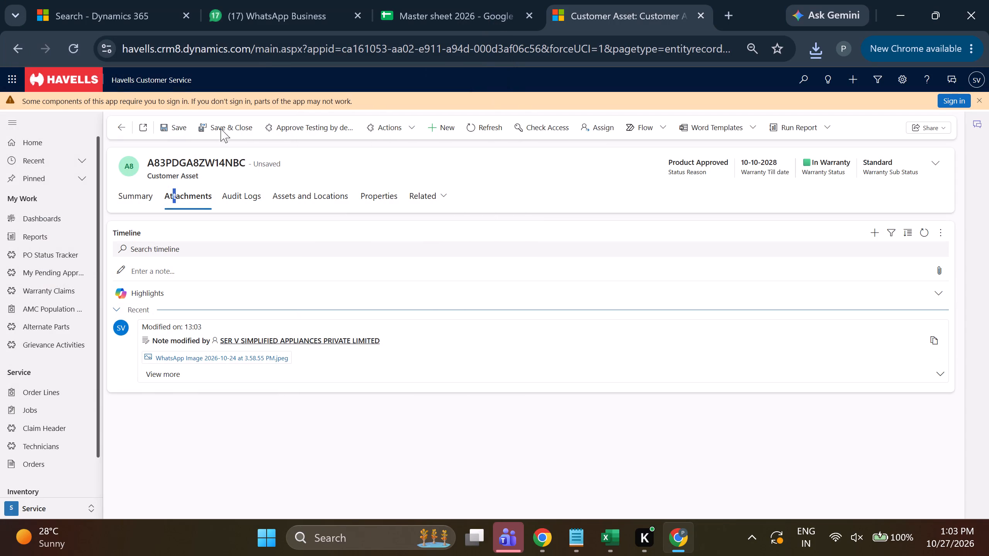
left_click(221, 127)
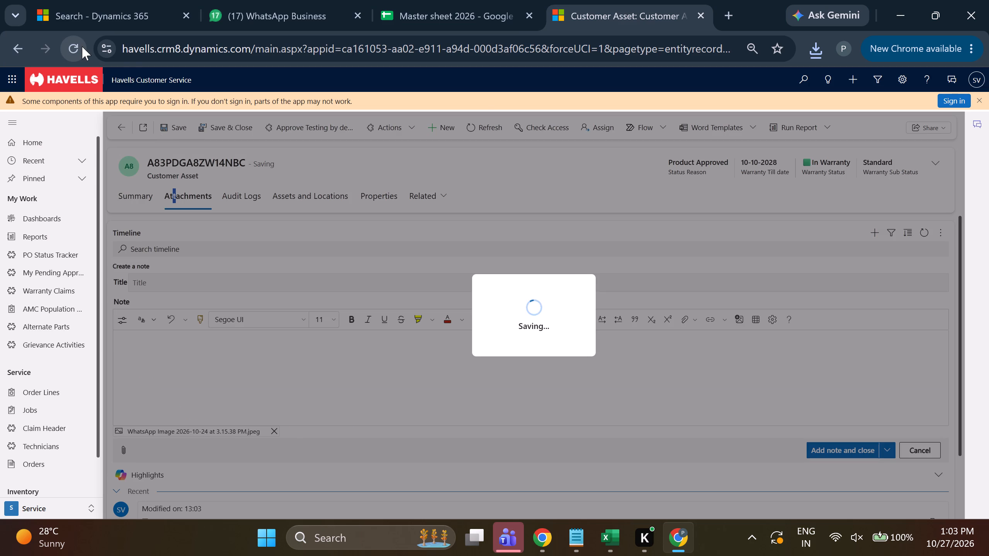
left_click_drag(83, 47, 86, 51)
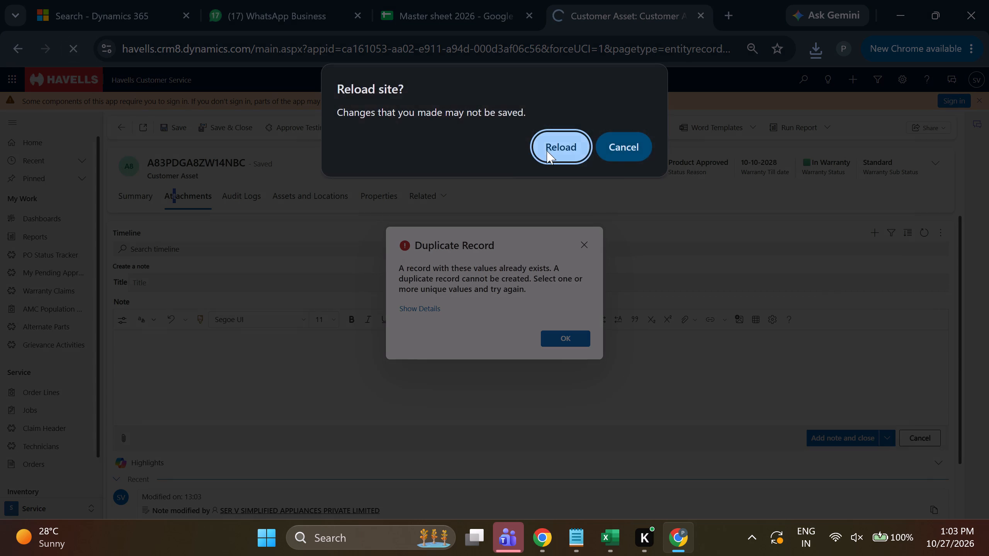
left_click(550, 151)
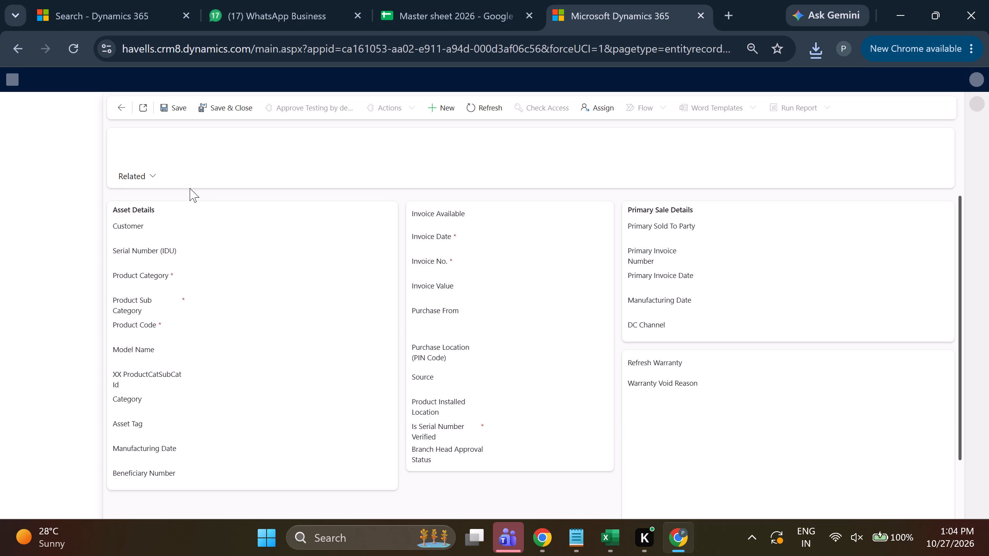
Attach WhatsApp Image 2026-10-24 at 3.15.38 PM to the customer asset's timeline, and save and close the asset record.
left_click(190, 187)
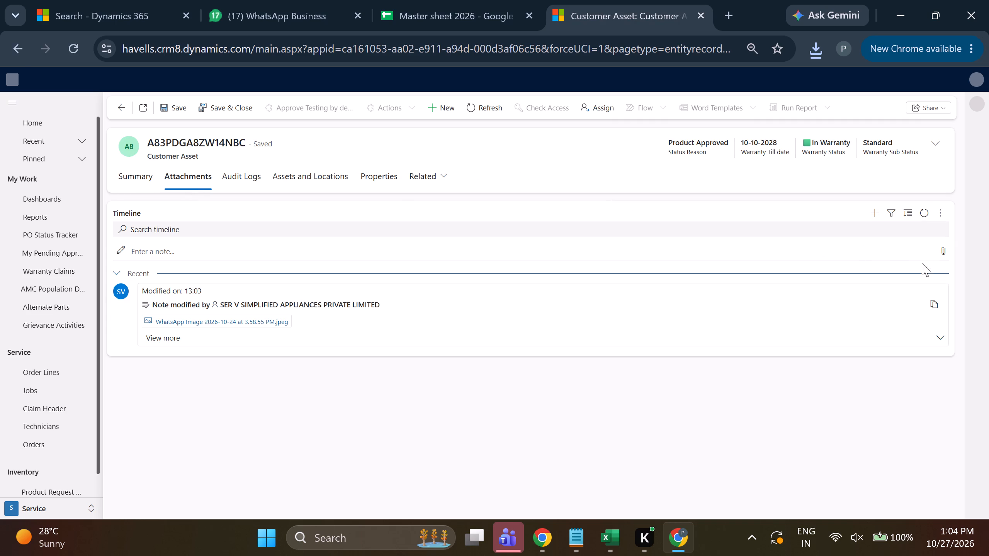
left_click(942, 252)
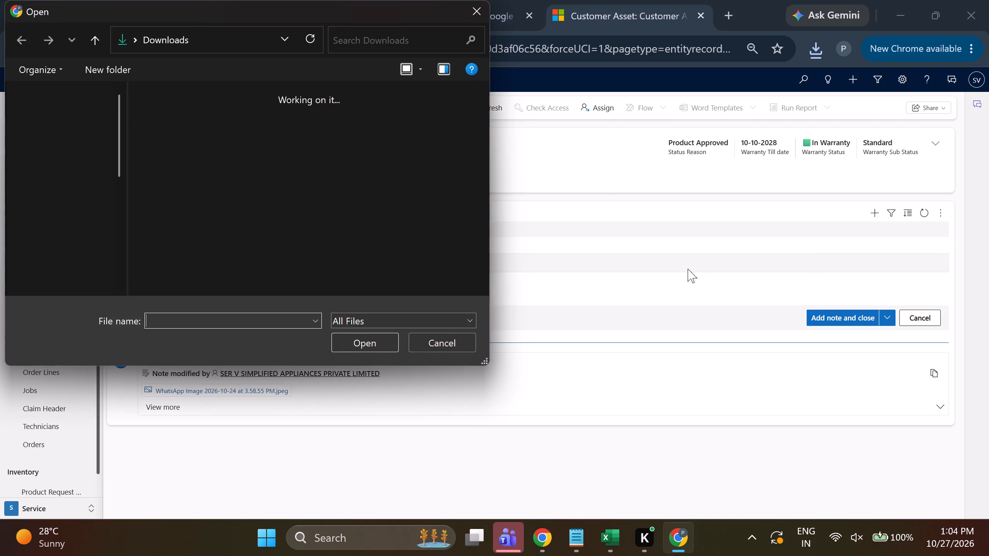
double_click(327, 158)
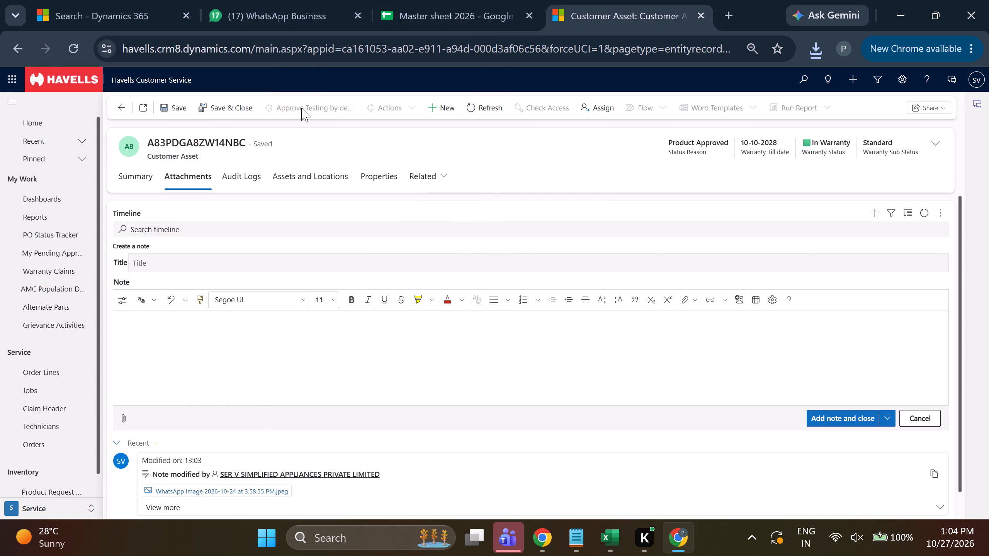
left_click(220, 105)
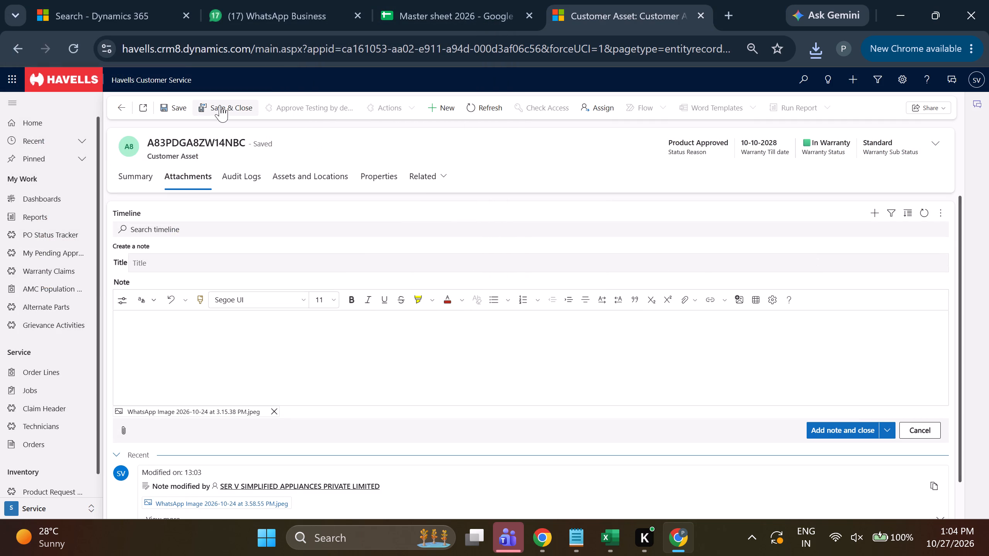
left_click(220, 105)
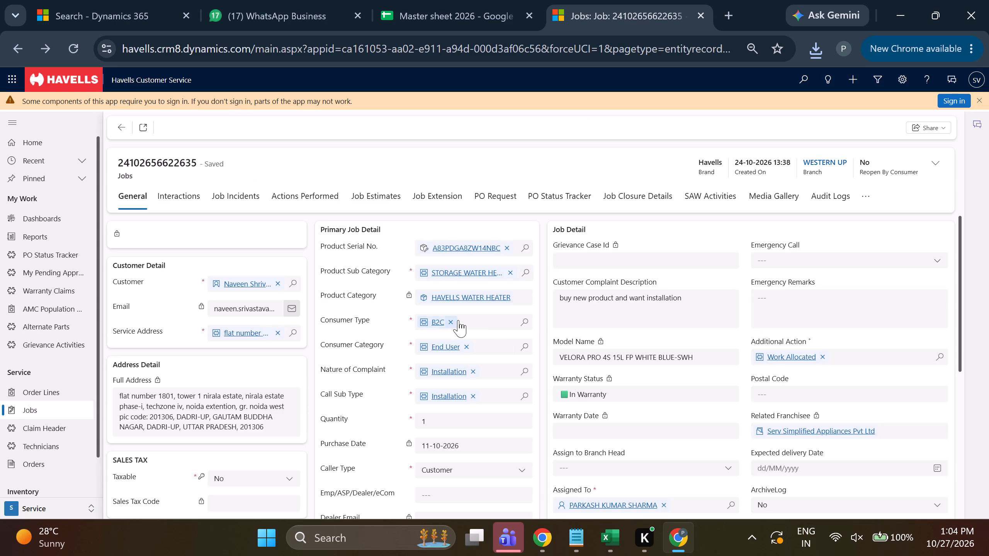
Set the Consumer Remark to INSTALLATION DONE in the job closure details and copy the remark text.
triple_click(585, 262)
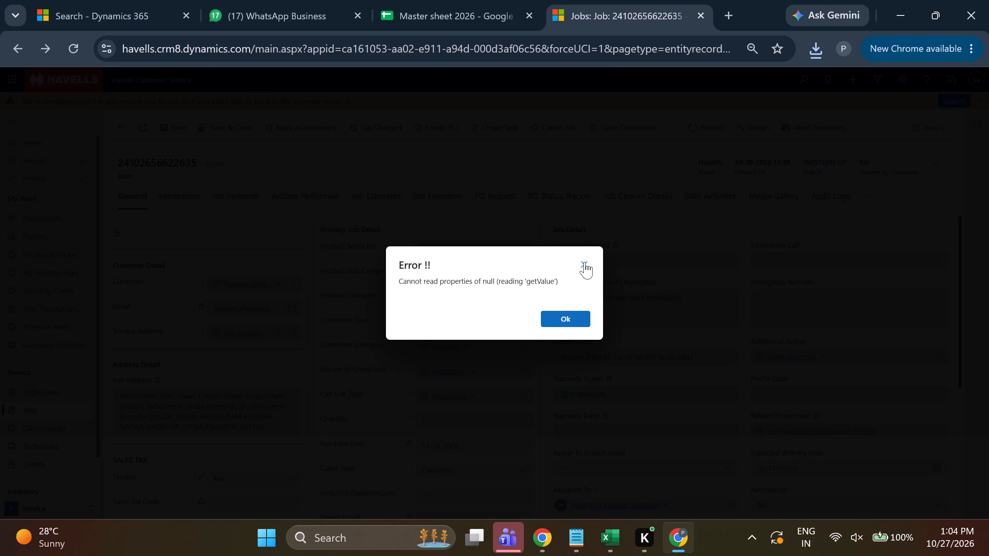
double_click(585, 262)
left_click(635, 207)
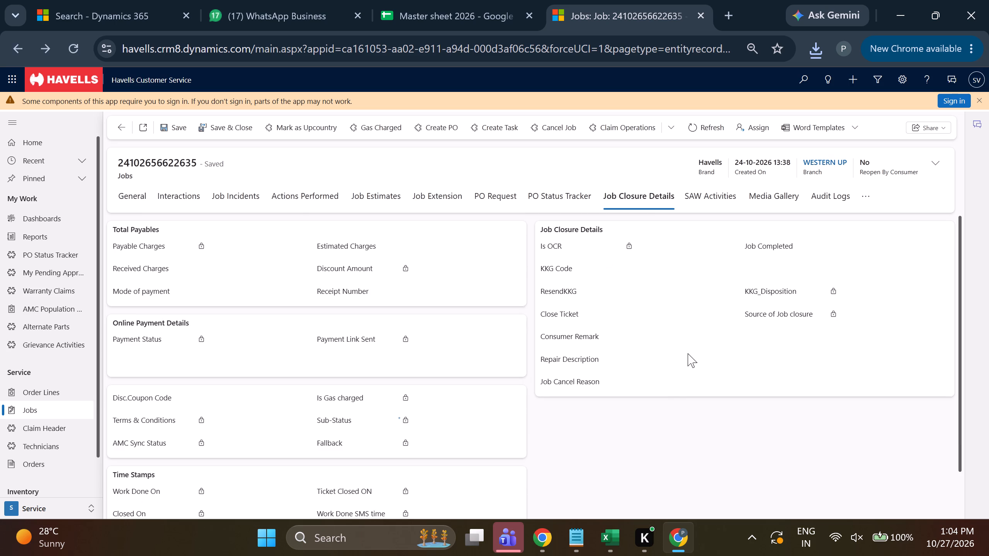
triple_click(683, 344)
left_click(745, 208)
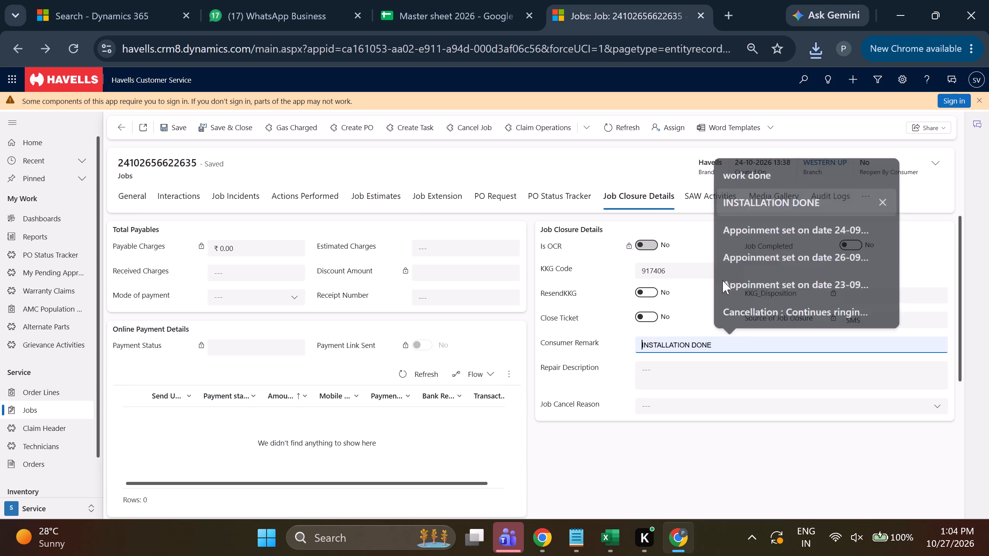
triple_click(737, 341)
key("ctrl+c")
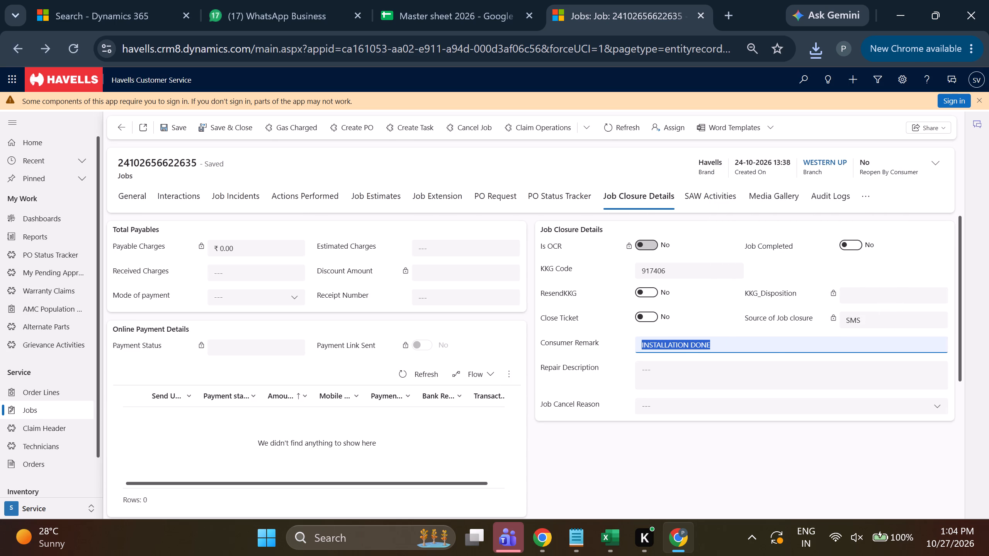
left_click(741, 385)
key("ctrl+v")
left_click(850, 243)
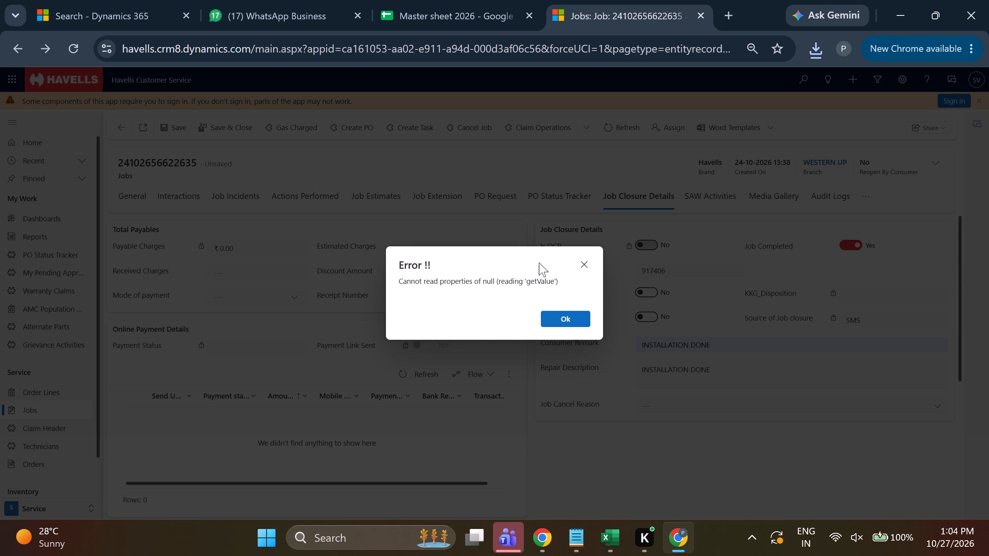
triple_click(585, 266)
double_click(585, 266)
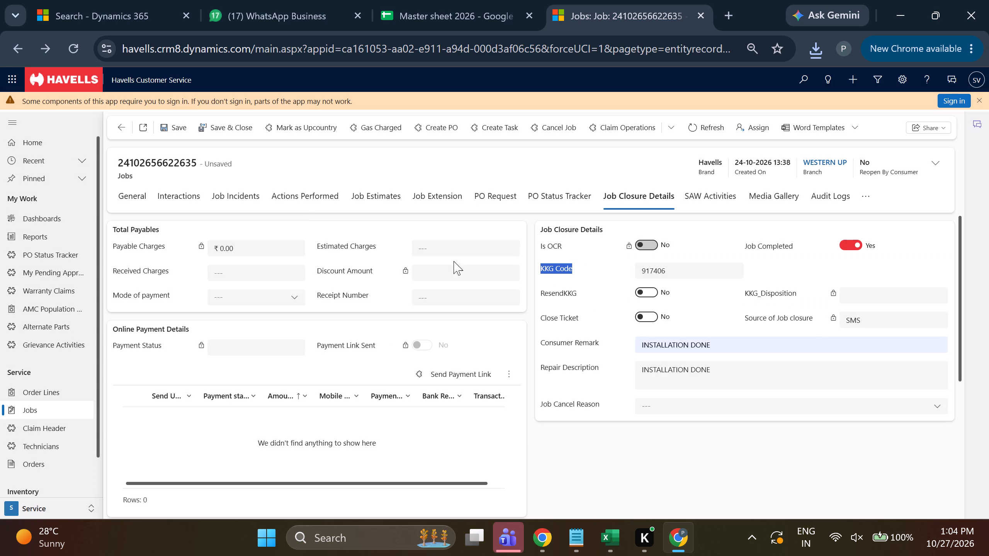
left_click(165, 127)
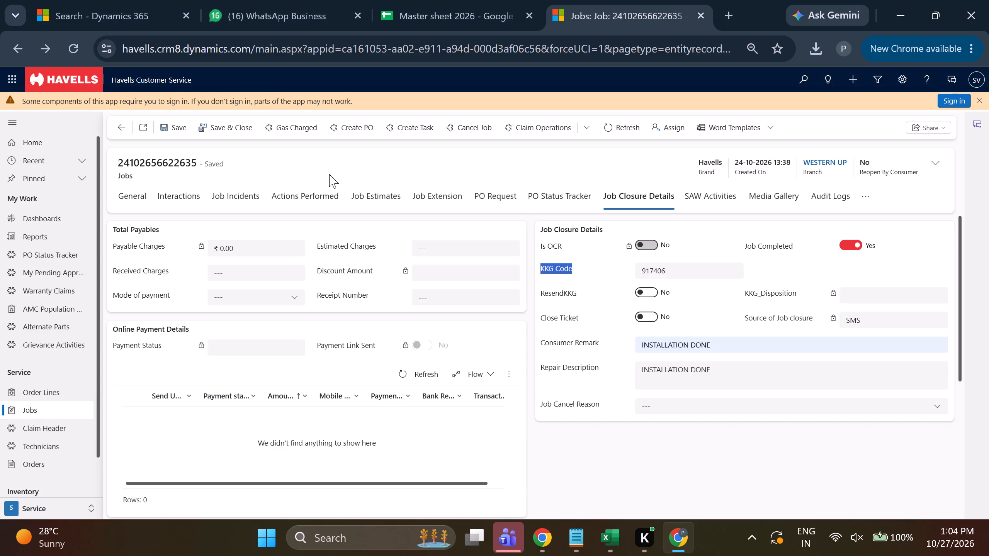
left_click(225, 126)
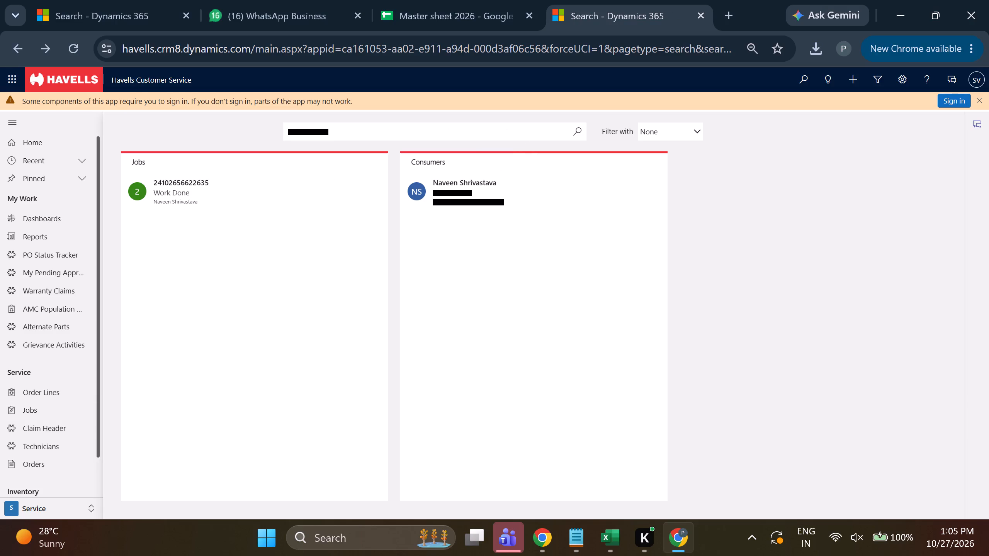
left_click(576, 130)
double_click(576, 130)
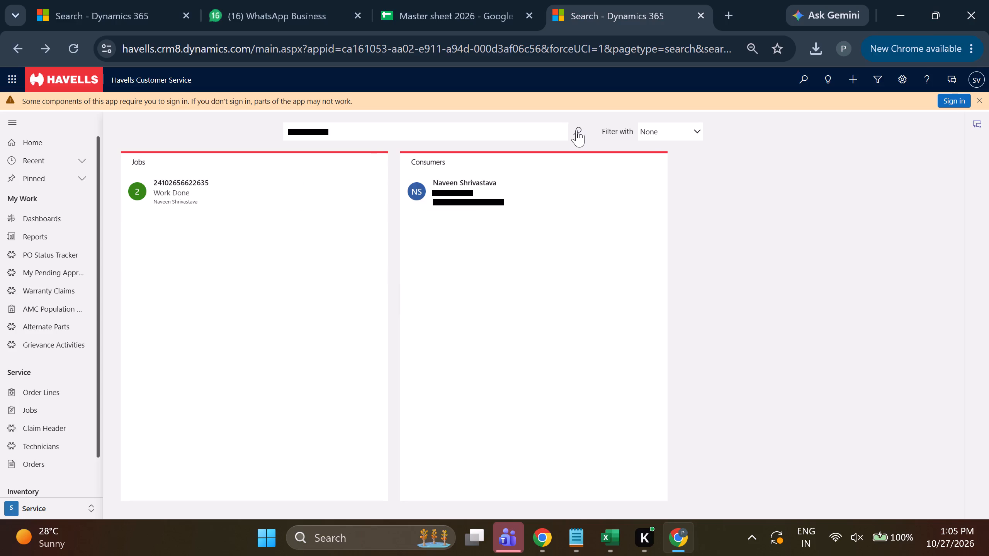
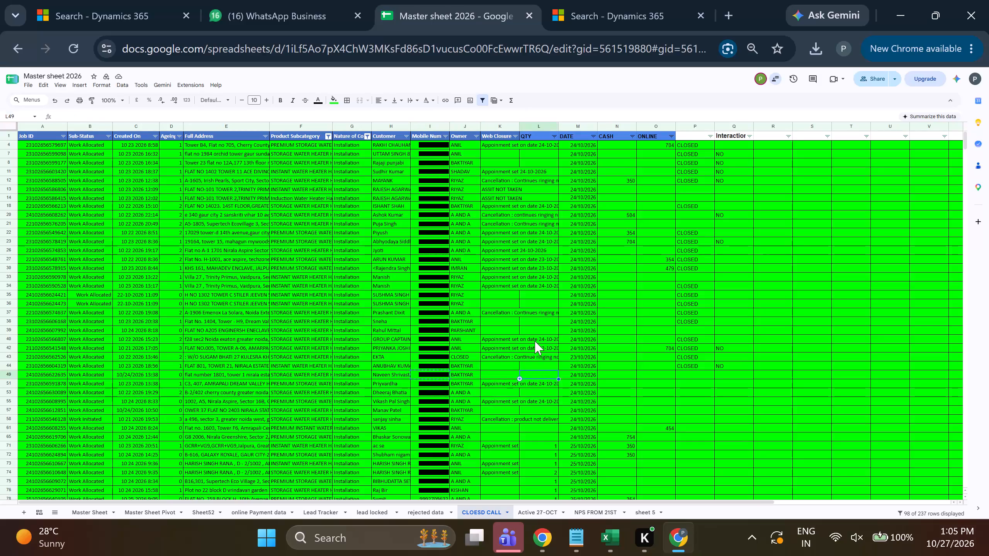
key("Right")
key("Right")
key("Right")
key("Up")
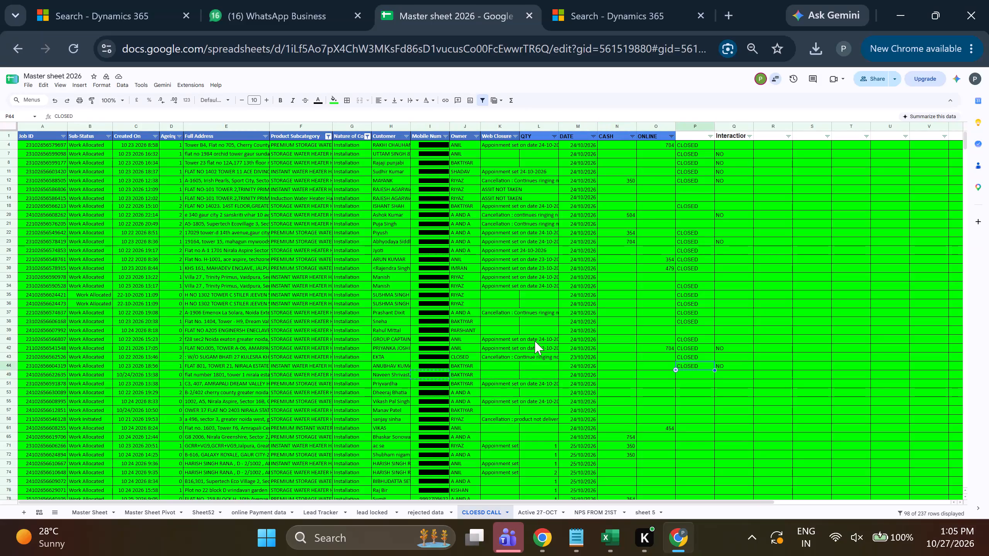
key("ctrl+c")
key("Down")
key("ctrl+v")
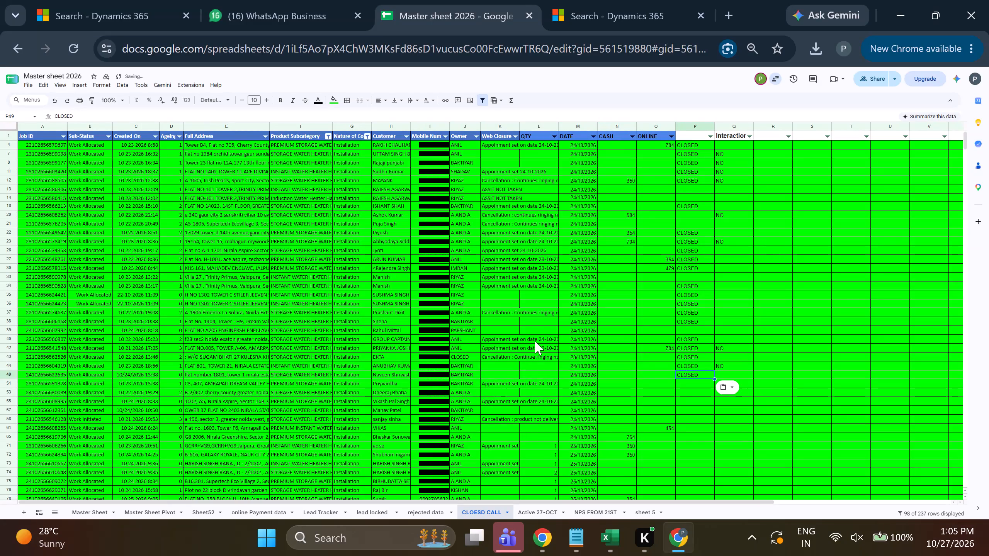
left_click(646, 0)
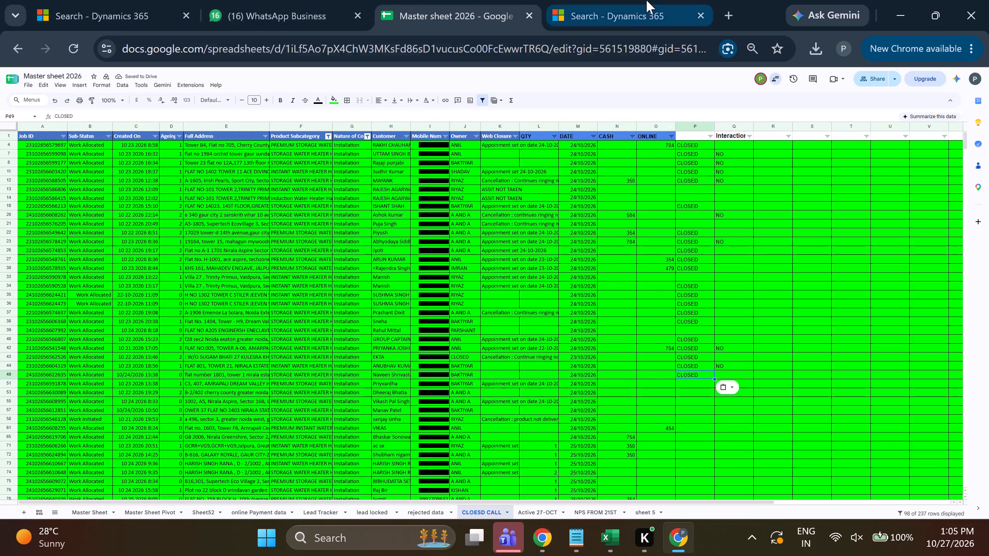
left_click(332, 181)
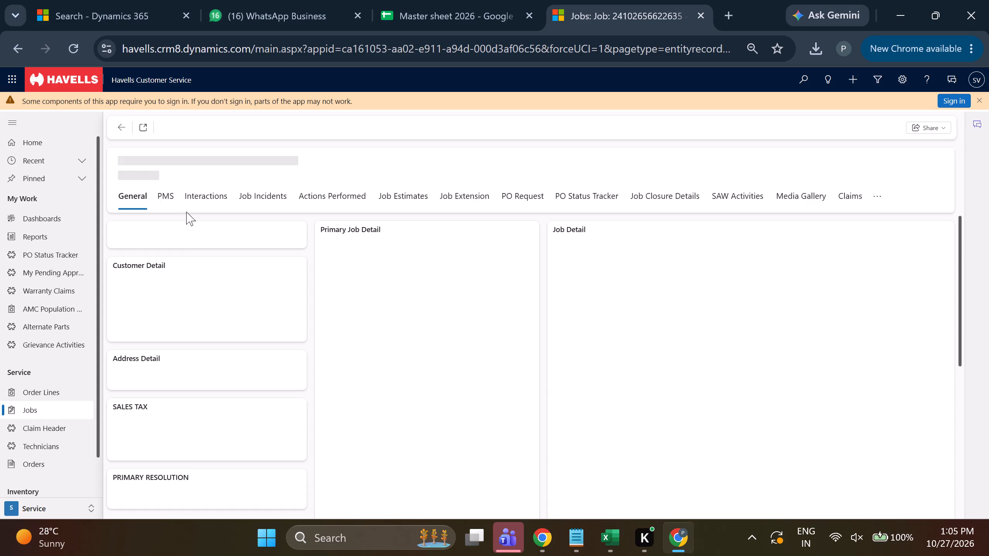
left_click(182, 212)
left_click(174, 204)
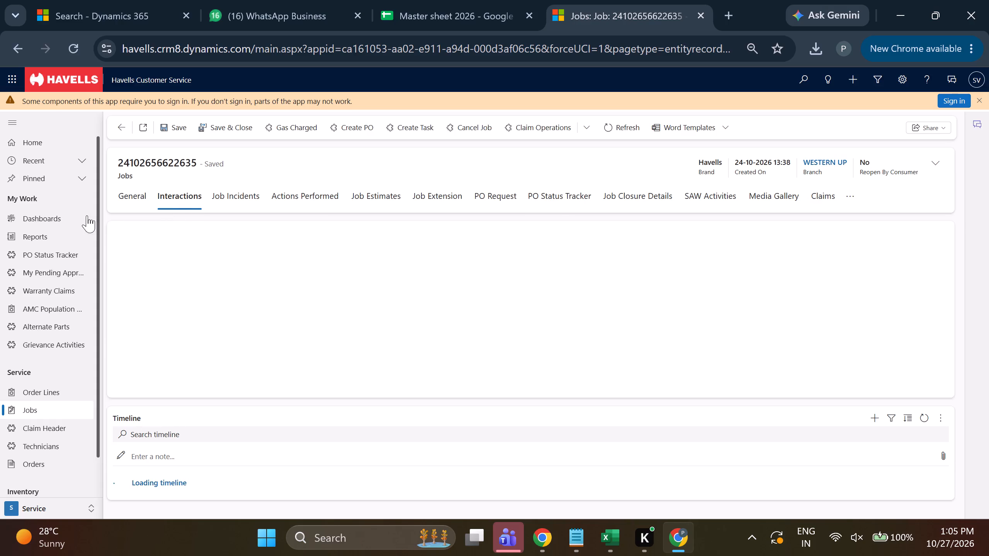
left_click(223, 133)
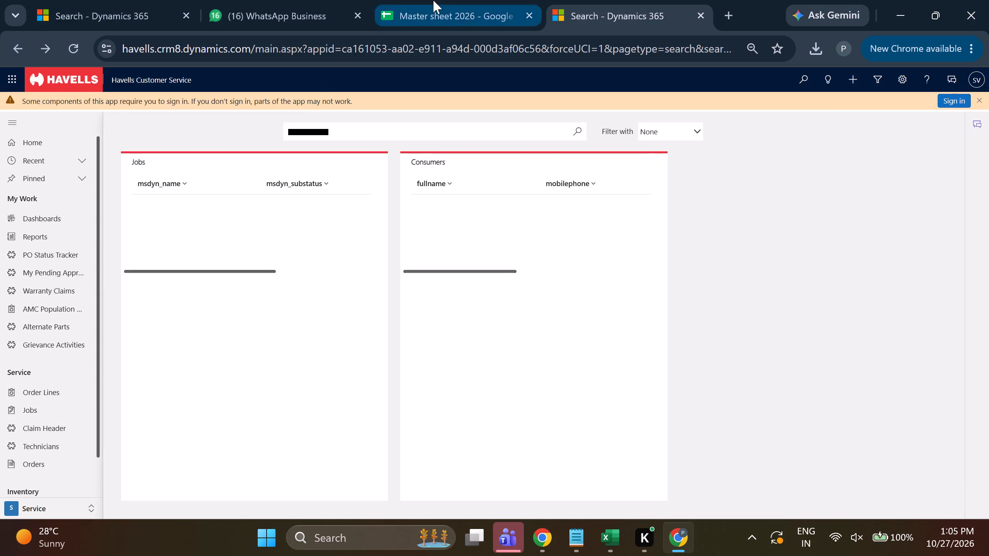
left_click(433, 0)
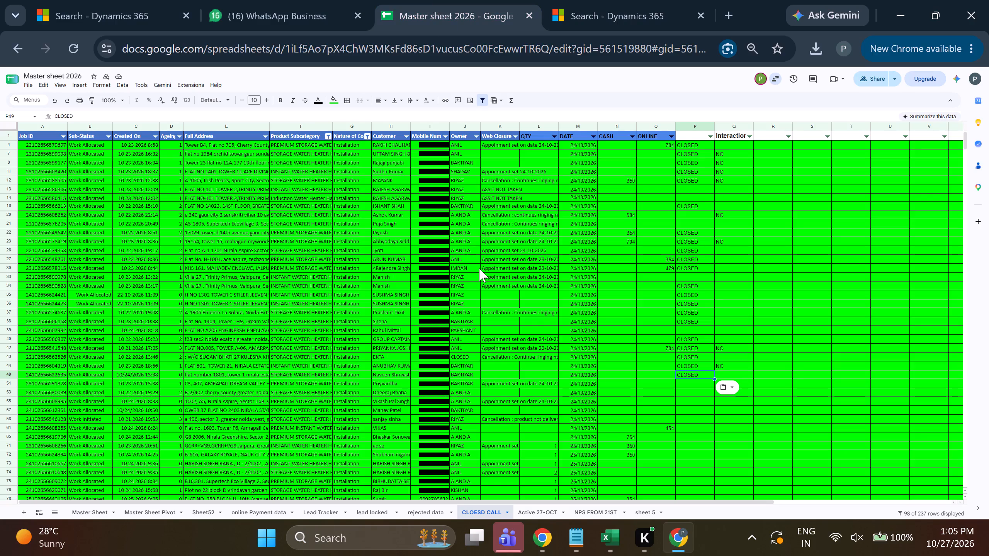
key("Down")
key("Left")
key("Left")
key("Left")
key("Left")
key("Left")
key("Left")
key("Left")
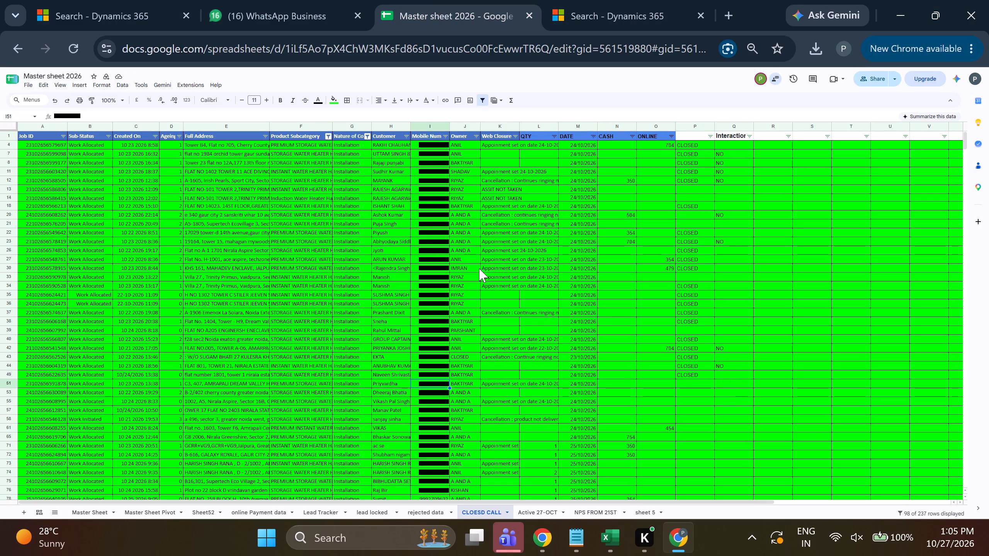
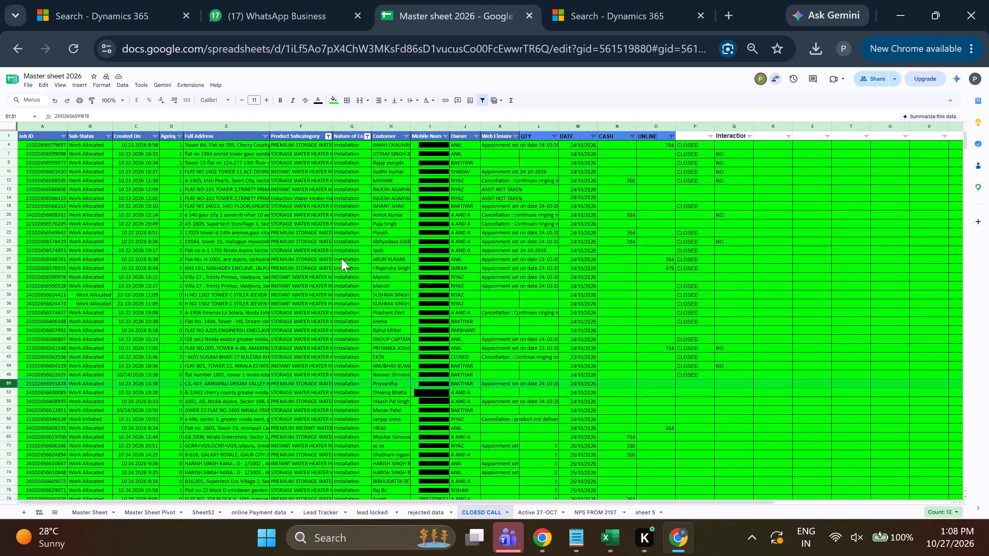
Fill row 51 of the CLOESD CALL sheet with orange to flag that job.
left_click(334, 103)
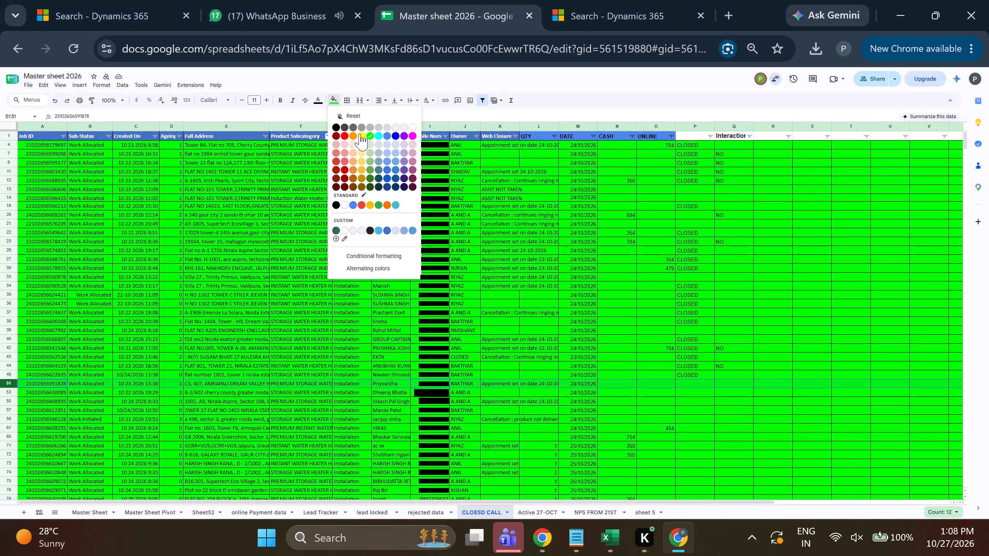
left_click(351, 136)
left_click(690, 383)
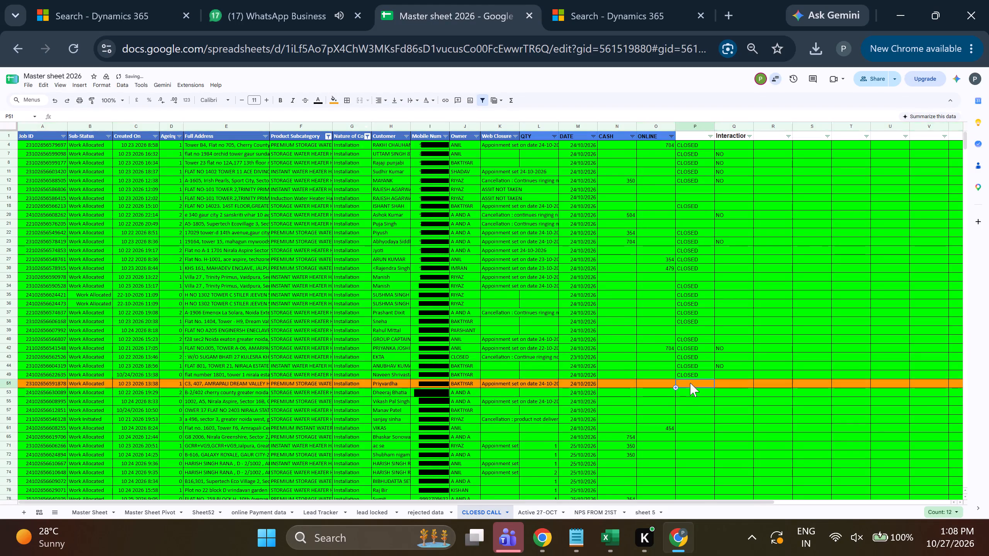
Open the Web Closure remark in row 51 for editing.
double_click(500, 383)
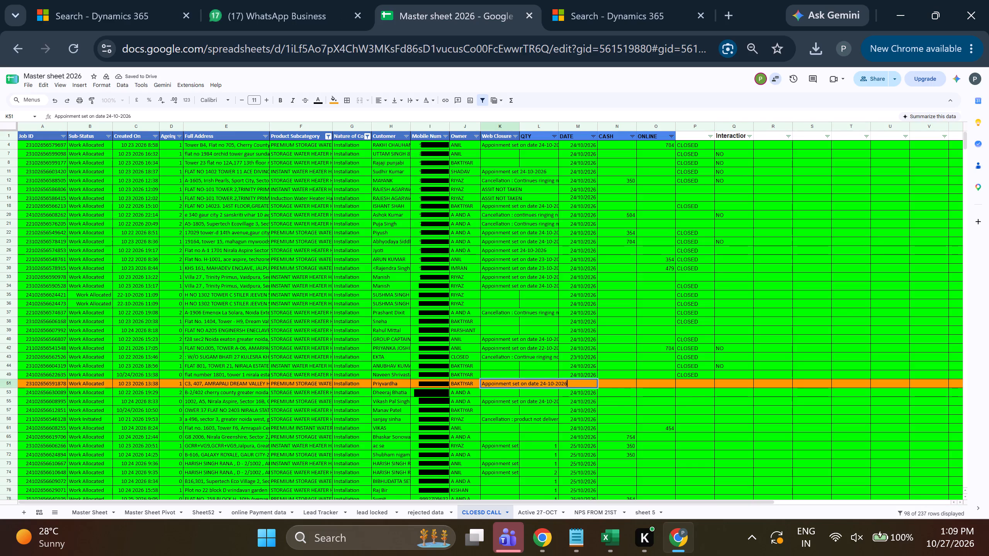
Replace the Web Closure remark in row 51 of the CLOESD CALL sheet with 2 TECHNICIAN DONE.
key("BackSpace")
key("BackSpace")
key("BackSpace")
key("BackSpace")
key("BackSpace")
key("BackSpace")
key("BackSpace")
key("BackSpace")
key("BackSpace")
key("BackSpace")
key("BackSpace")
key("BackSpace")
key("BackSpace")
key("BackSpace")
key("BackSpace")
key("BackSpace")
key("BackSpace")
key("BackSpace")
key("BackSpace")
key("BackSpace")
key("BackSpace")
key("BackSpace")
key("BackSpace")
key("BackSpace")
key("BackSpace")
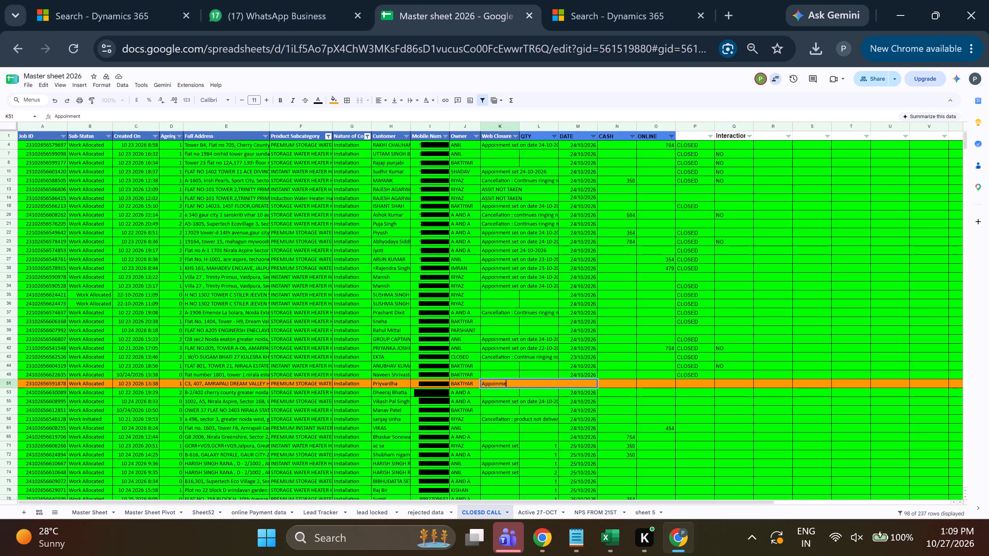
key("BackSpace")
key("BackSpace")
key("BackSpace")
key("BackSpace")
key("BackSpace")
key("BackSpace")
key("BackSpace")
key("BackSpace")
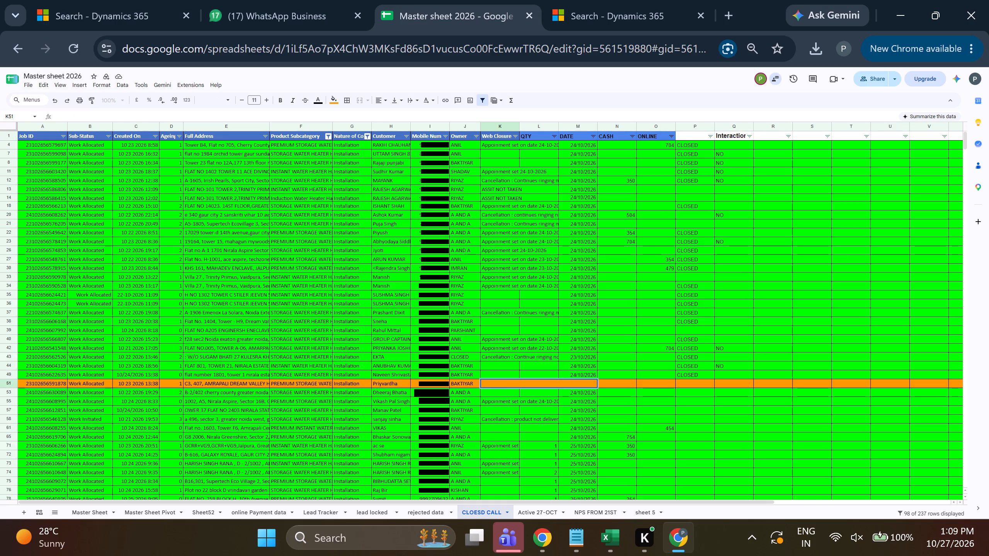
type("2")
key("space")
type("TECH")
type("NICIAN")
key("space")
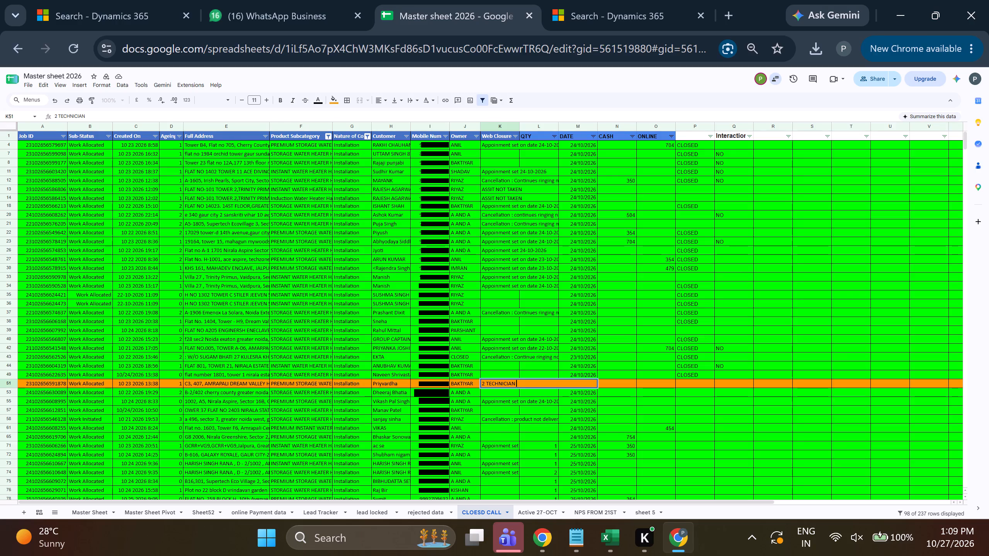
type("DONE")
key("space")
Finish the Web Closure remark in row 51 by adding SAME CALL, making it 2 TECHNICIAN DONE SAME CALL.
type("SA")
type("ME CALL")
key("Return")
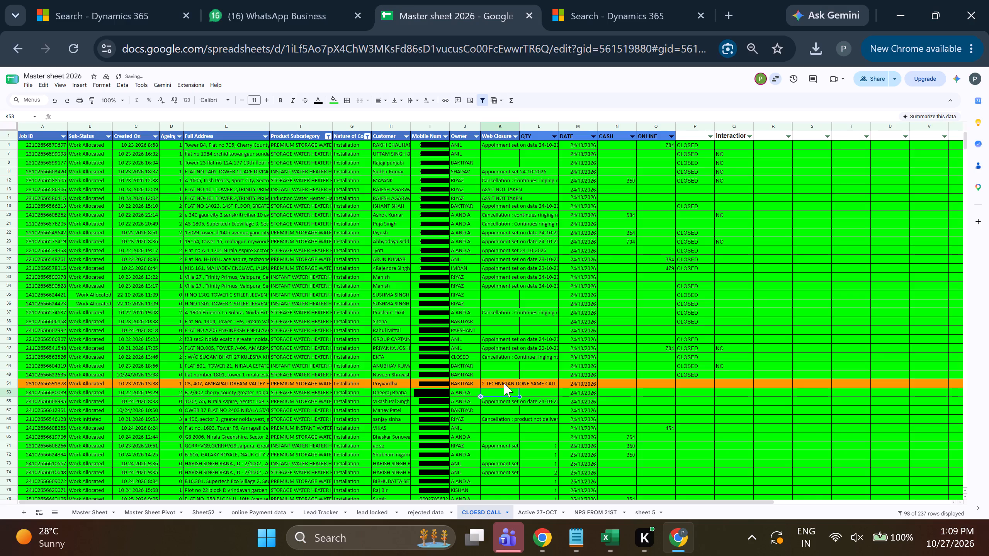
left_click(432, 393)
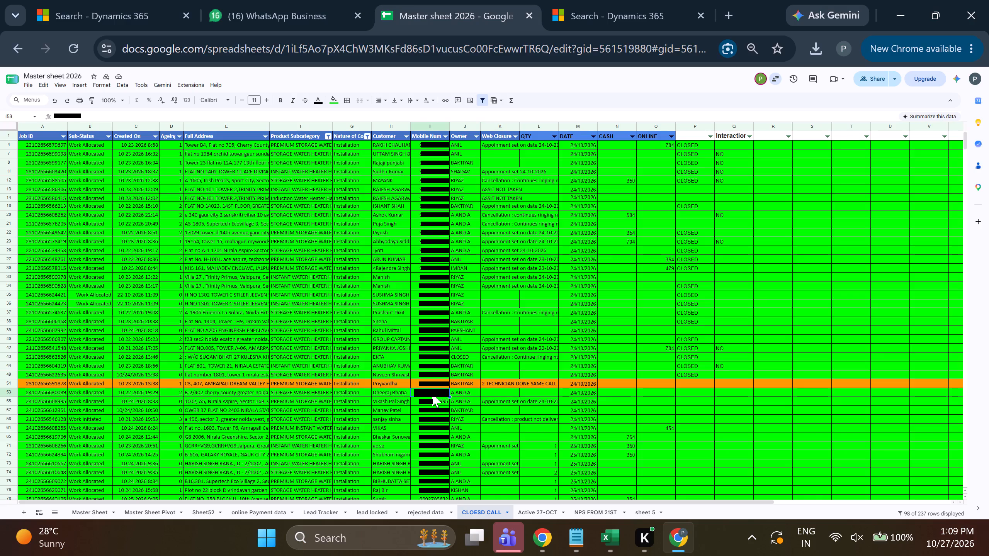
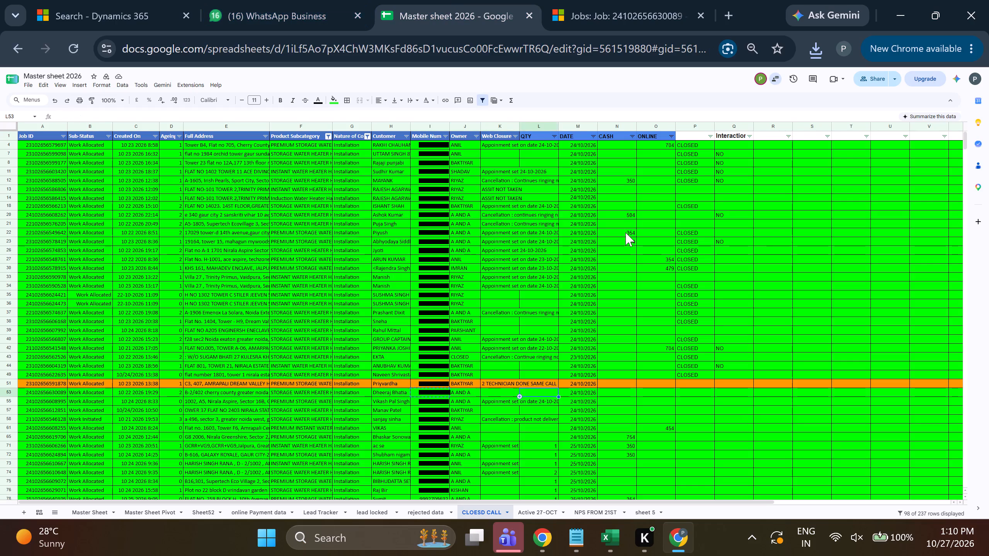
key("Right")
key("Right")
key("Right")
key("Right")
key("Right")
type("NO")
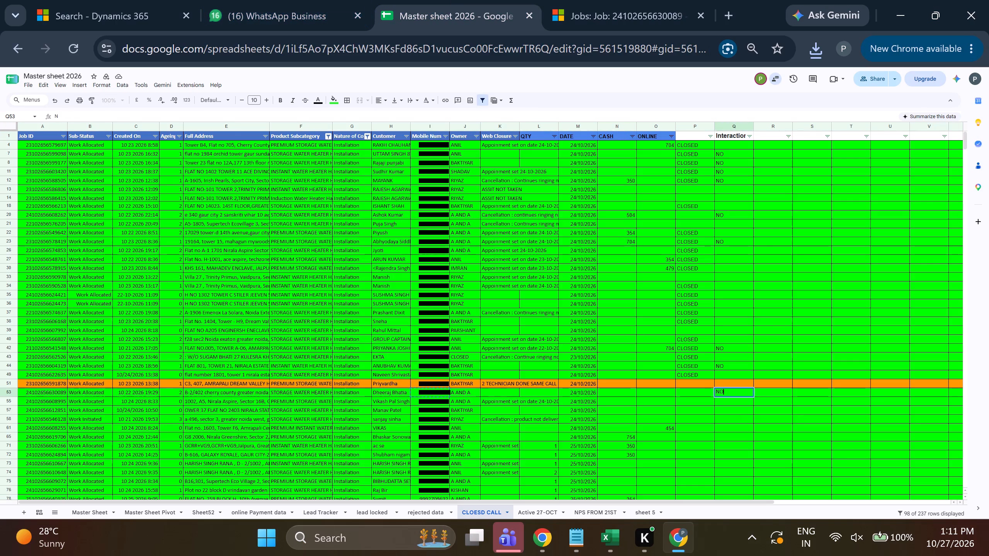
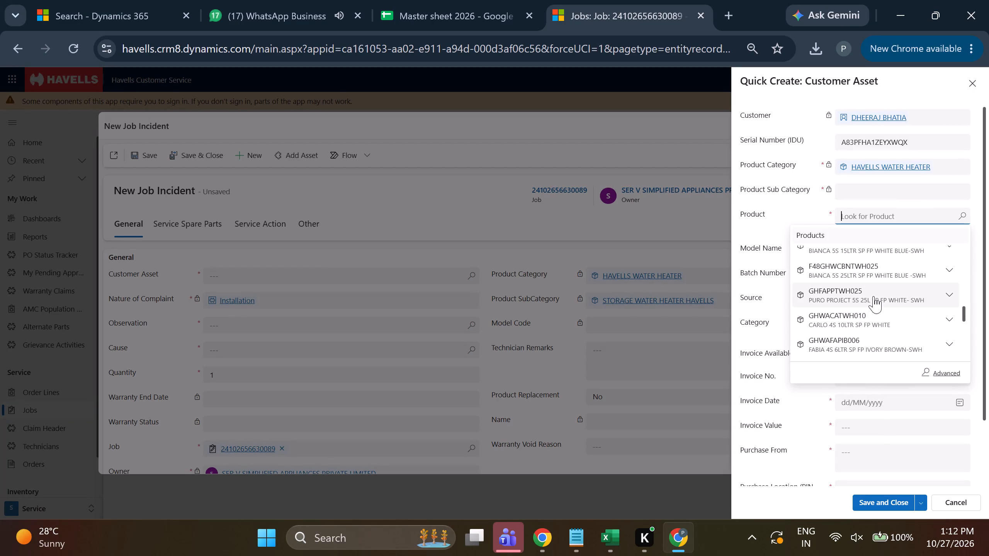
Set the new customer asset's product to GHWAFATIV015, the FABIA 5S 23Y 15L SP FP Ivory Brown water heater.
scroll(875, 295, "down", 1)
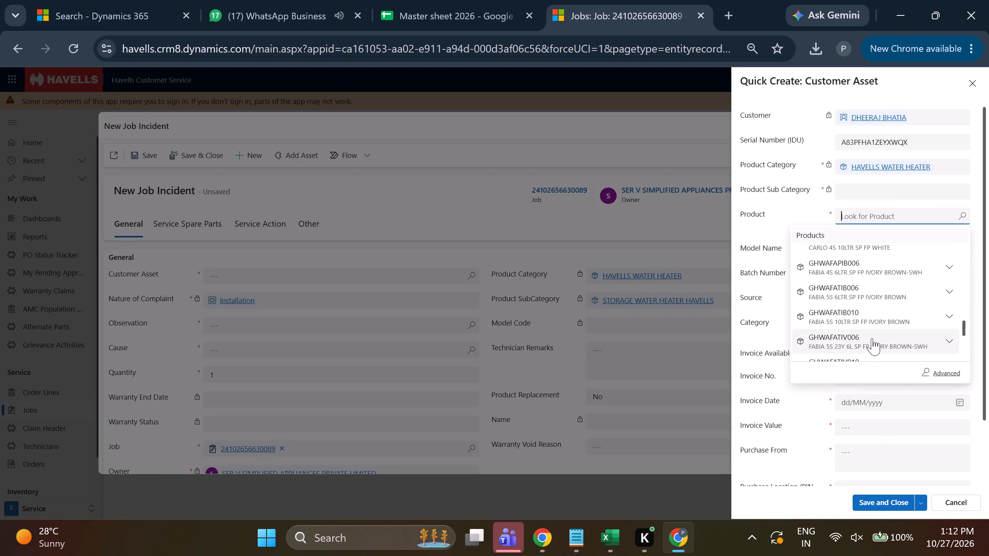
scroll(870, 313, "down", 1)
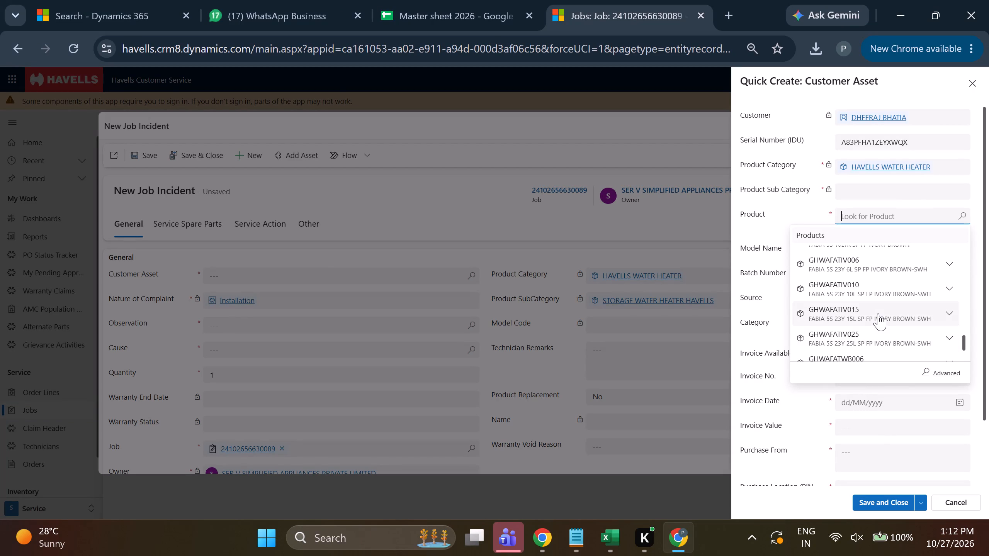
left_click(882, 311)
scroll(890, 295, "down", 2)
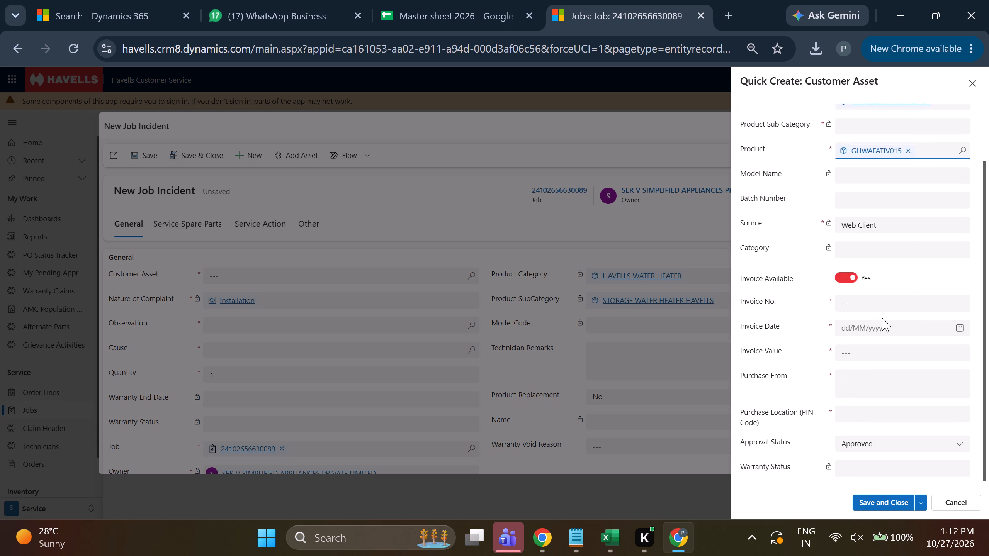
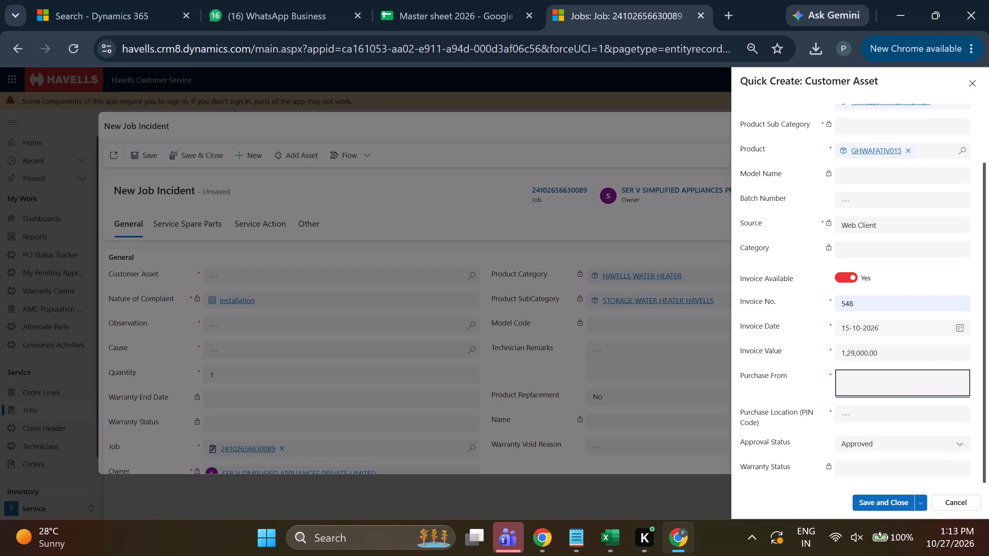
Complete the customer asset with invoice value 12,900, purchase from NOIDA and purchase location PIN 201301, and save it.
key("n")
left_click(871, 355)
key("BackSpace")
key("BackSpace")
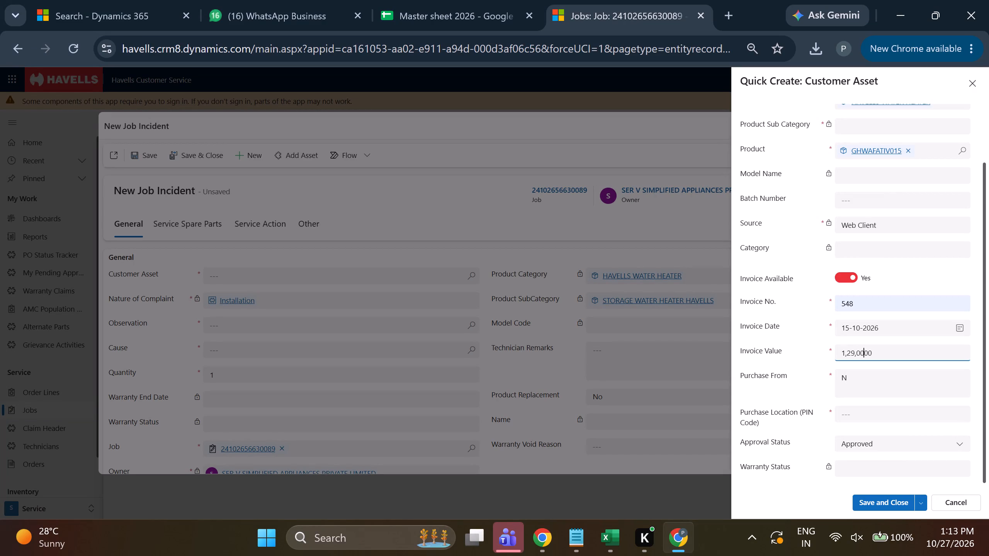
key("Return")
left_click_drag(885, 351, 834, 355)
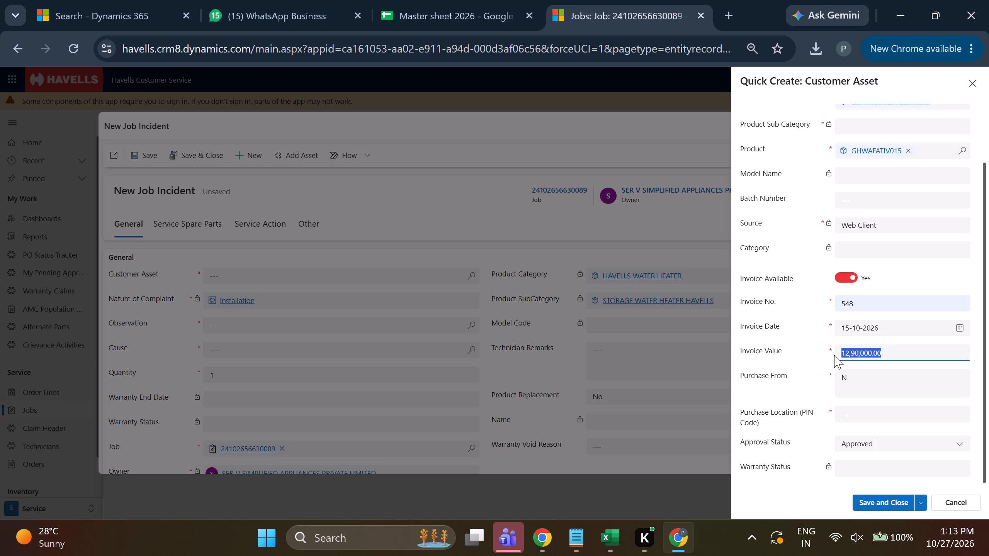
key("BackSpace")
type("12900")
left_click(865, 389)
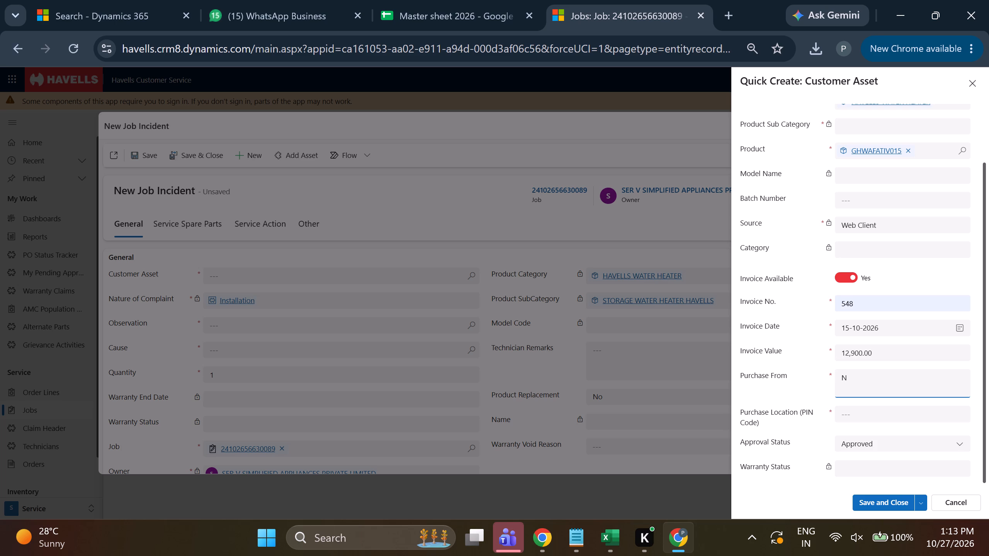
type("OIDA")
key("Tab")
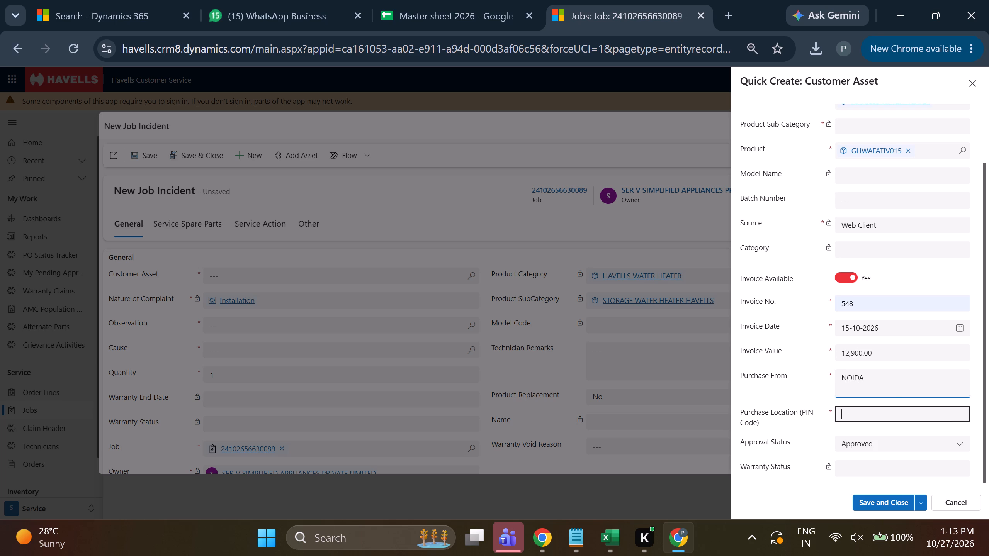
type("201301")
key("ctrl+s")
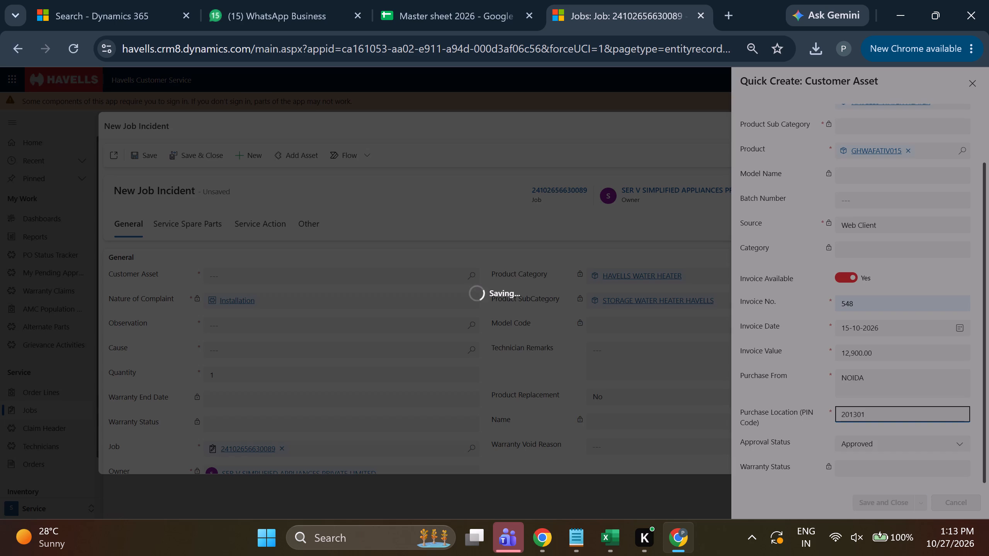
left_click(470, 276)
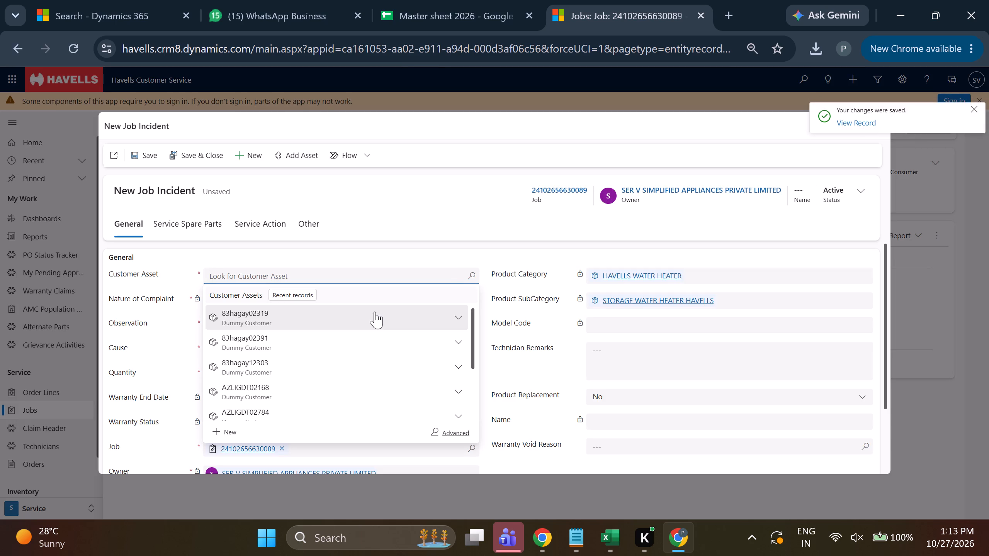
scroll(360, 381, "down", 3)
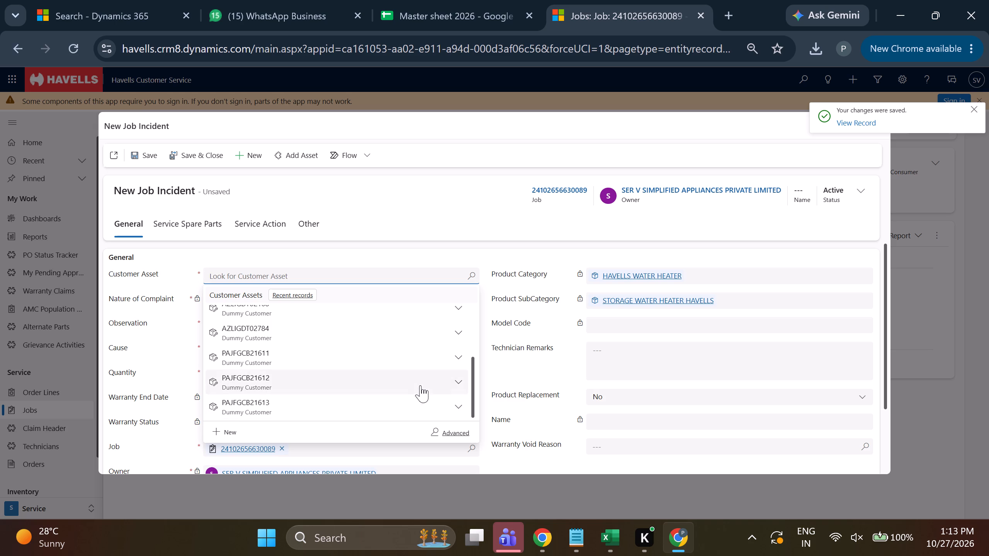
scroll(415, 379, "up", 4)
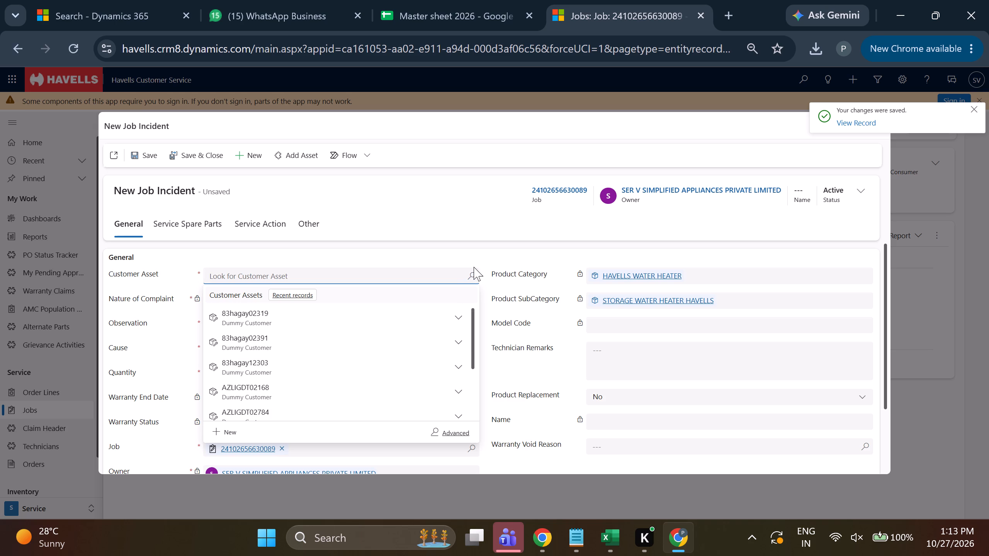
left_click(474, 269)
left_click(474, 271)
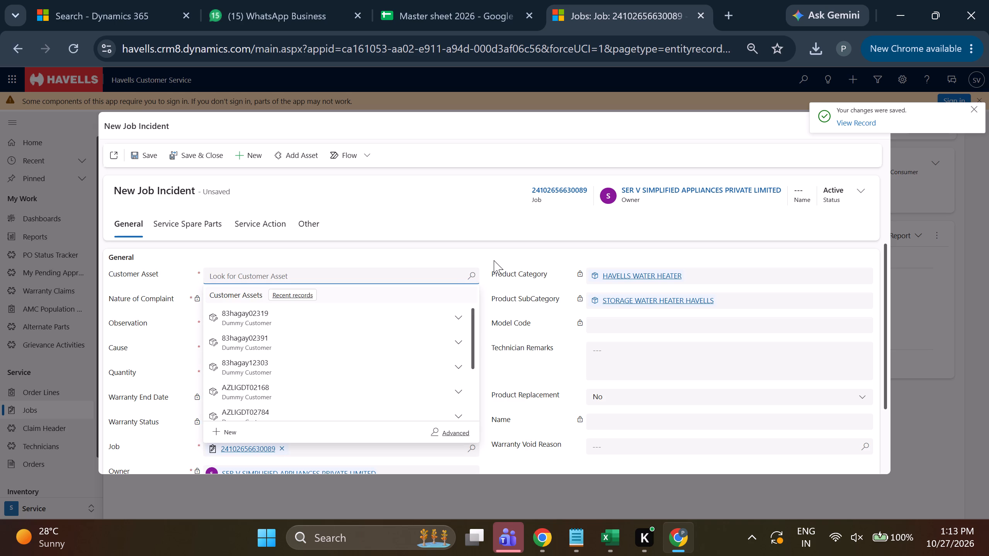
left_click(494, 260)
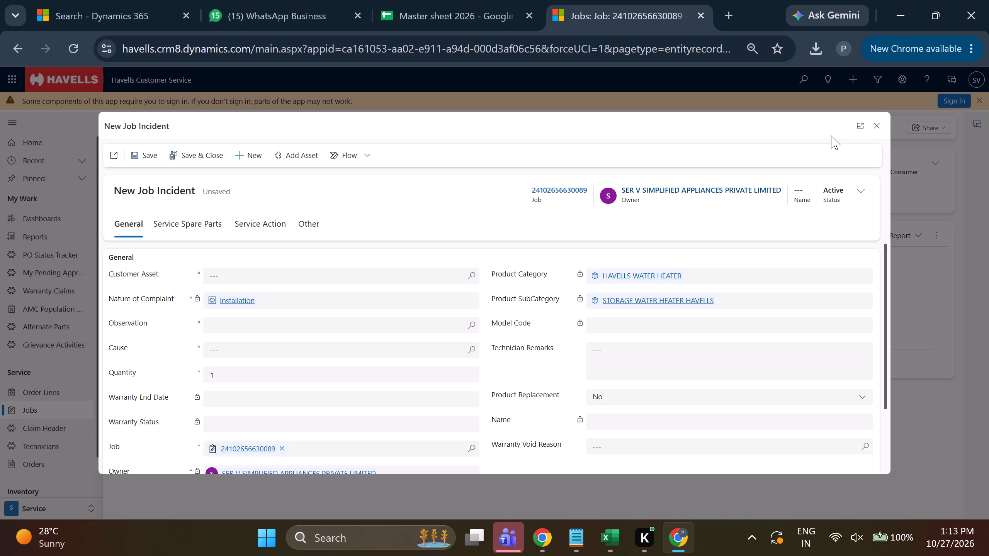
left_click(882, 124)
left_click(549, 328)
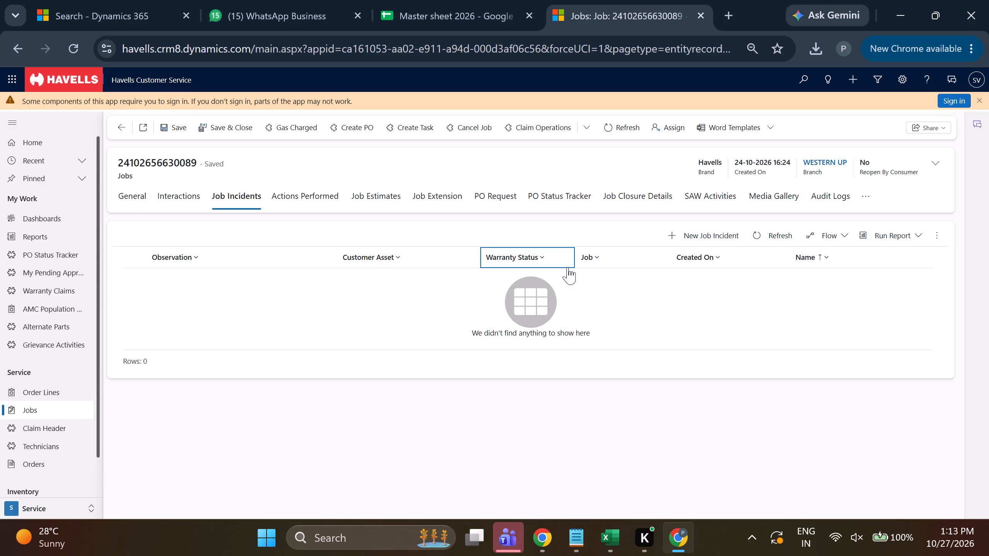
left_click(138, 198)
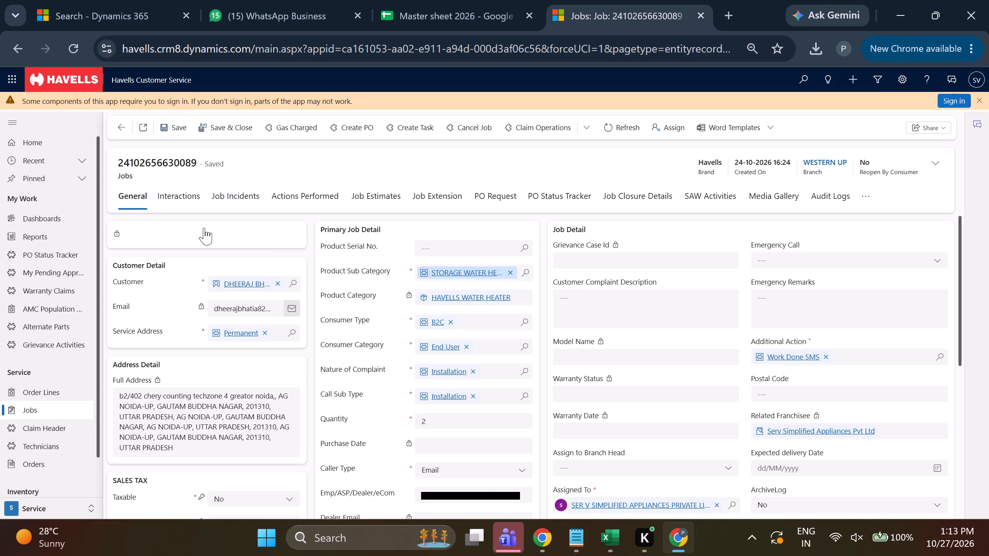
left_click(526, 247)
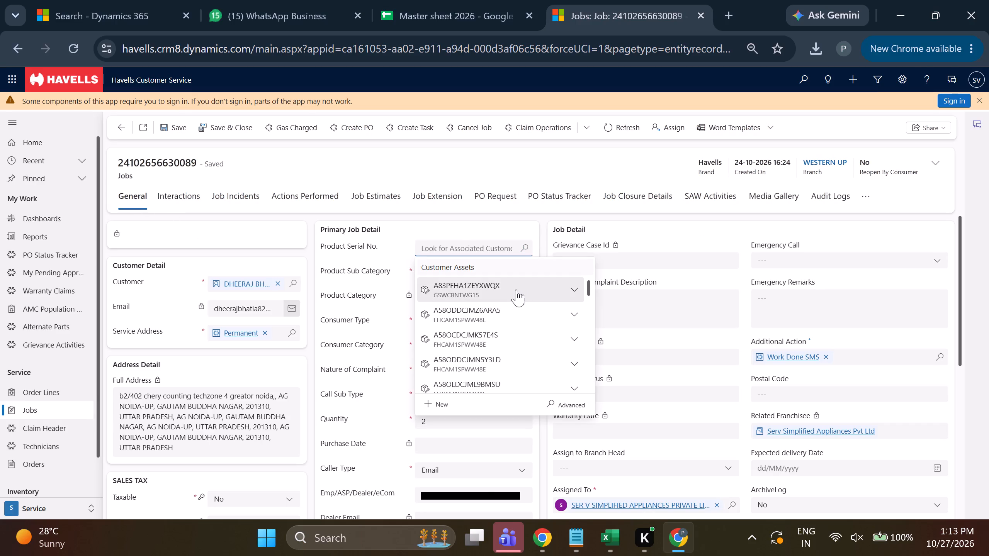
left_click(516, 290)
left_click(170, 129)
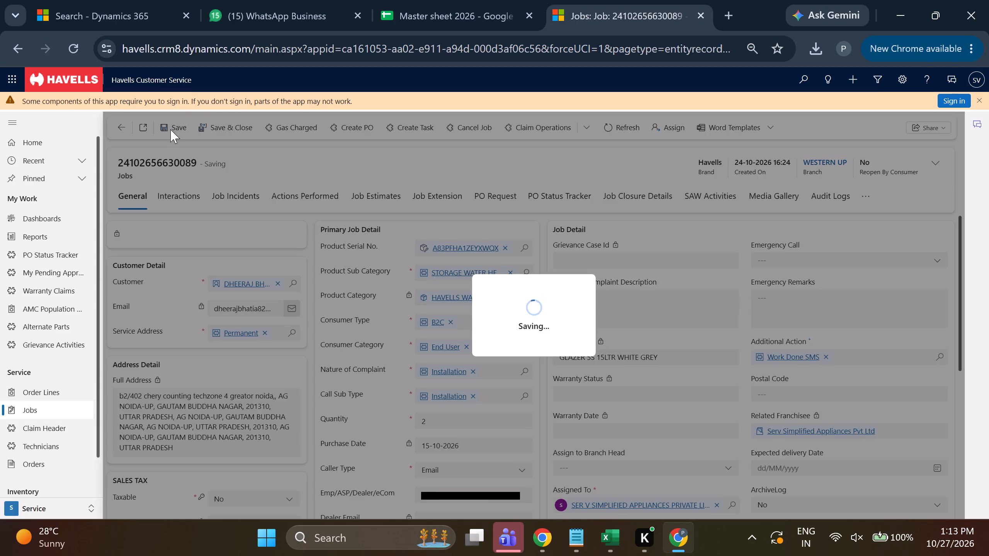
Create a new job incident with Installation as both observation and cause, and save it.
left_click(242, 203)
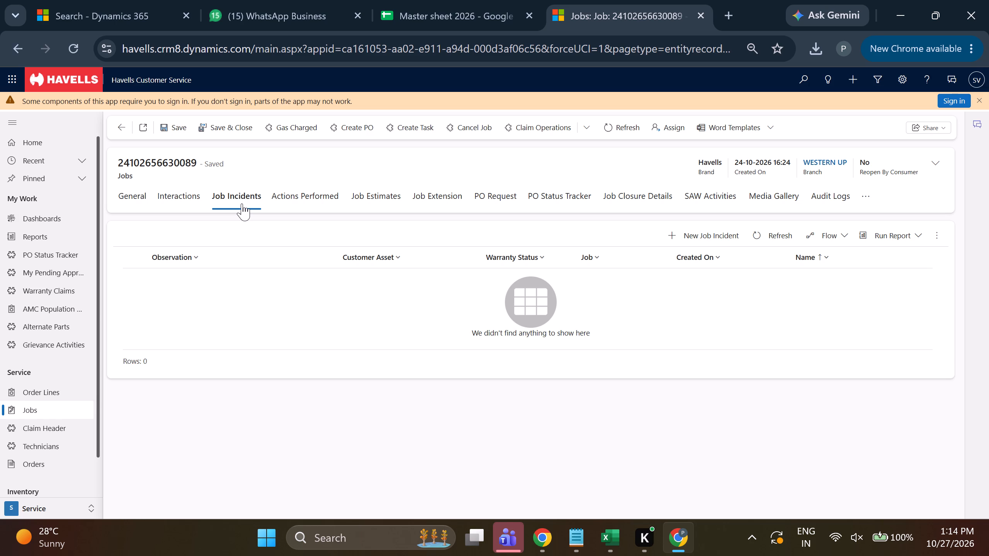
left_click(694, 232)
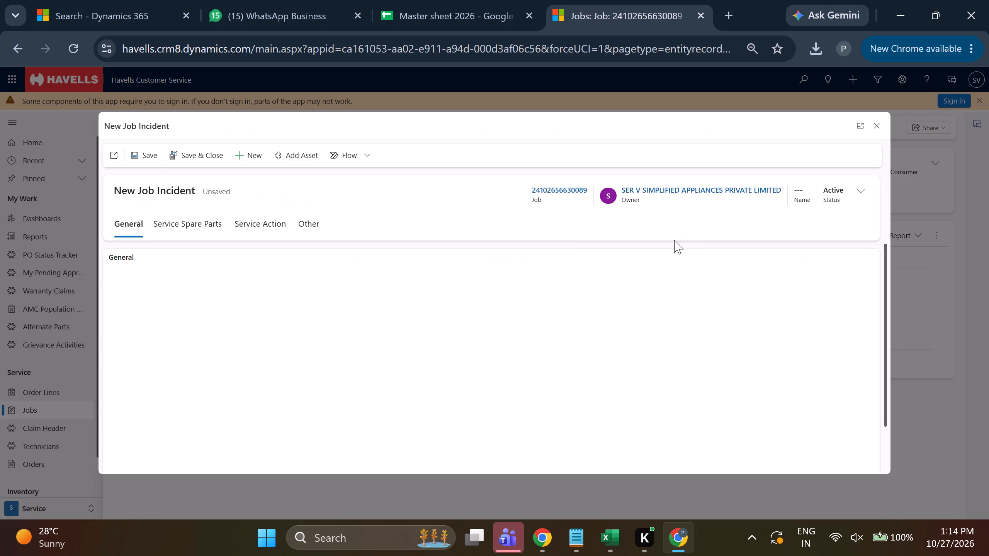
left_click(478, 325)
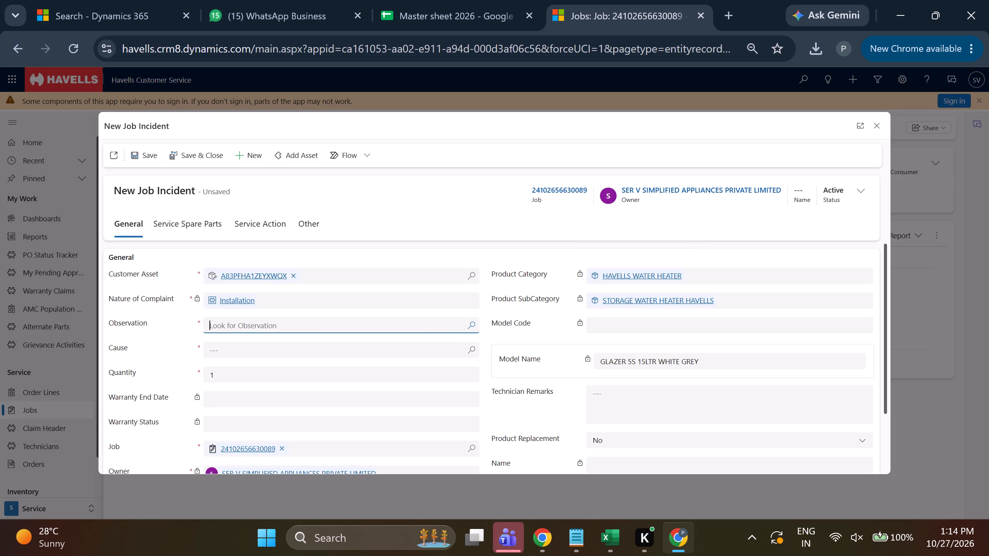
left_click(300, 248)
left_click(471, 352)
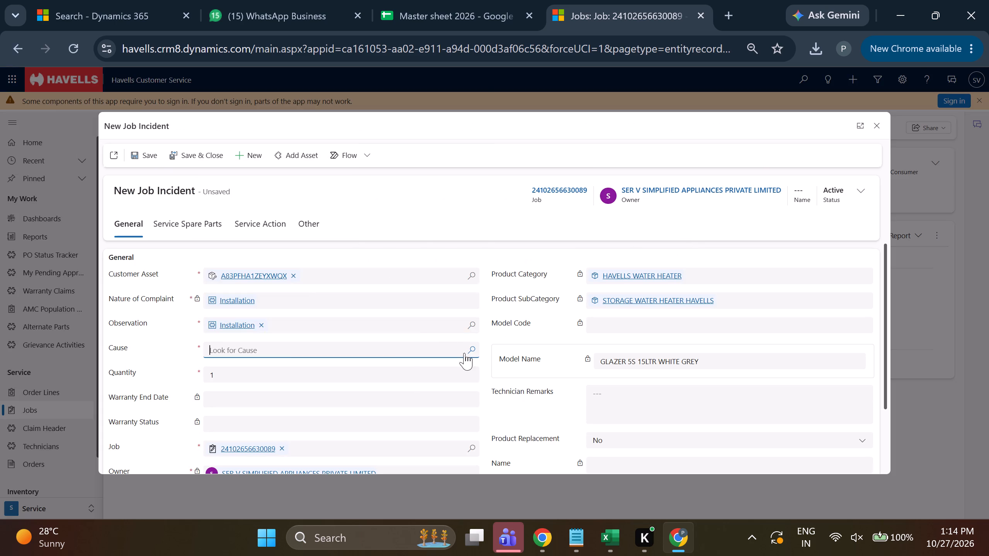
left_click(250, 307)
left_click(146, 154)
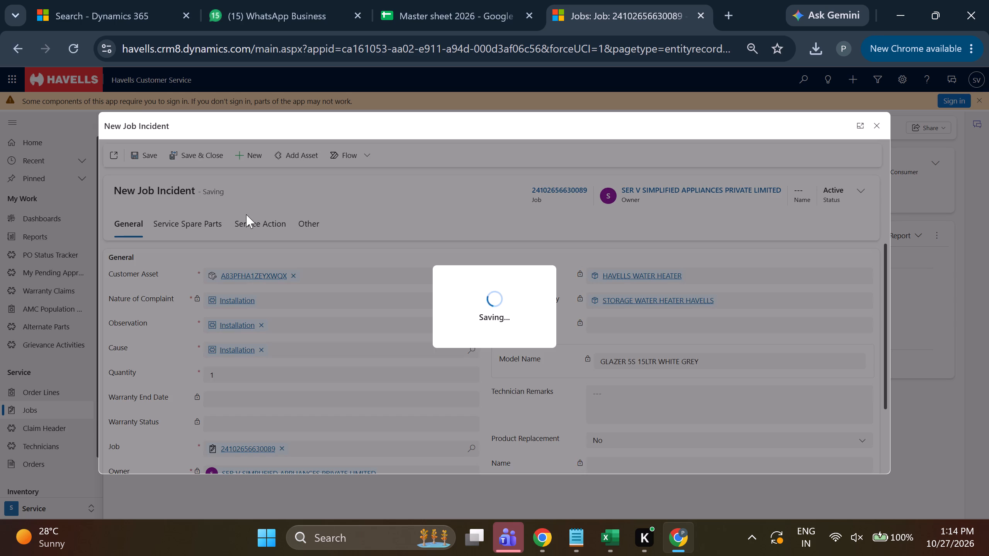
left_click(275, 227)
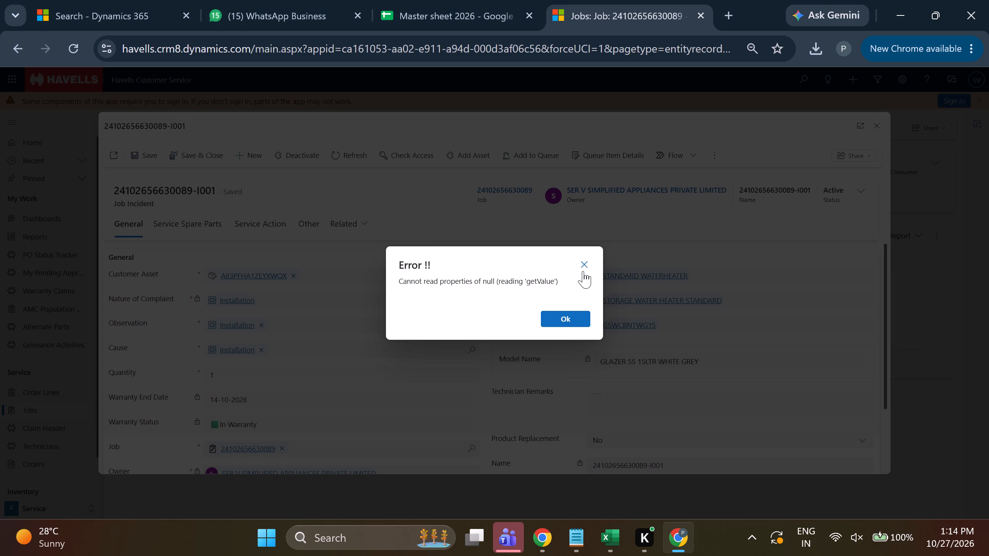
double_click(586, 263)
left_click(585, 262)
Mark the incident's Installation Done service action as Used, and save and close both the service and the incident.
left_click(252, 231)
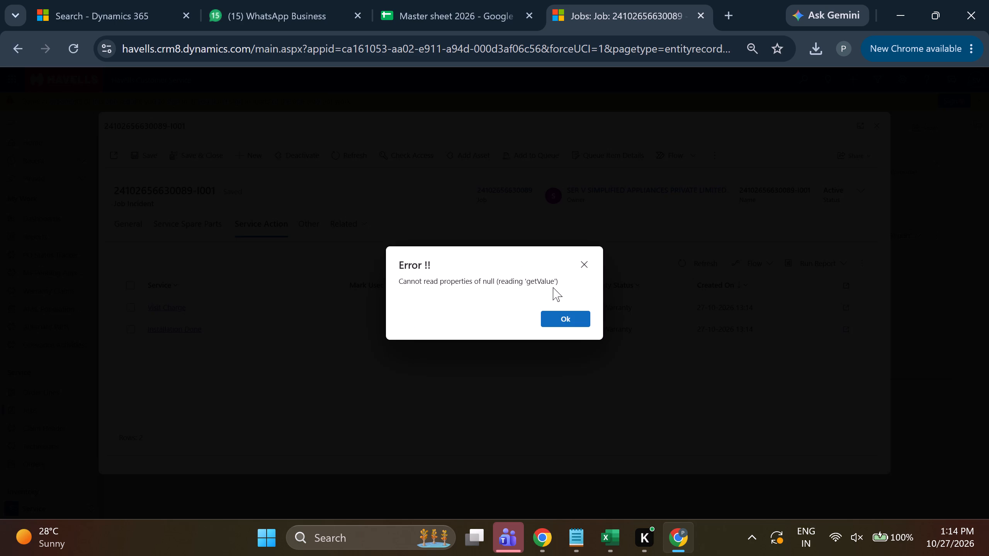
triple_click(581, 266)
left_click(581, 266)
triple_click(581, 267)
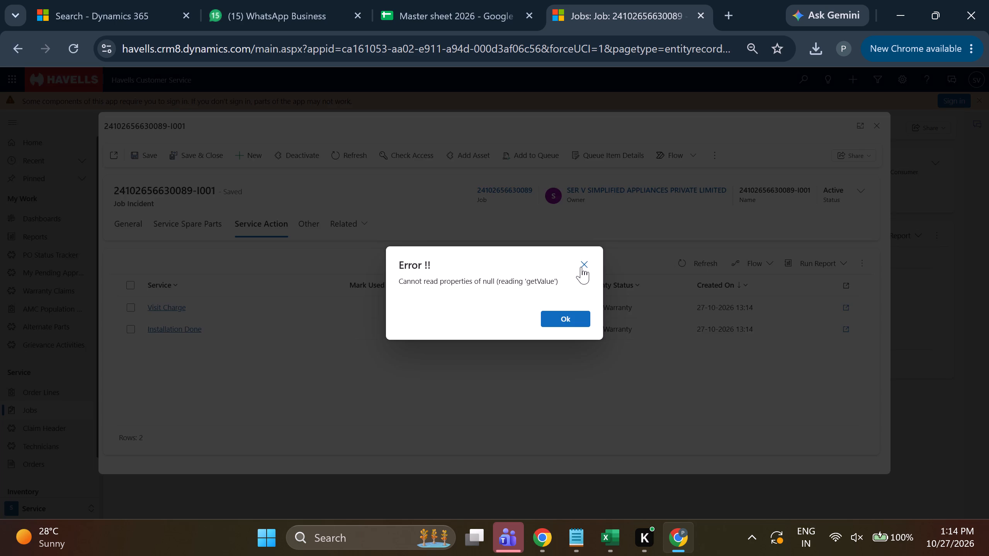
double_click(581, 267)
triple_click(394, 329)
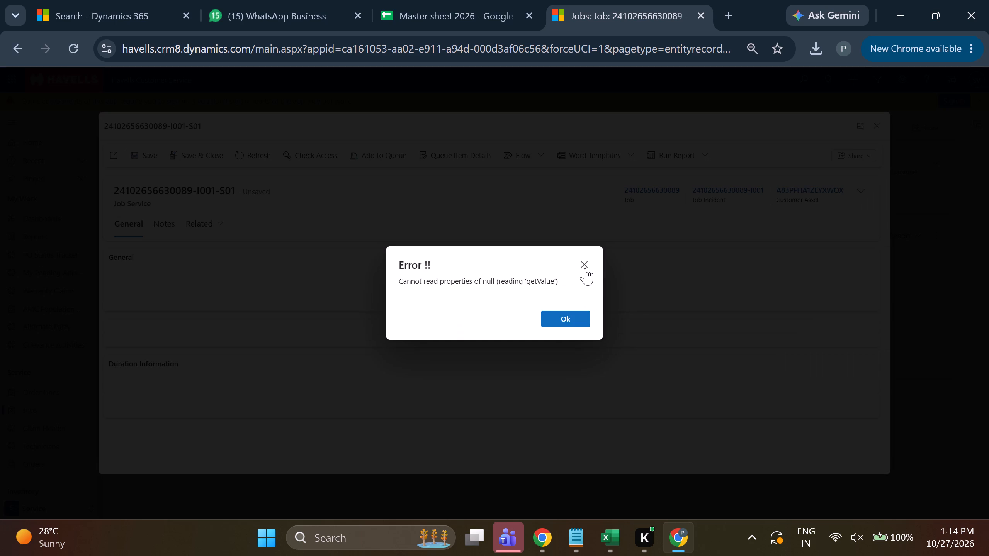
triple_click(585, 268)
double_click(585, 268)
left_click(469, 274)
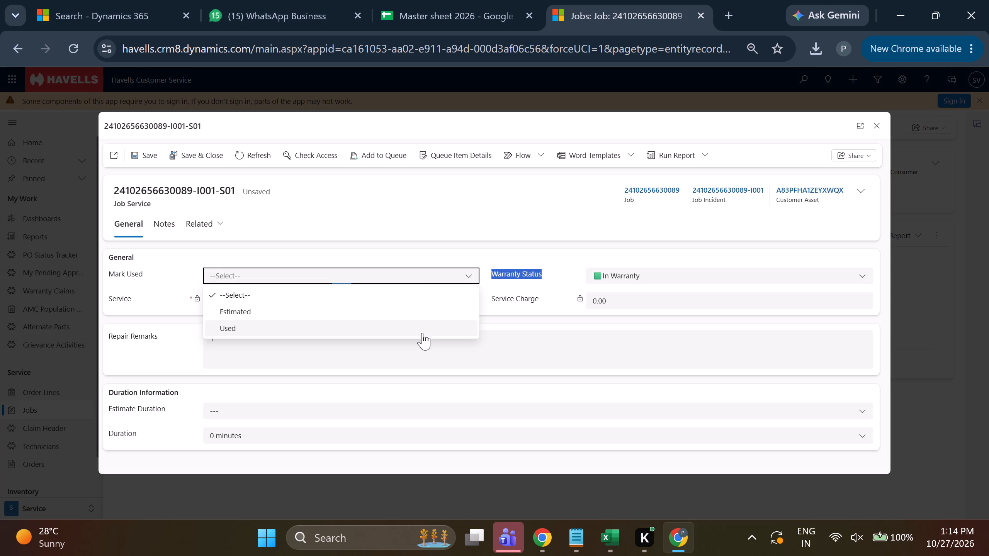
left_click(420, 333)
left_click(186, 163)
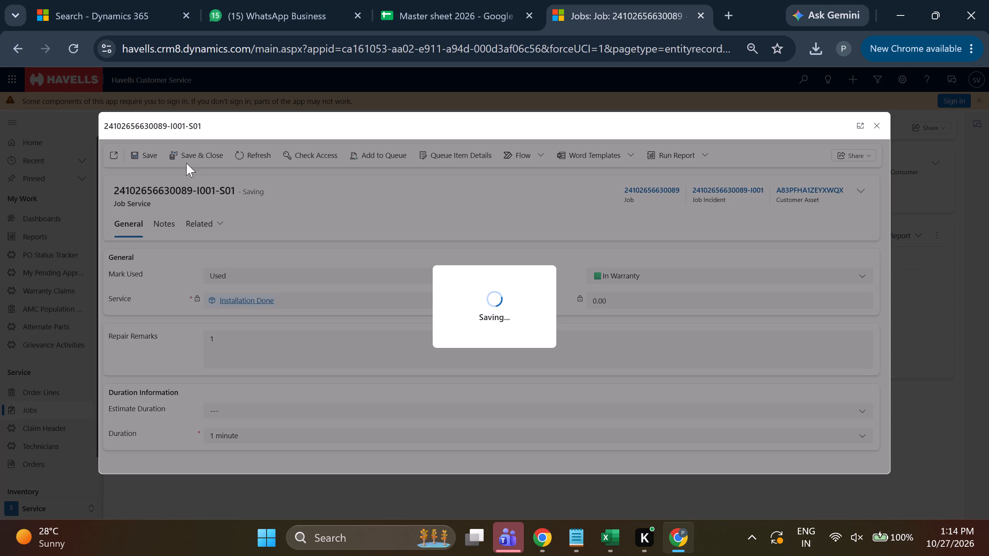
left_click(198, 158)
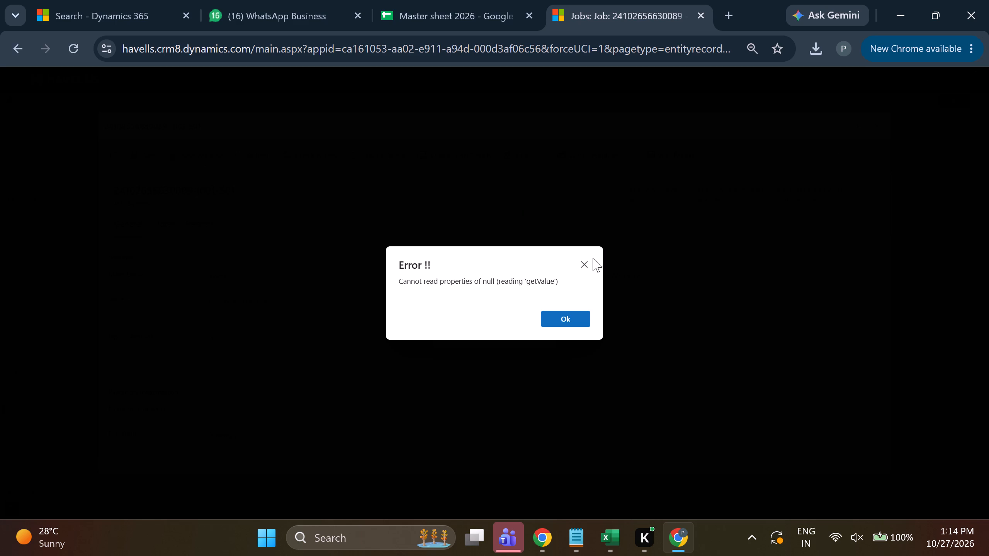
left_click(593, 258)
triple_click(584, 266)
triple_click(584, 266)
triple_click(584, 266)
left_click(584, 266)
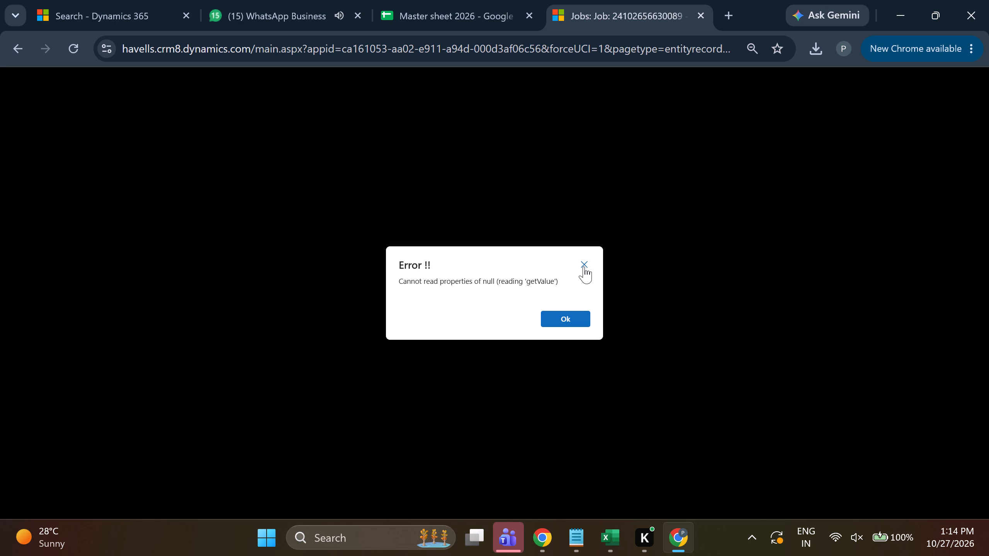
triple_click(586, 263)
triple_click(586, 263)
triple_click(586, 263)
triple_click(586, 263)
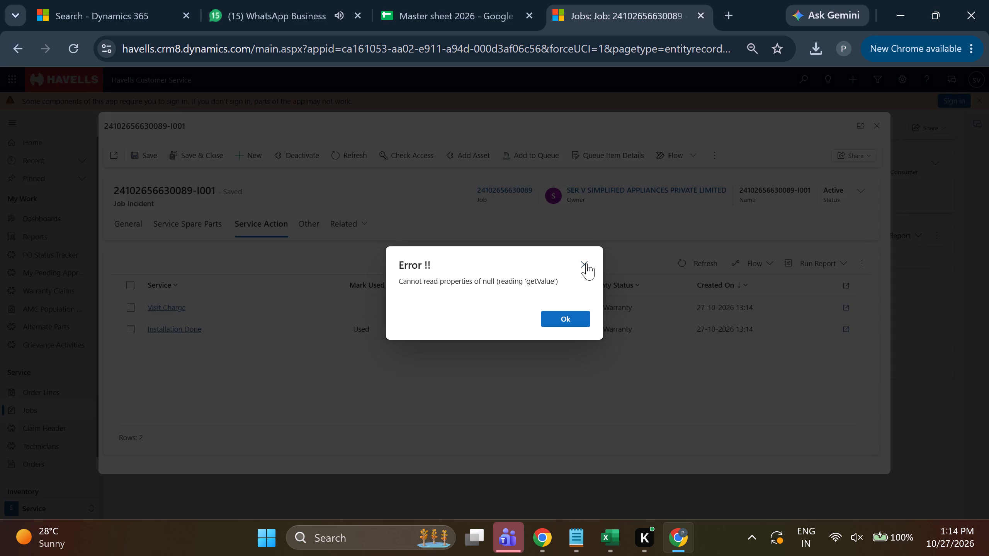
left_click(586, 263)
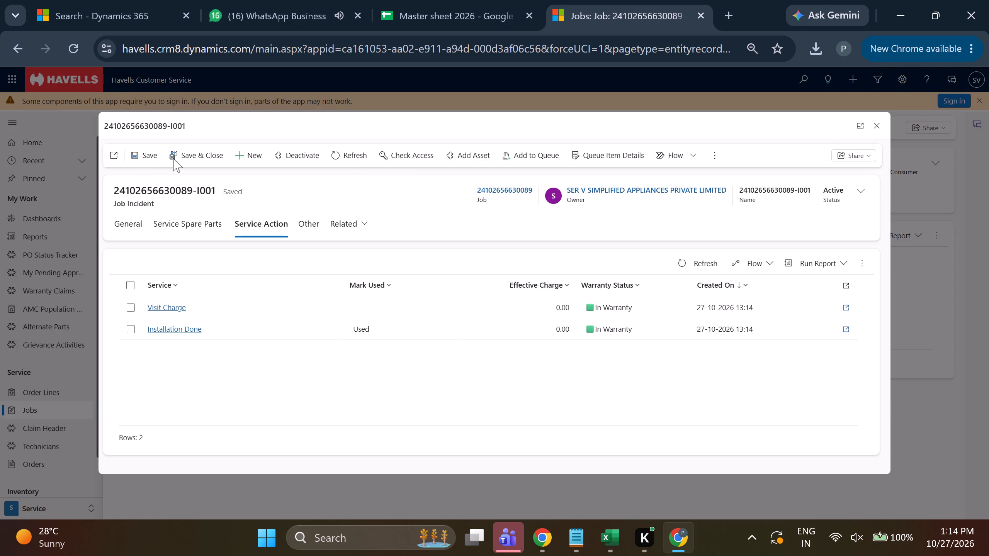
left_click(173, 158)
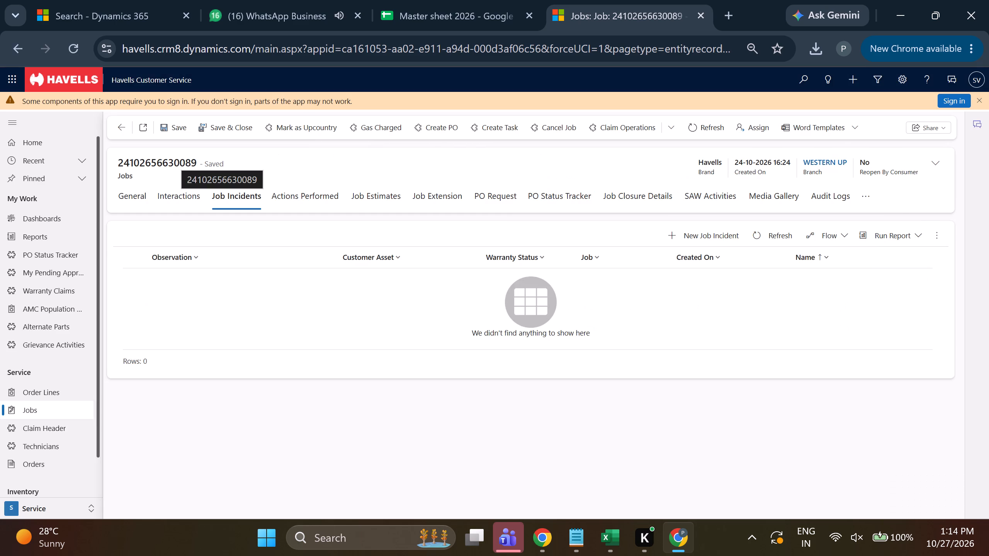
Reassign the job from the franchise company to the franchise technician with initials PS.
left_click(124, 210)
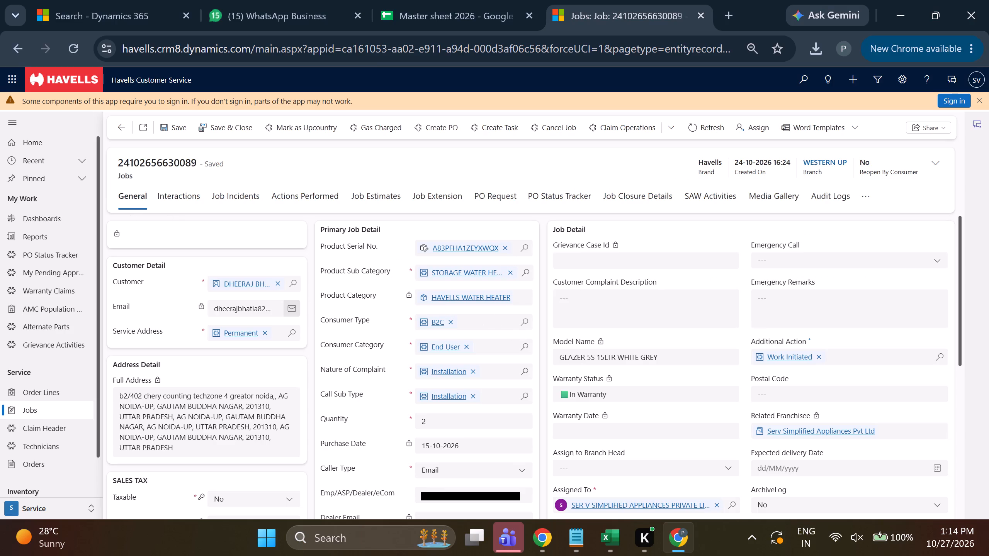
left_click(729, 507)
scroll(658, 449, "down", 2)
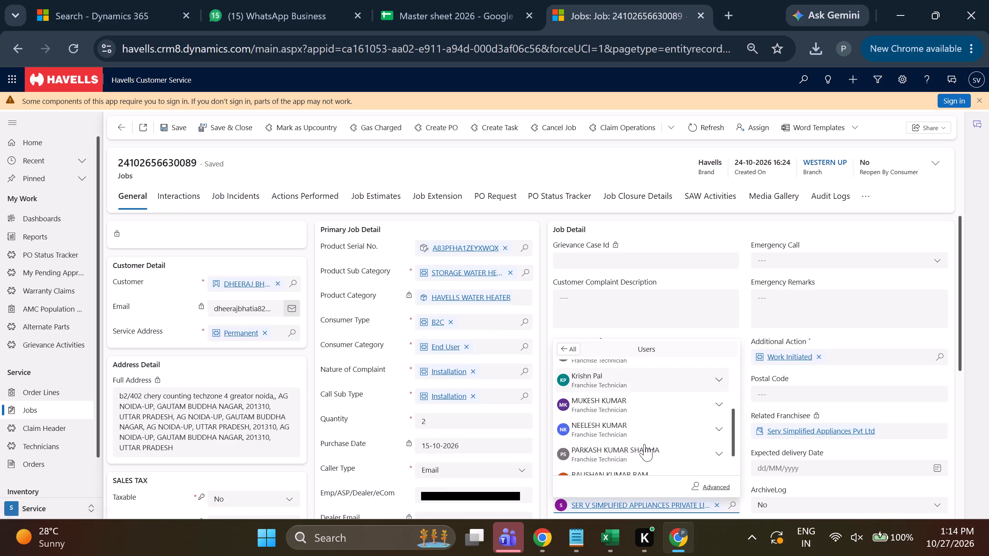
left_click(612, 441)
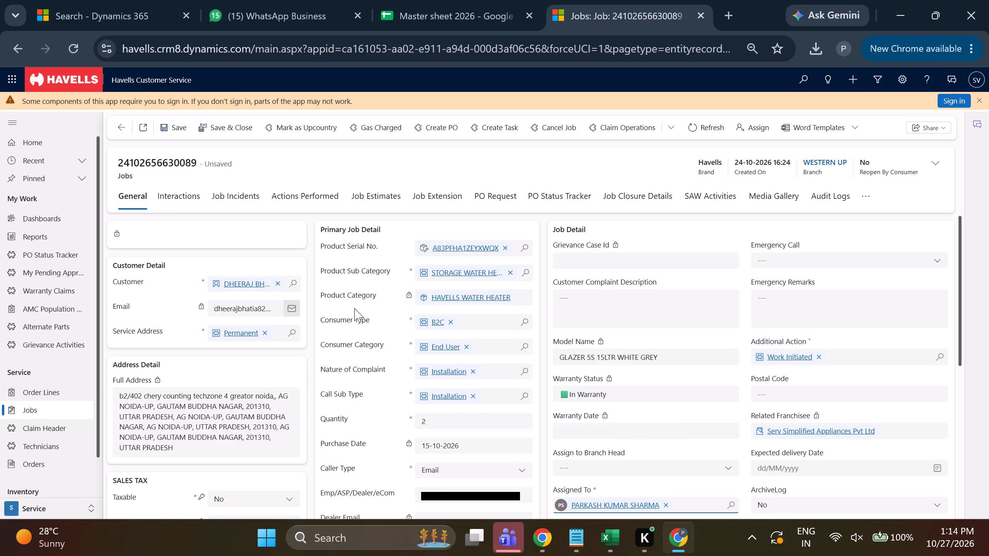
Save the job with its new technician assignment.
left_click(168, 130)
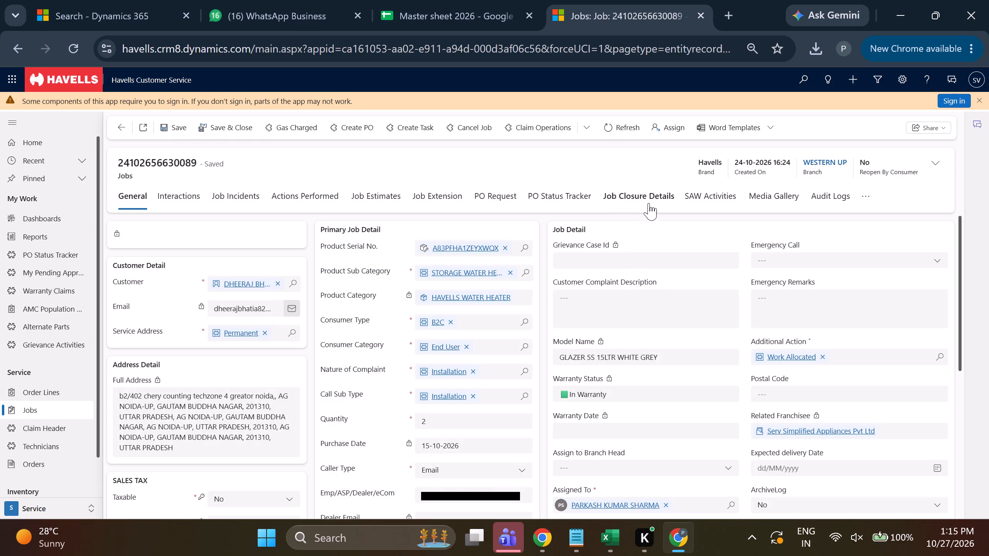
Clear the consumer remark in the job's closure details.
left_click(646, 201)
triple_click(682, 343)
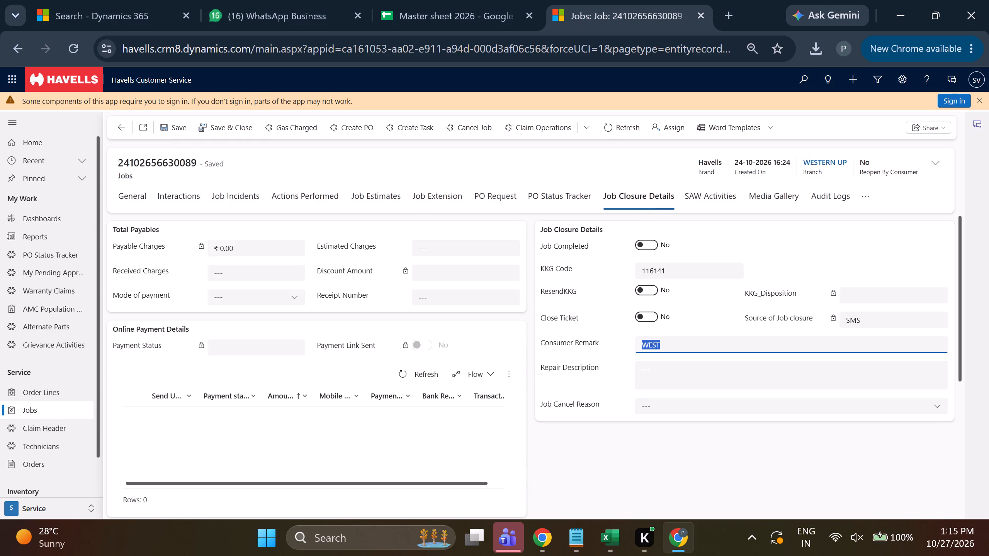
key("BackSpace")
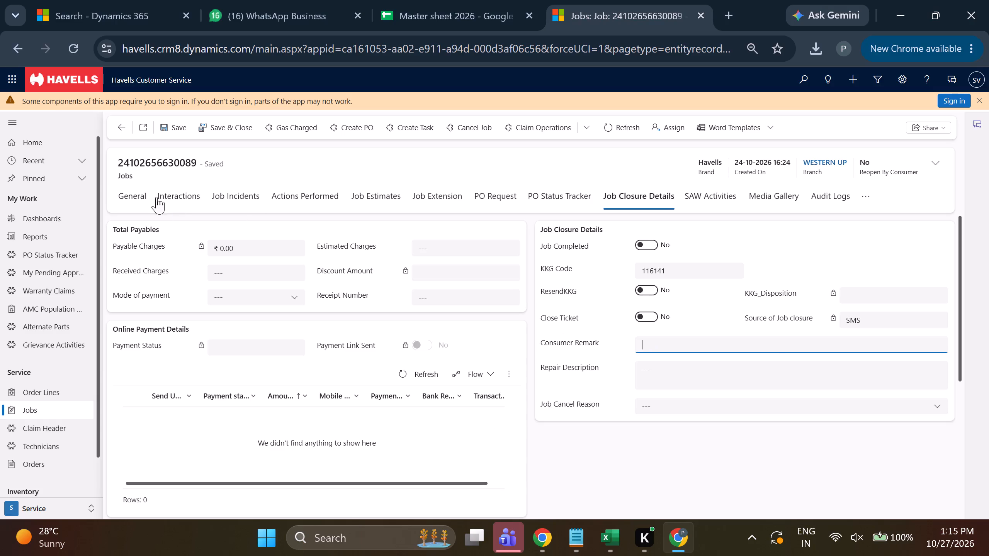
Open the customer asset linked to the job's Installation incident.
left_click(139, 196)
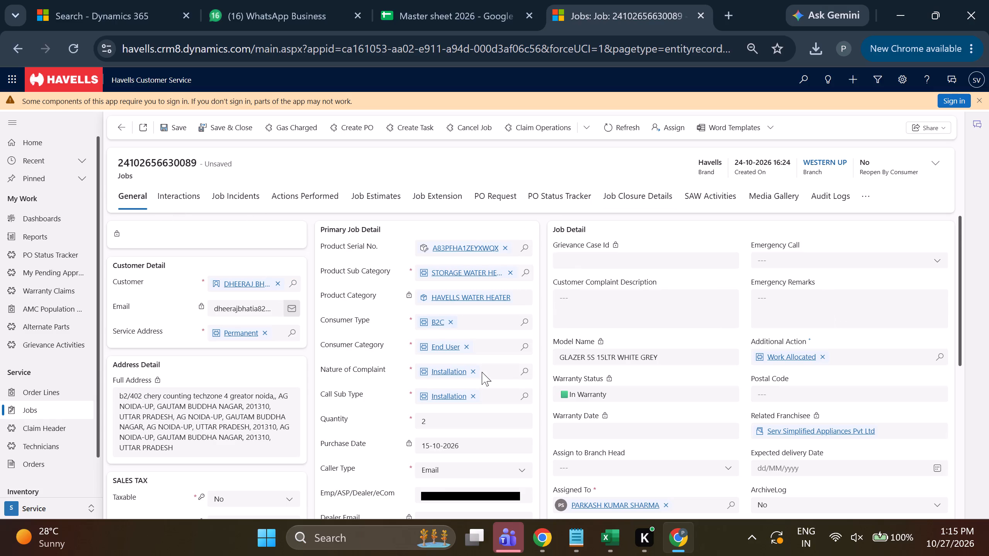
left_click(177, 196)
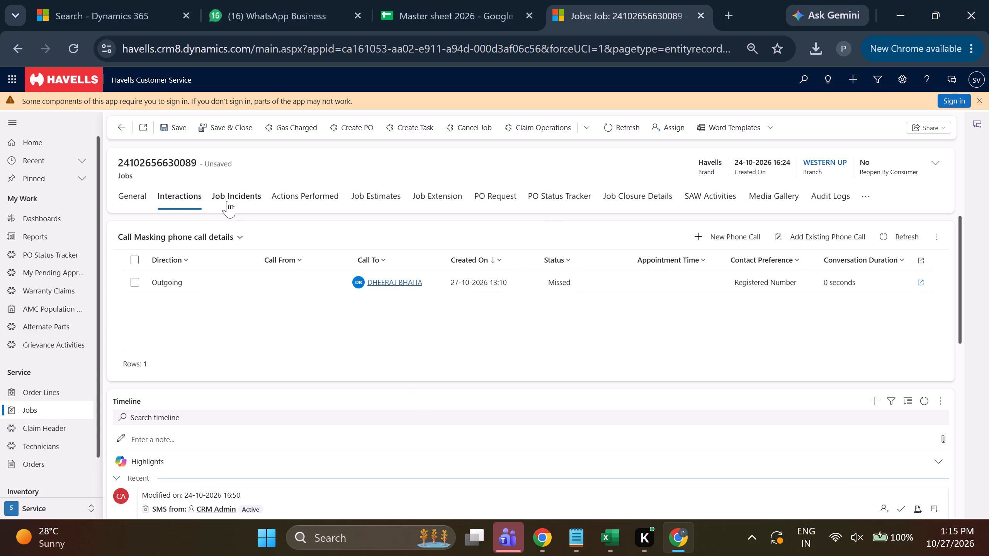
left_click(227, 201)
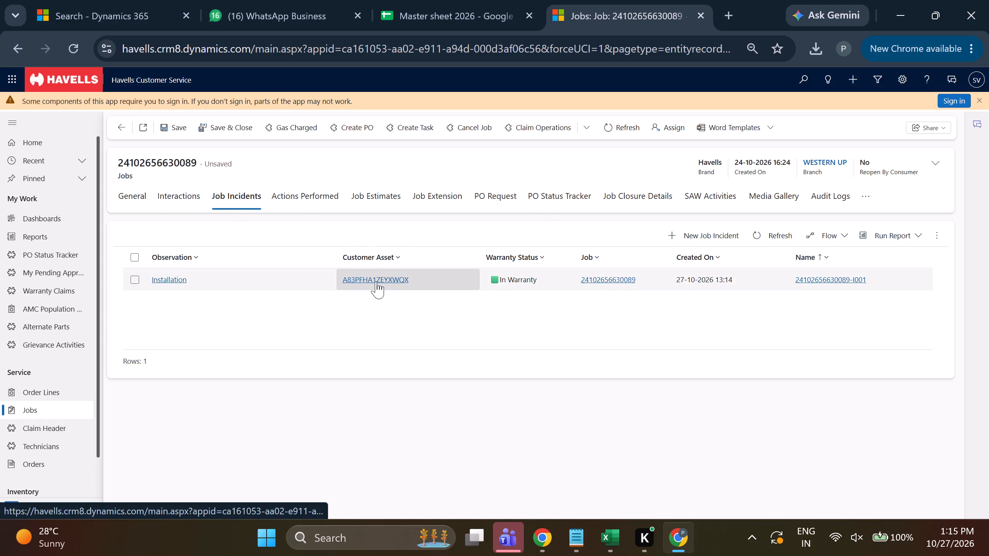
left_click(376, 281)
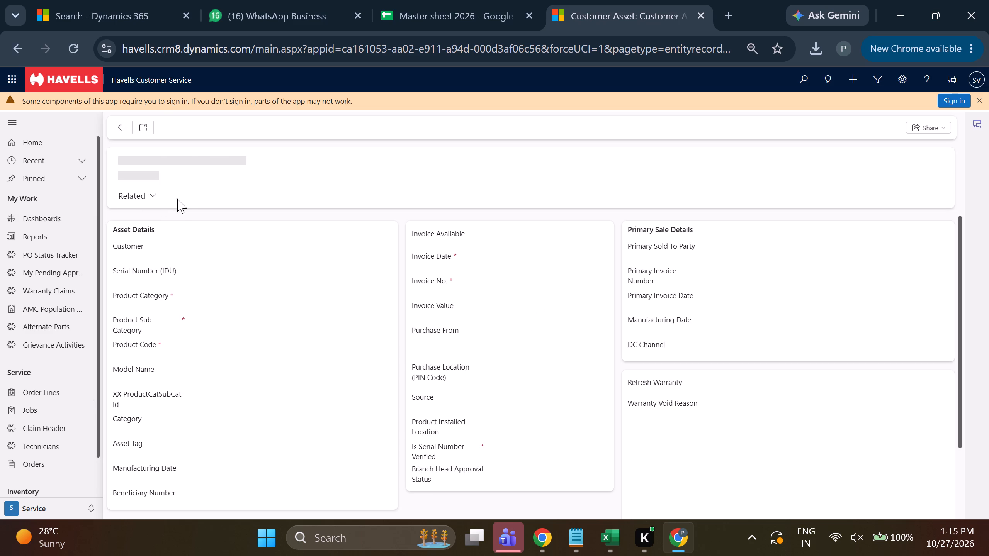
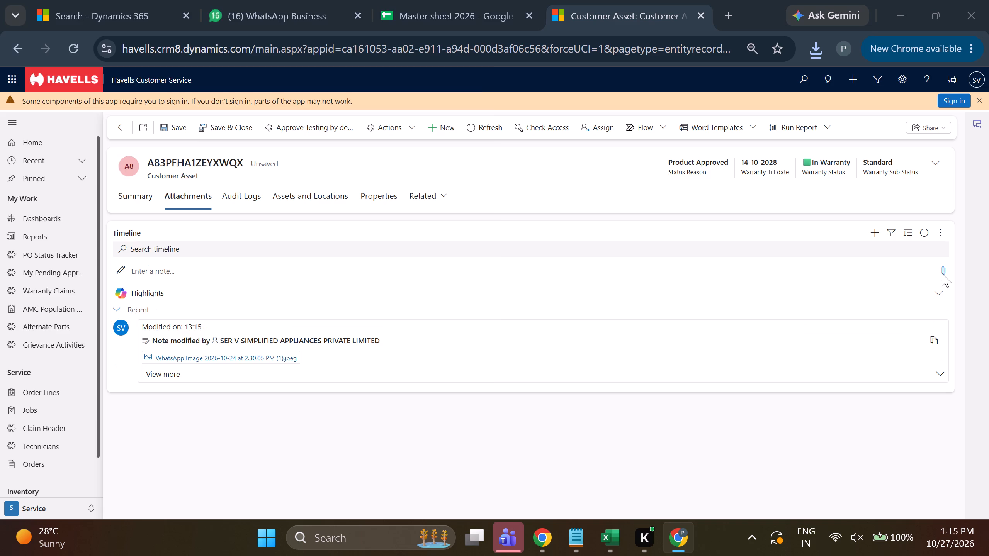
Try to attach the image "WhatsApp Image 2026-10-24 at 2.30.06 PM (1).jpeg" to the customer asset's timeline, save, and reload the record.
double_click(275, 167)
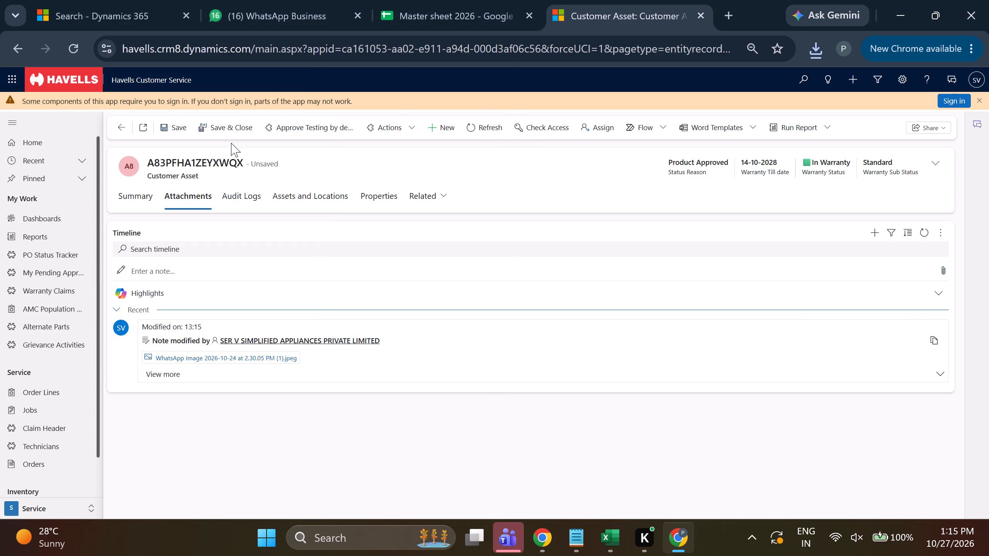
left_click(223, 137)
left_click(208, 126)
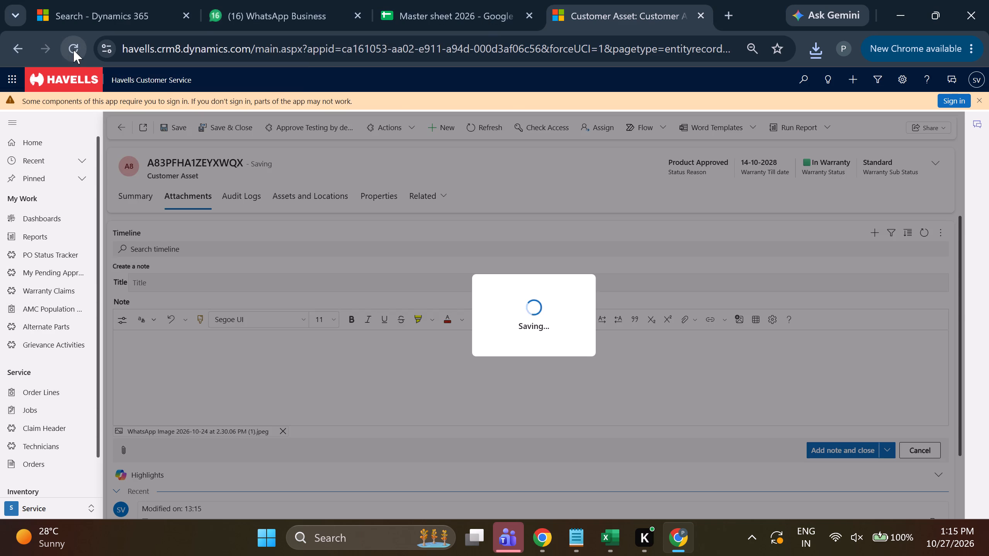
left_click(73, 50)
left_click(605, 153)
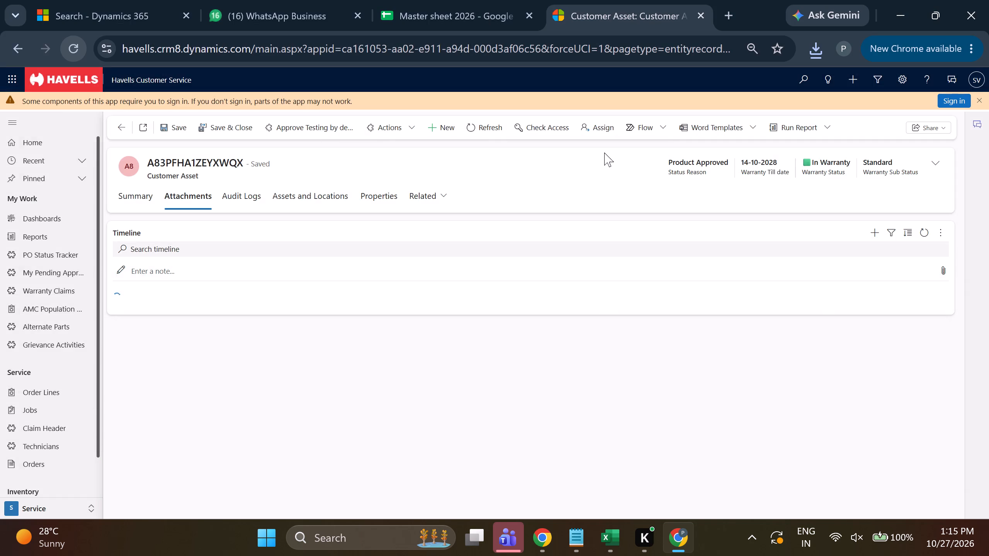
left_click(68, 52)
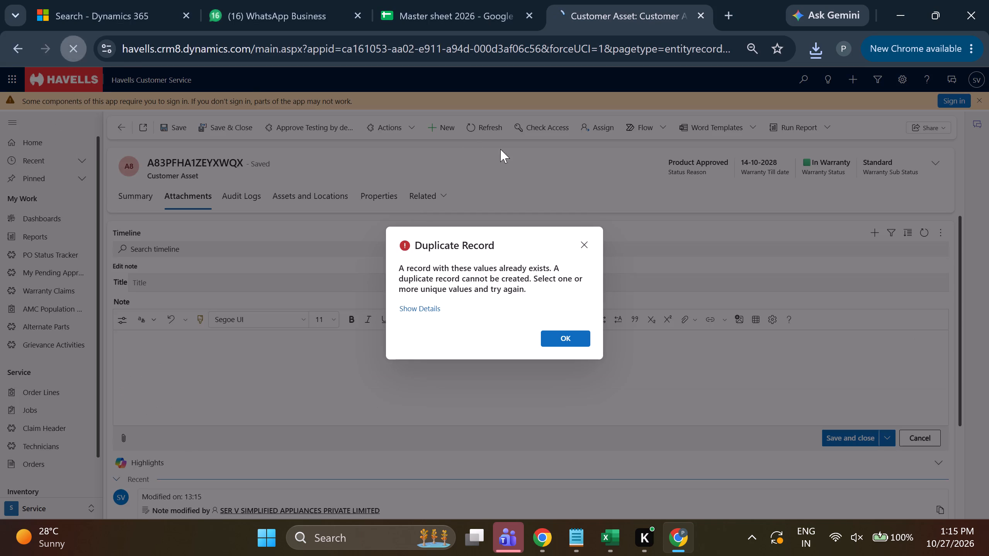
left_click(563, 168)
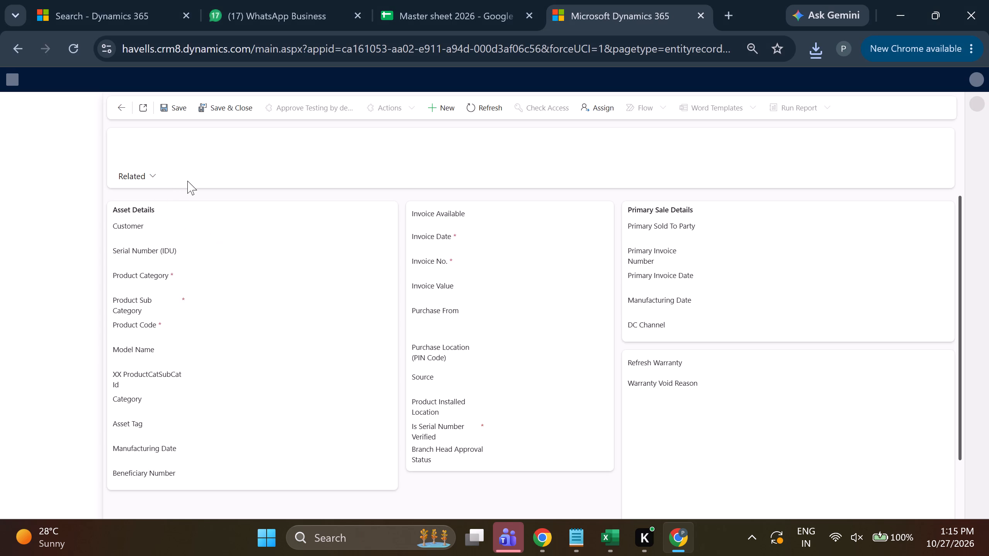
Attach the image from Downloads as a note in the reloaded customer asset's attachments, and save and close the asset.
left_click(189, 184)
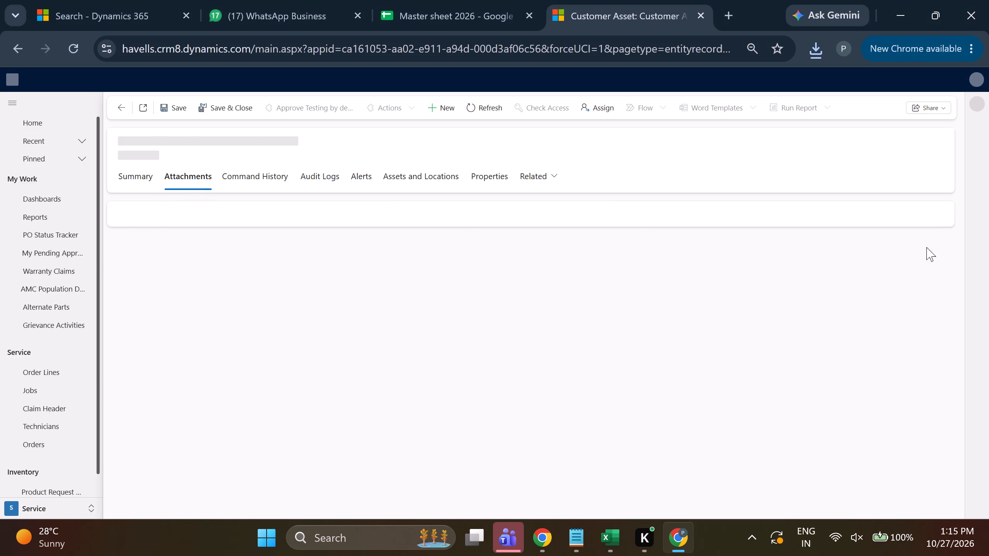
left_click(944, 252)
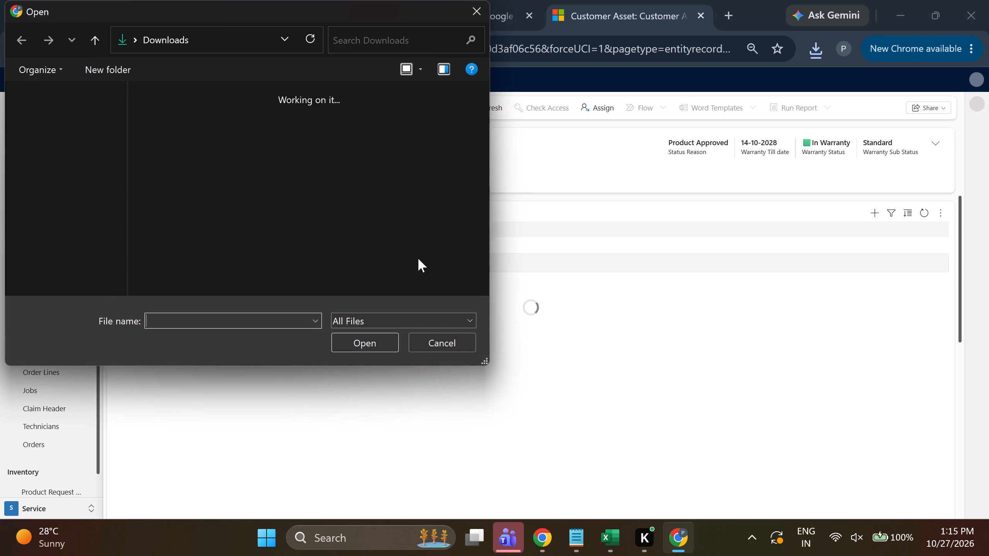
double_click(256, 153)
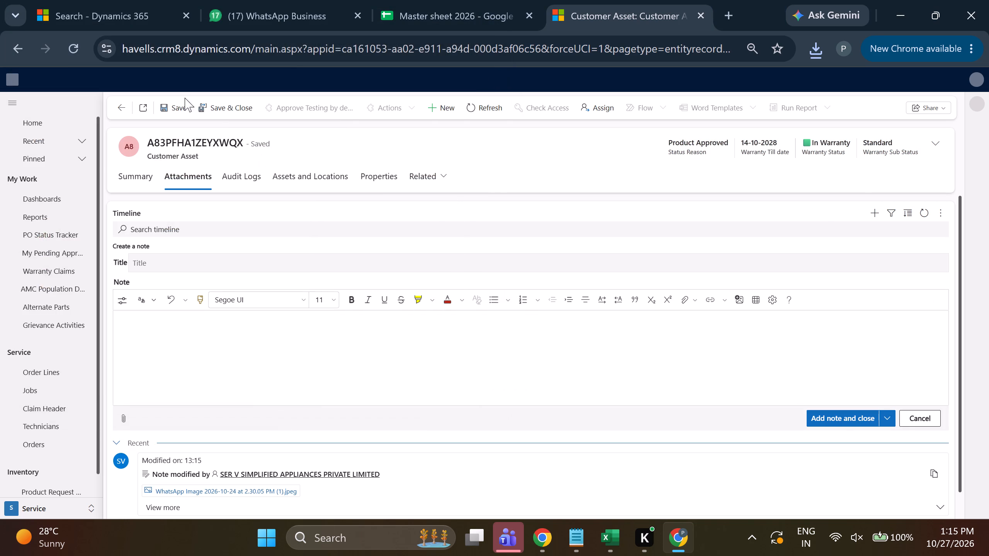
left_click(215, 109)
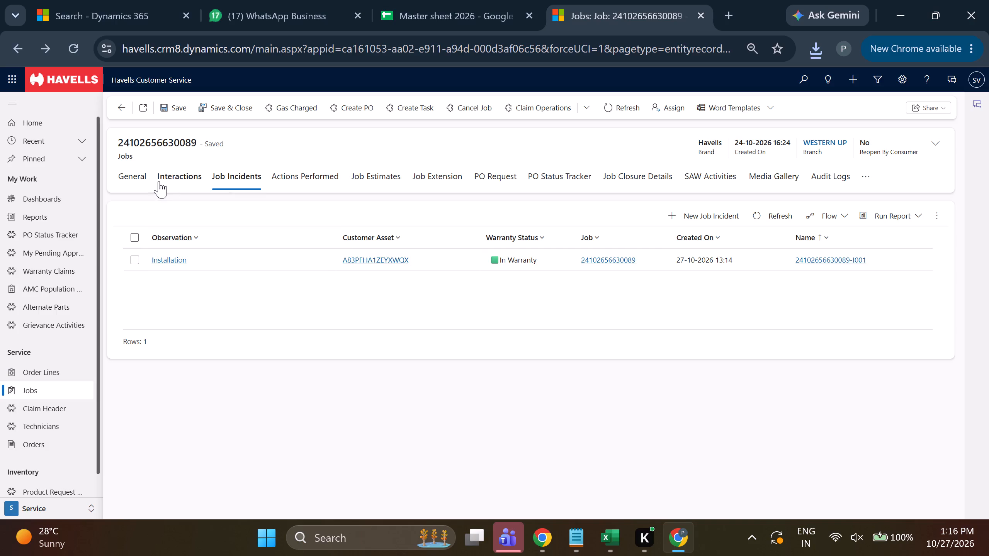
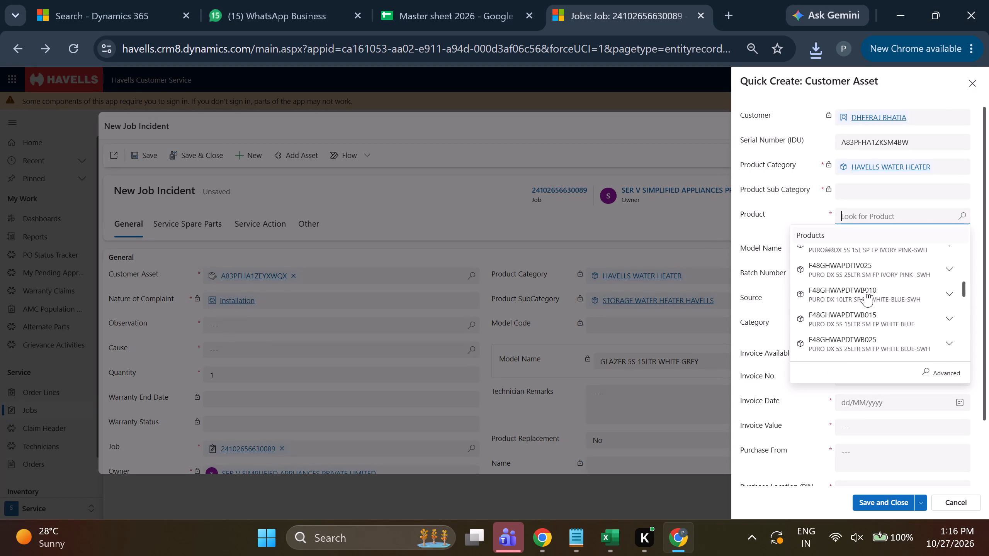
Choose product GHWAFATIV015, the FABIA 5S 23Y 15L SP FP IVORY BROWN-SWH, for the new customer asset.
scroll(865, 290, "down", 2)
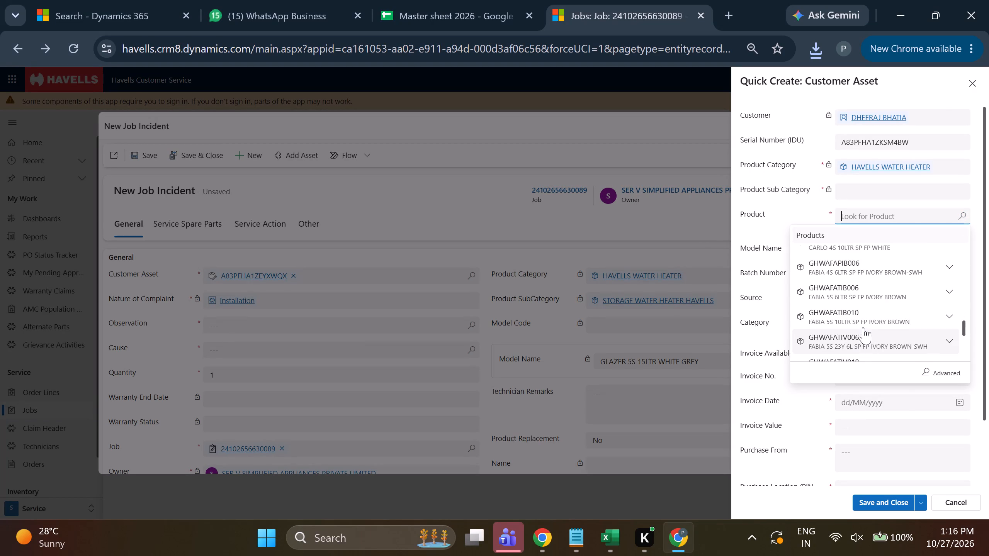
scroll(873, 317, "down", 1)
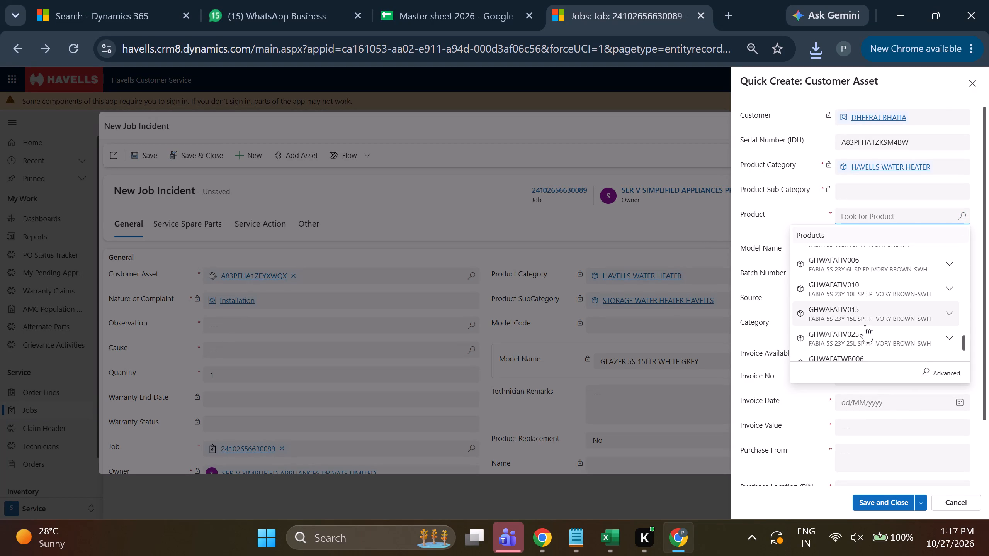
left_click(872, 312)
Set the customer asset's invoice number to 537 and open the invoice date calendar.
scroll(875, 281, "down", 2)
left_click(893, 302)
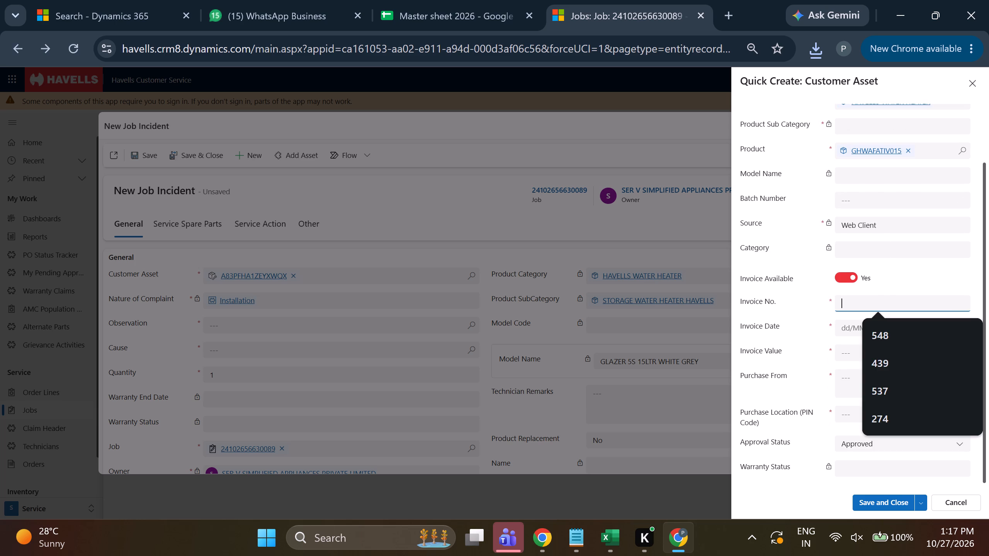
left_click(899, 393)
left_click(959, 327)
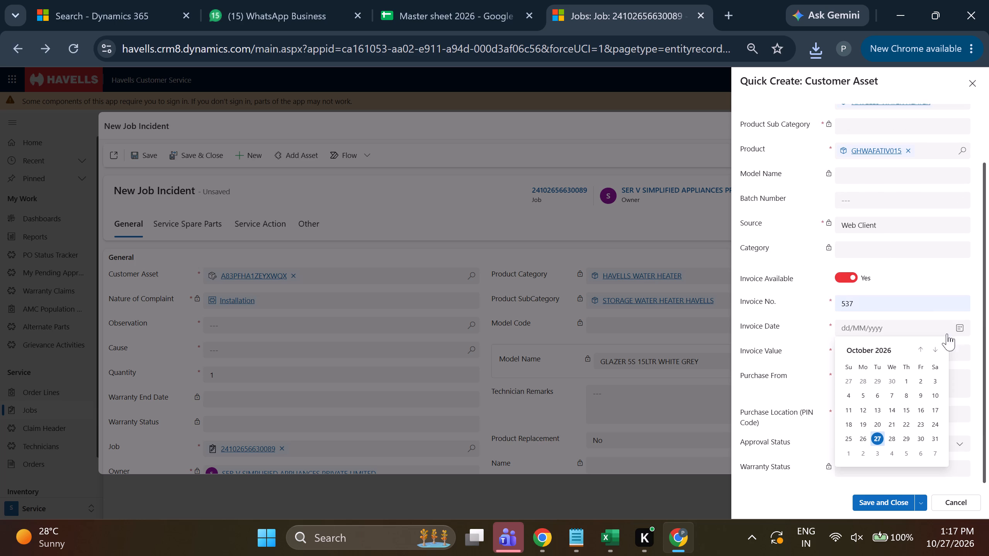
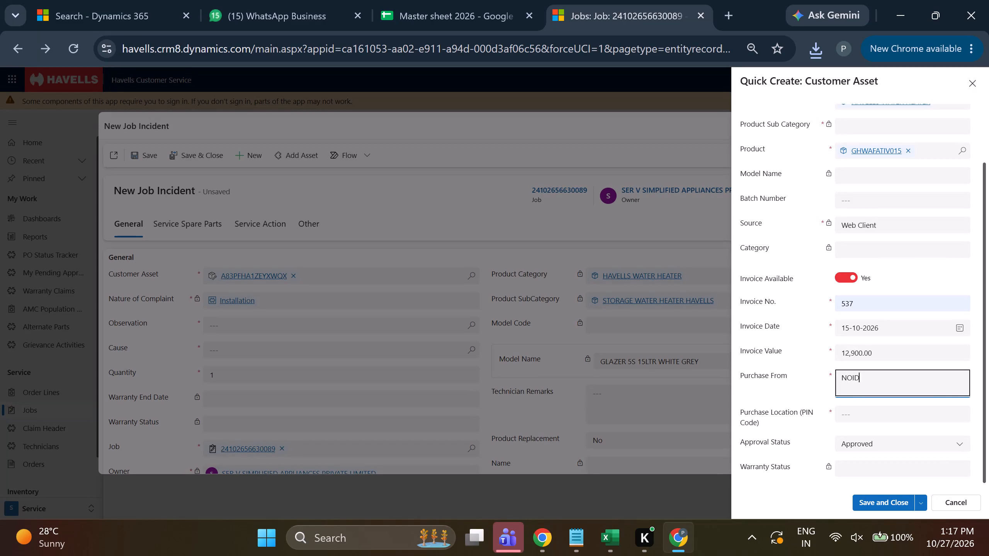
Complete the customer asset with purchase from NOIDA and purchase location PIN 201301, and save it.
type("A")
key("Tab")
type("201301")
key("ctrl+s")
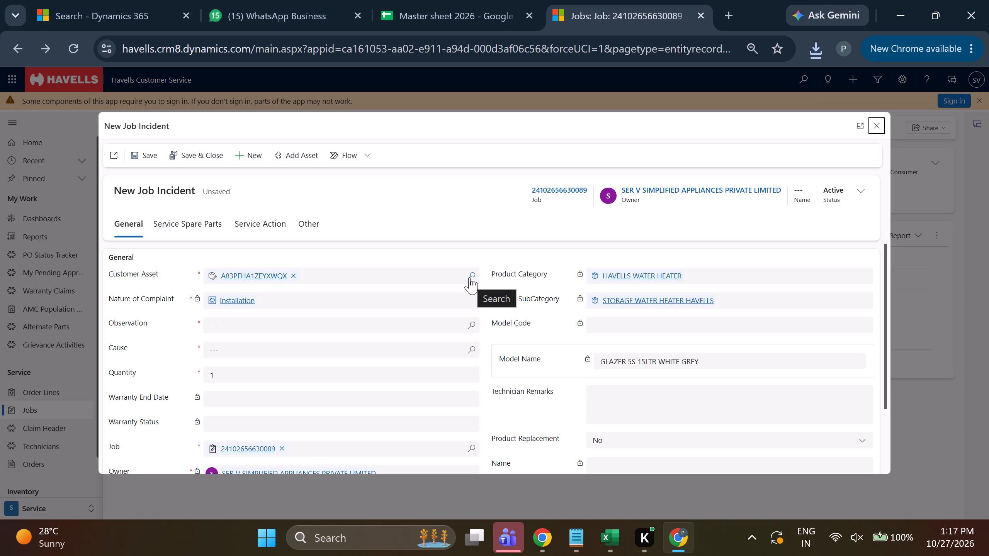
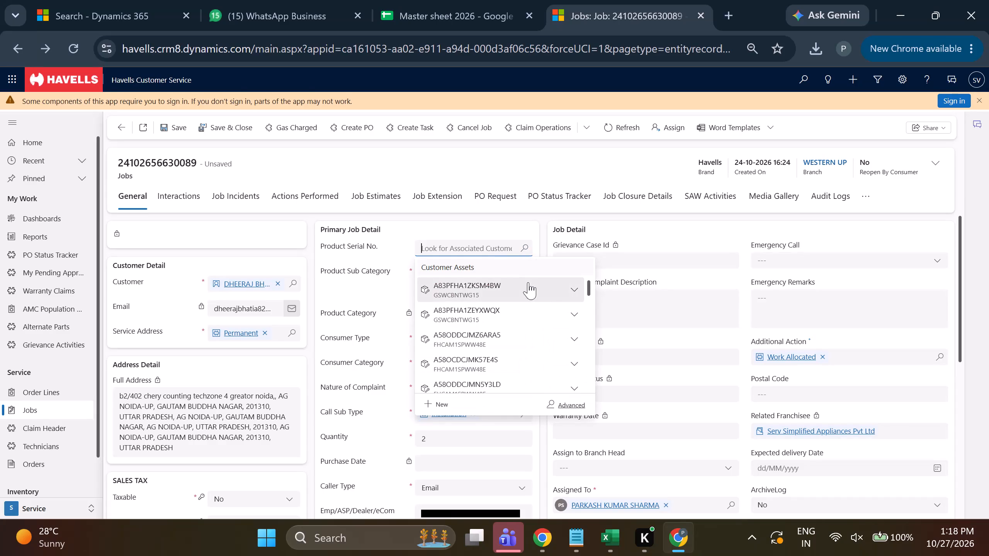
left_click(177, 132)
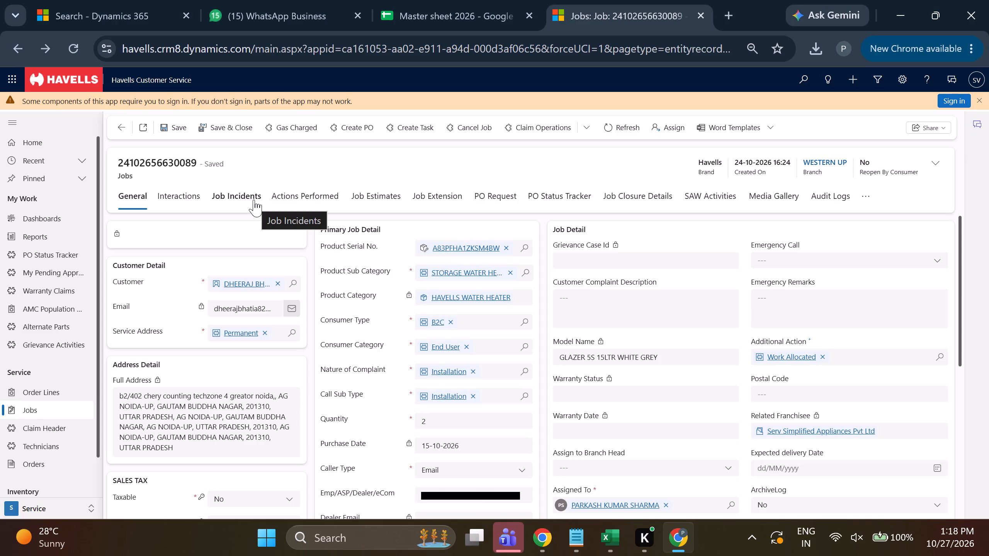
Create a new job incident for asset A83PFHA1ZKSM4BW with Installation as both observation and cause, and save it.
left_click(254, 200)
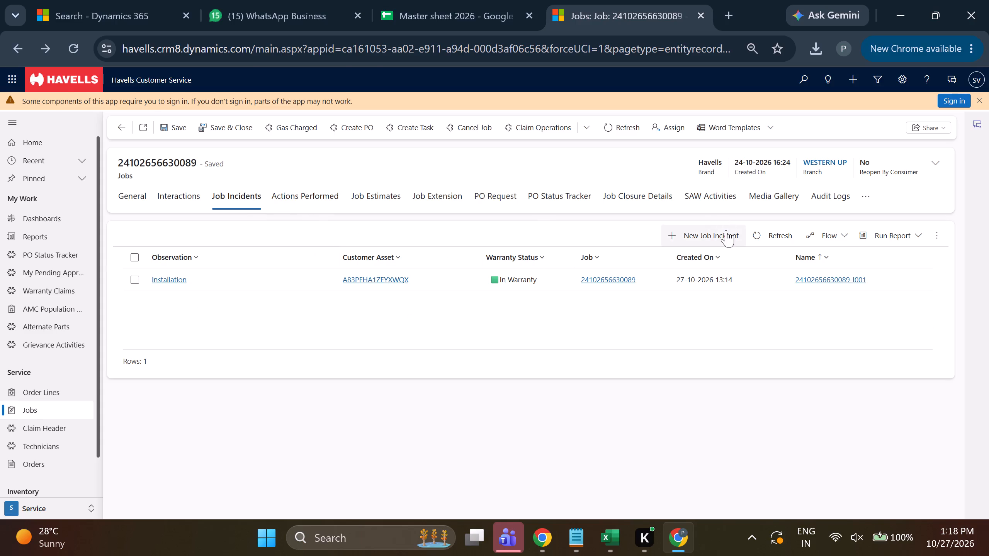
left_click(725, 232)
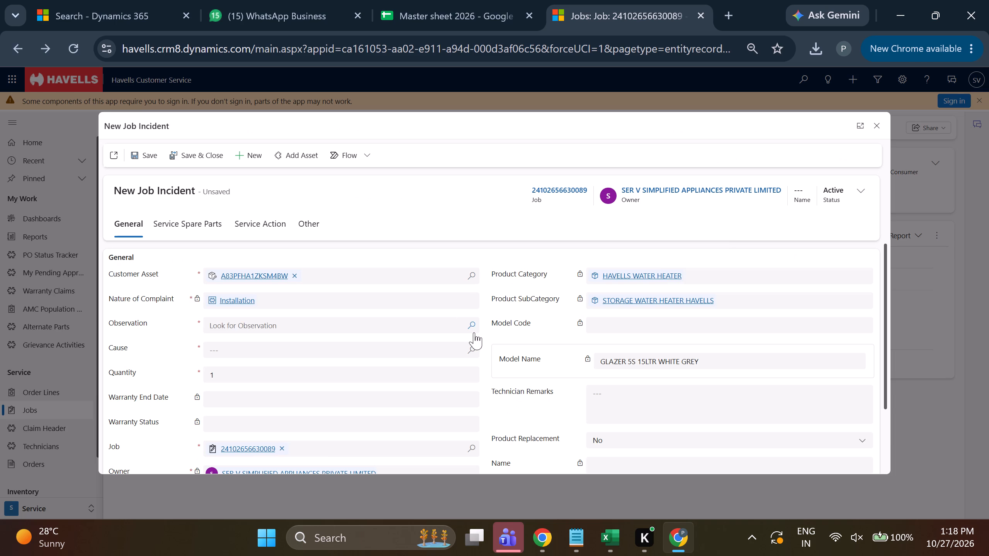
left_click(479, 321)
left_click(238, 250)
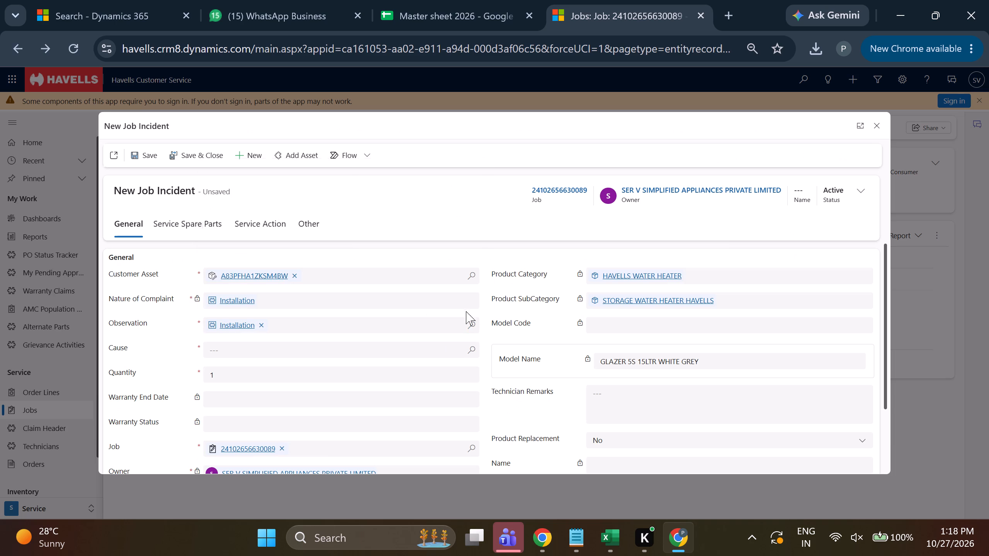
left_click(481, 348)
left_click(481, 354)
left_click(472, 350)
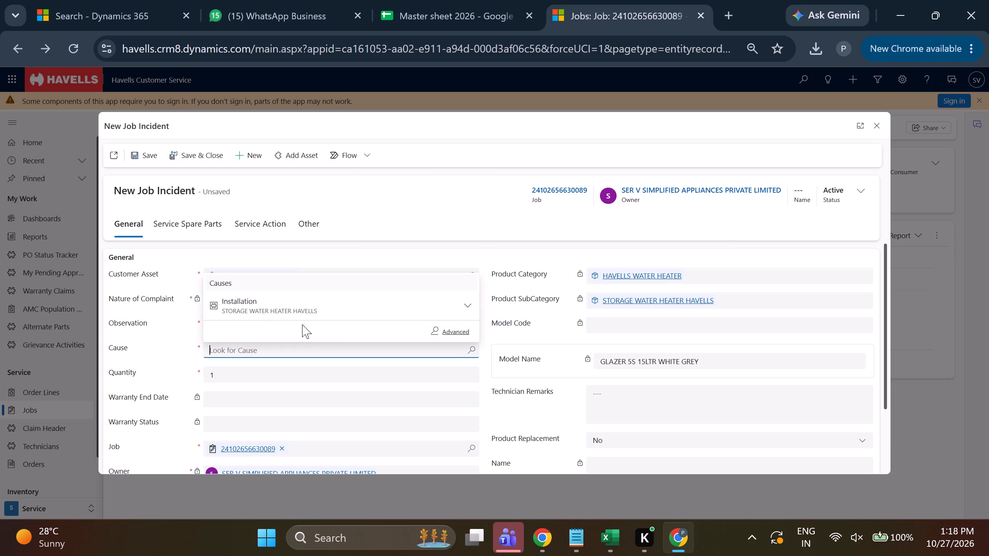
left_click(257, 312)
left_click(132, 156)
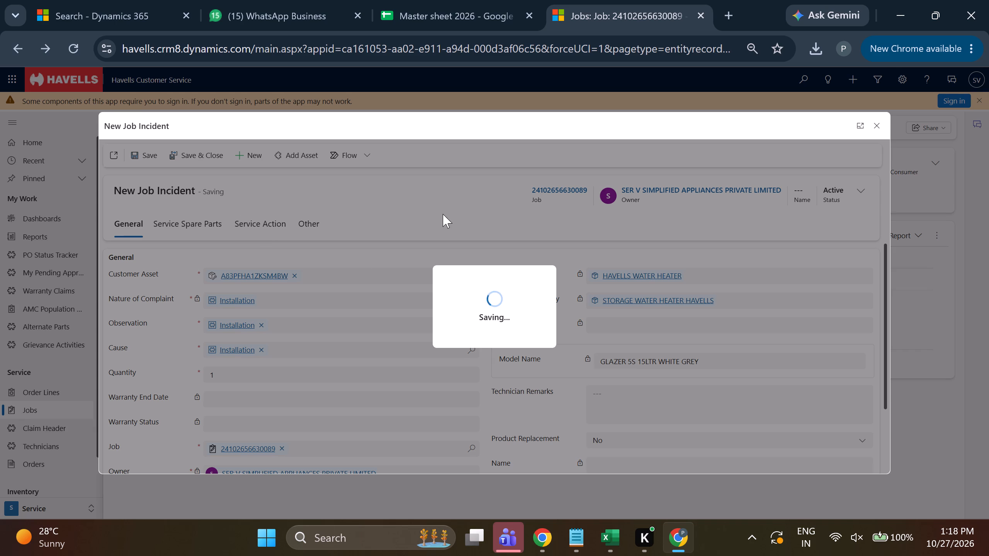
Mark the new incident's Installation Done service action as Used, and save and close the service record.
left_click(271, 227)
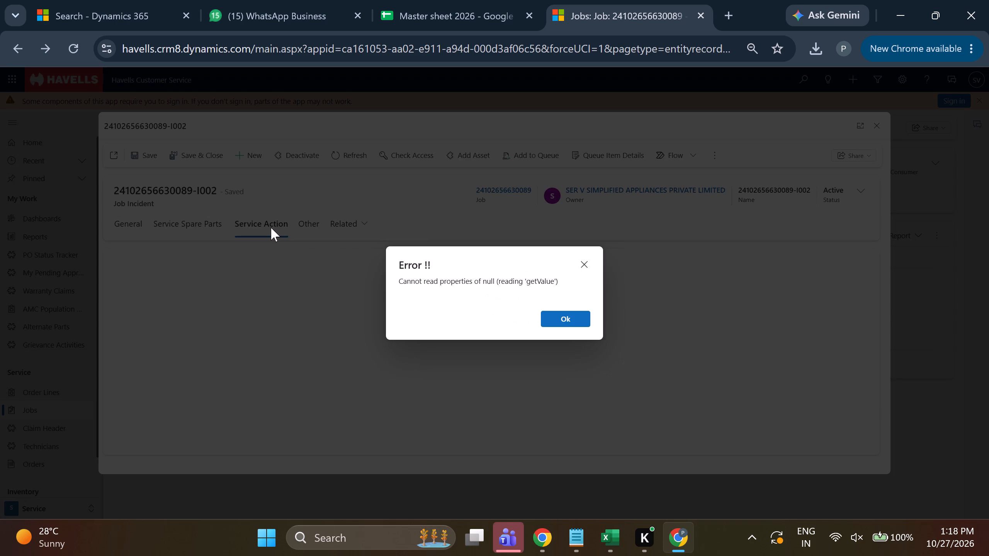
left_click(586, 263)
left_click(586, 263)
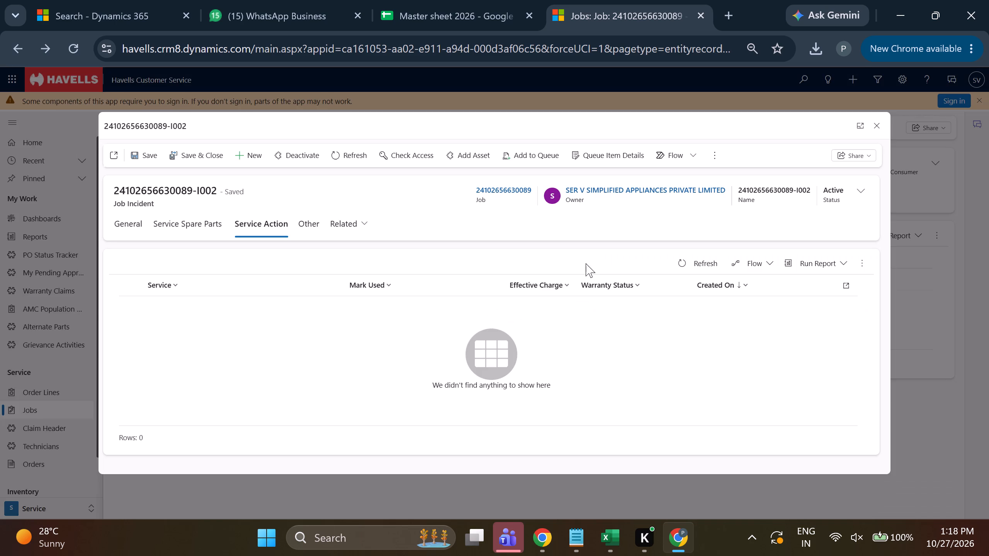
left_click(683, 262)
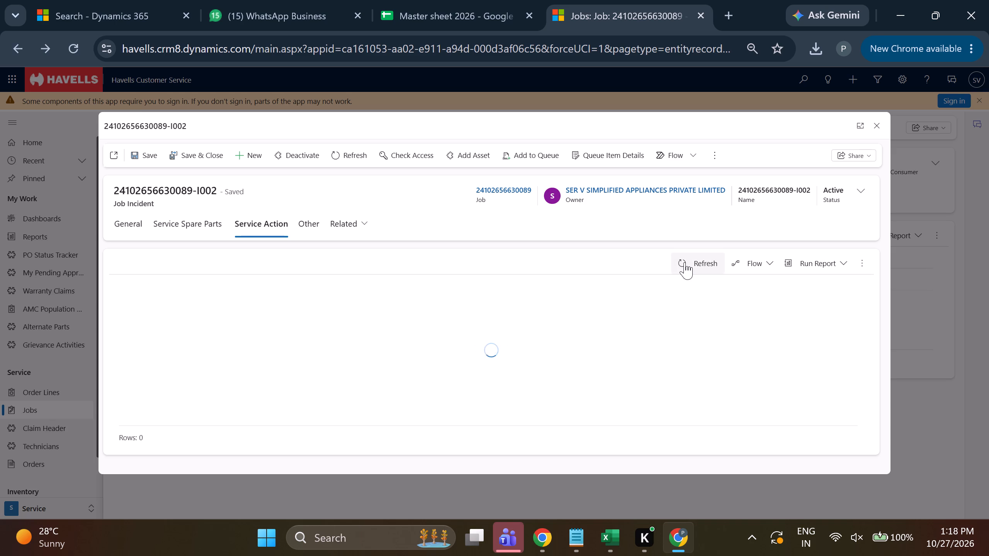
triple_click(581, 266)
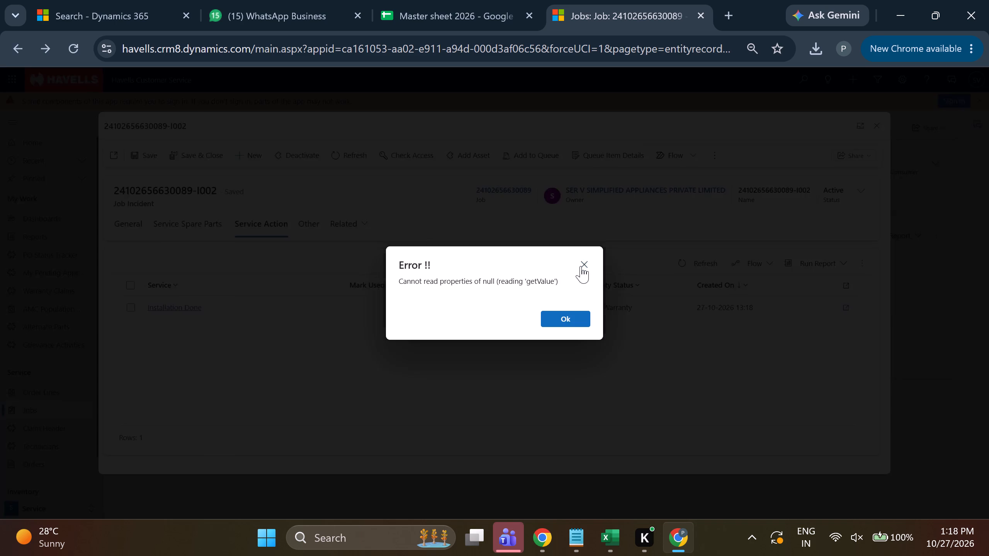
double_click(581, 266)
left_click(581, 266)
triple_click(392, 313)
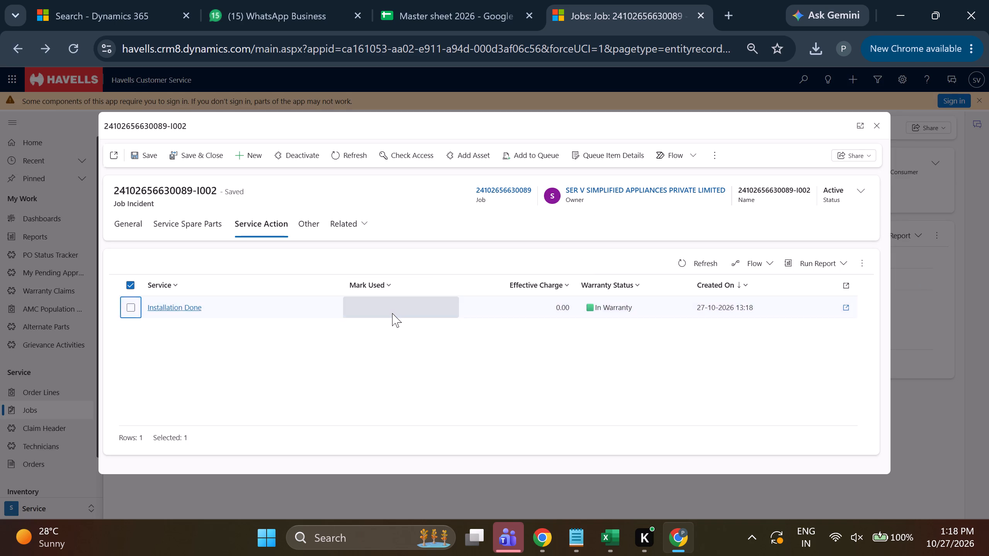
double_click(403, 309)
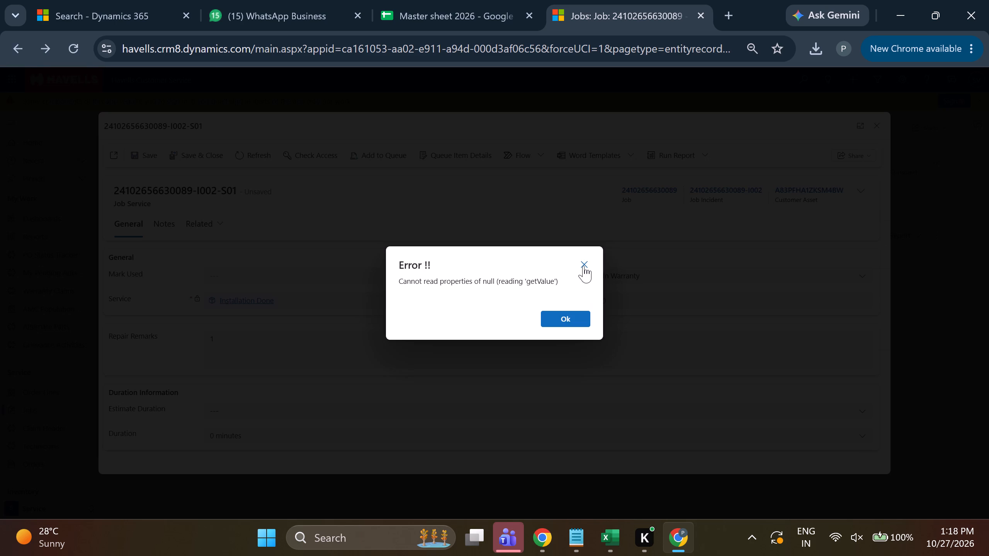
triple_click(584, 263)
triple_click(584, 263)
left_click(465, 277)
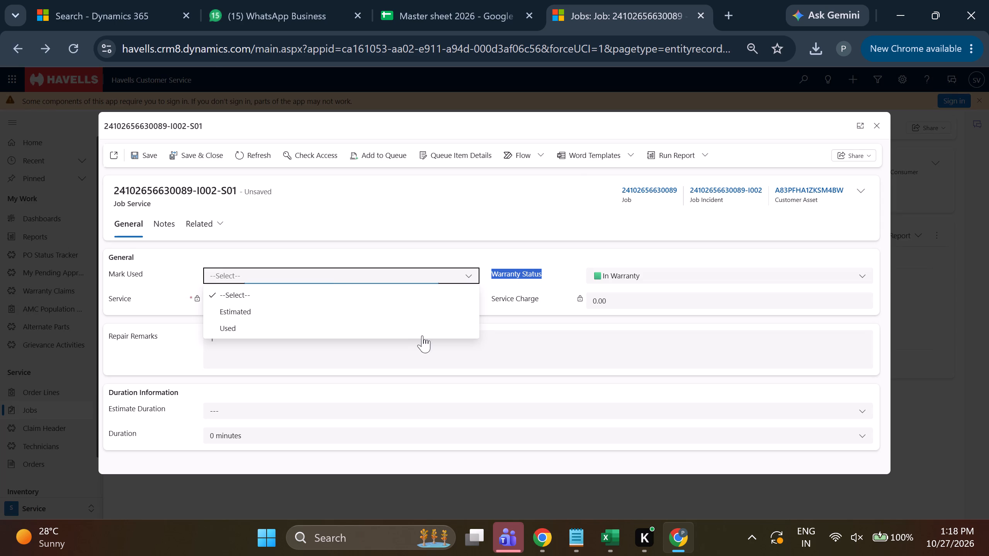
left_click(409, 331)
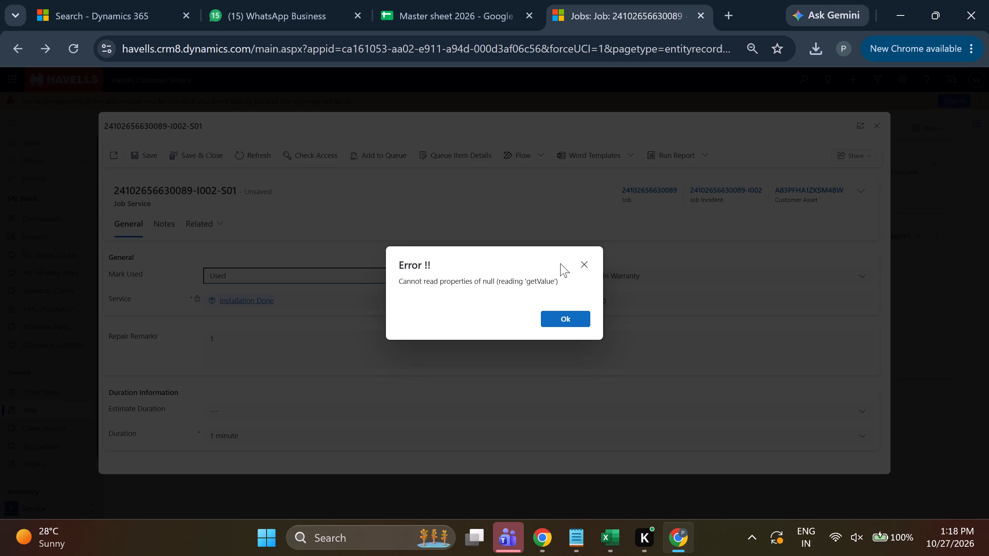
triple_click(584, 264)
triple_click(584, 264)
triple_click(584, 264)
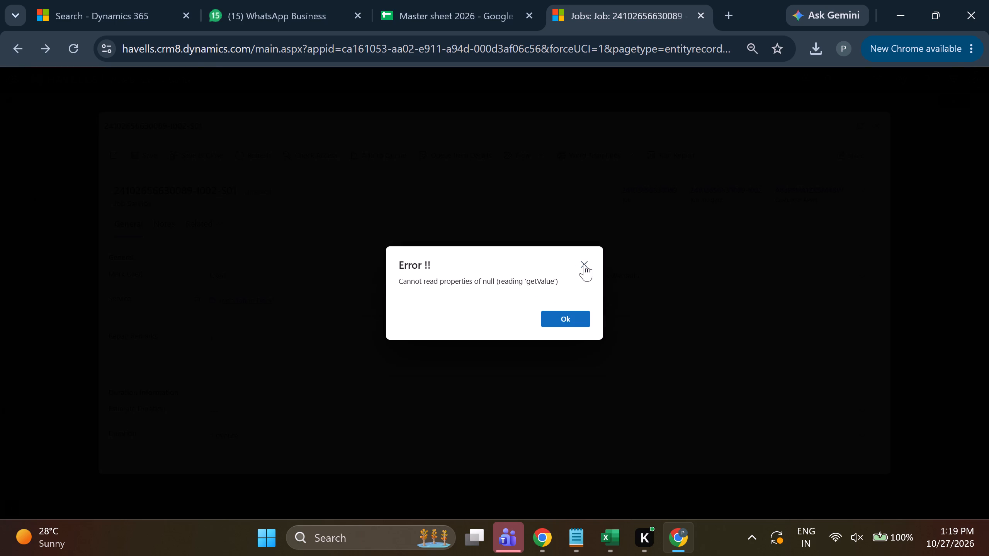
triple_click(584, 264)
triple_click(584, 264)
left_click(584, 264)
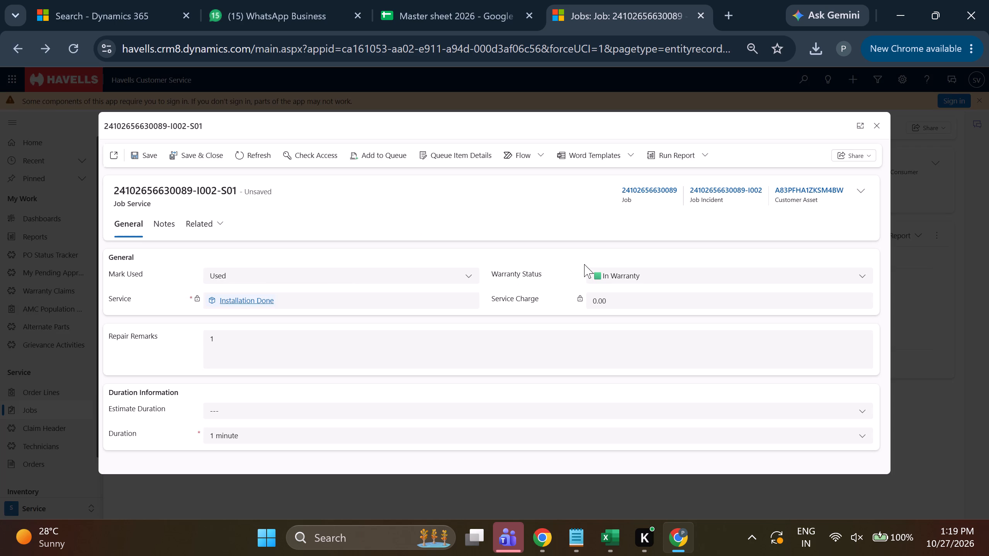
left_click(184, 152)
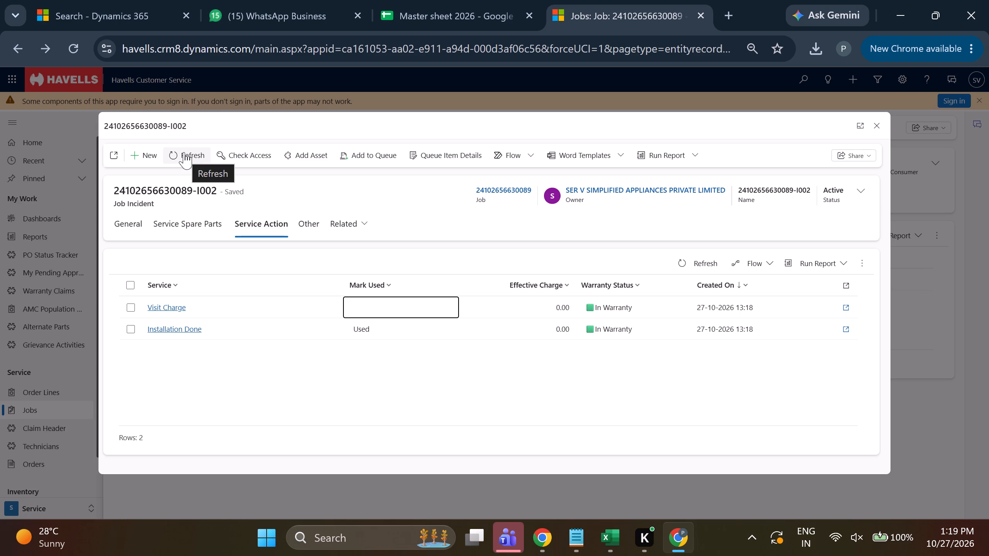
Refresh the second job incident, then save and close it to return to the job.
left_click(184, 152)
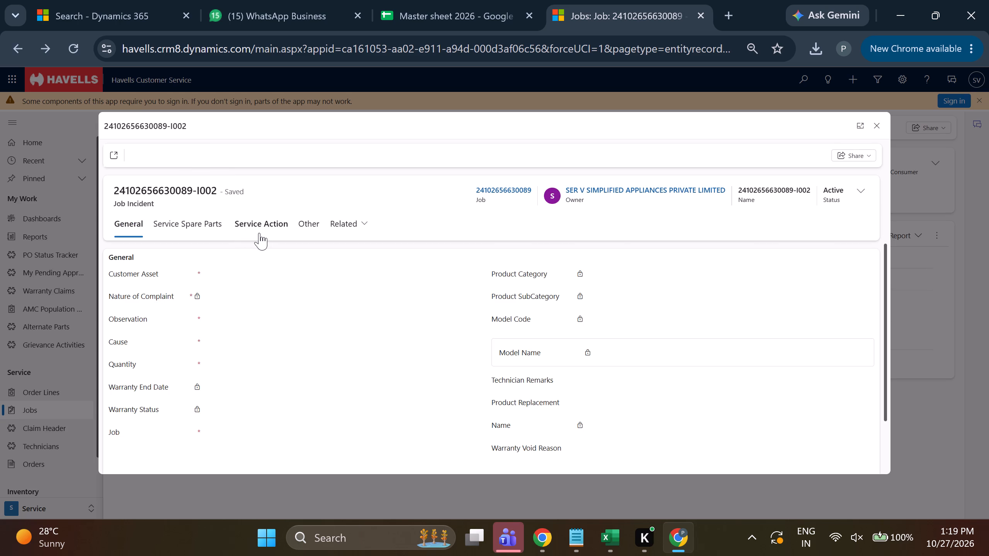
triple_click(584, 265)
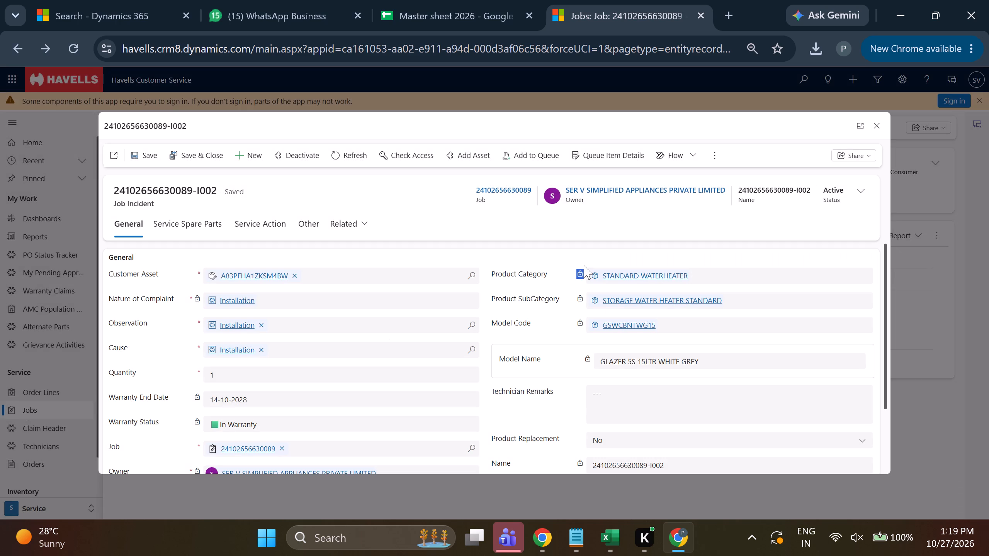
left_click(584, 265)
left_click(182, 153)
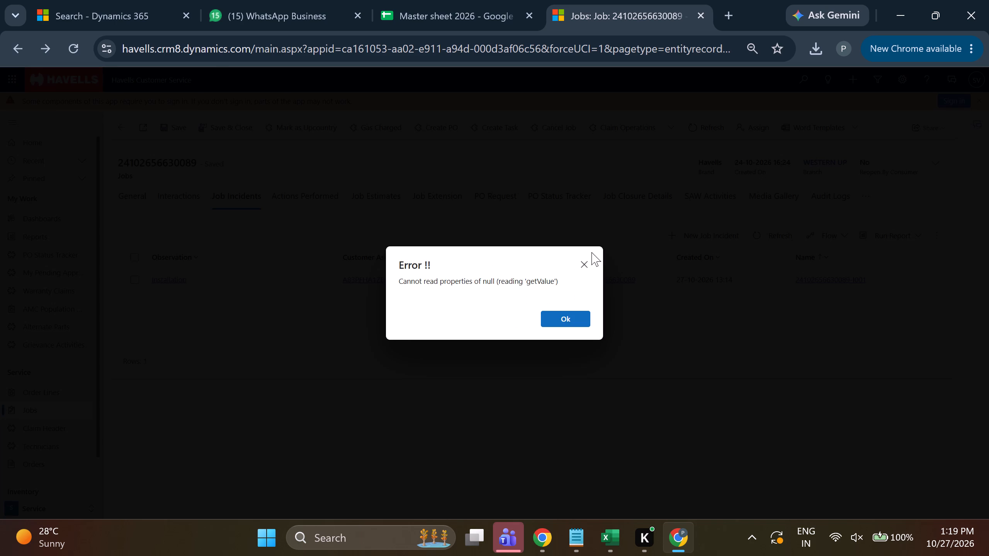
double_click(588, 261)
double_click(584, 265)
double_click(584, 265)
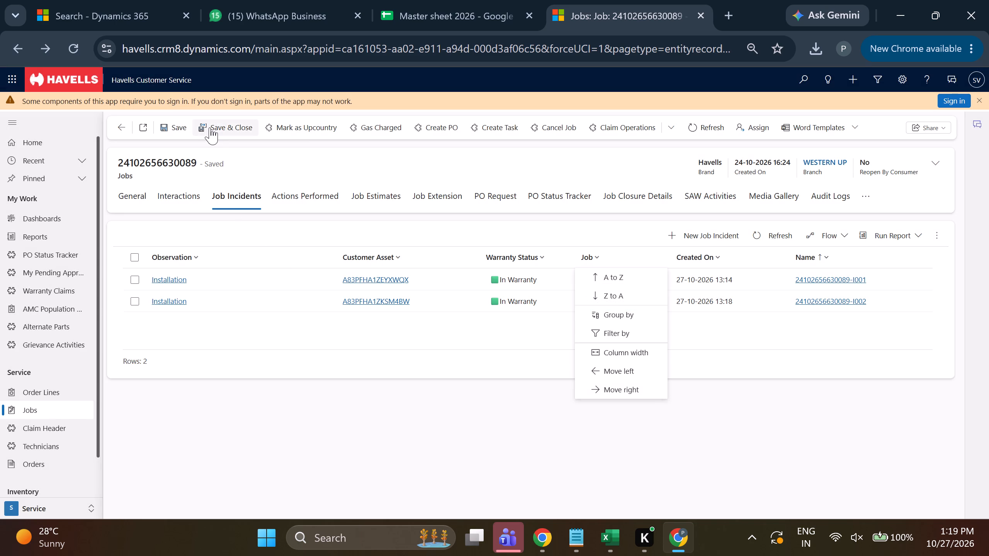
left_click(128, 203)
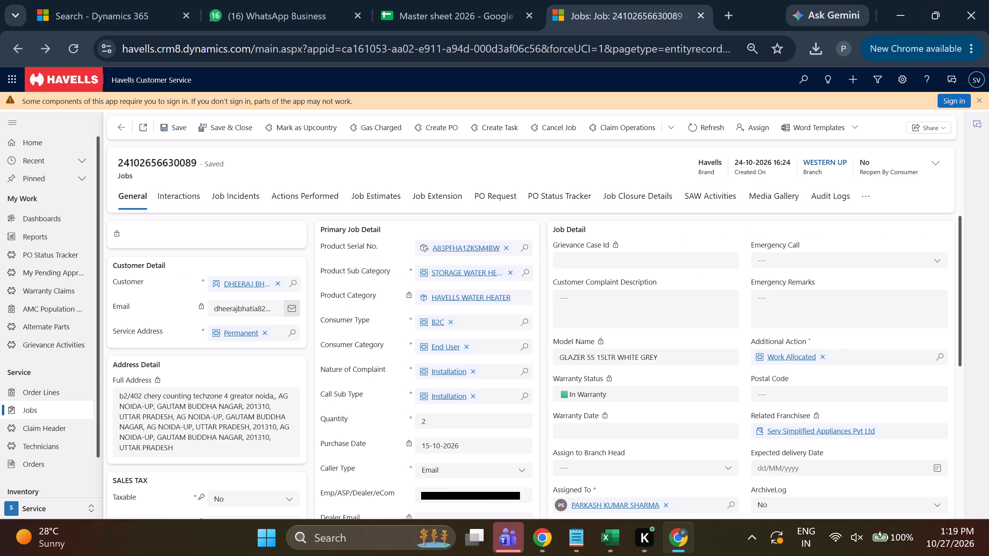
scroll(587, 415, "up", 1)
left_click(653, 211)
left_click(688, 339)
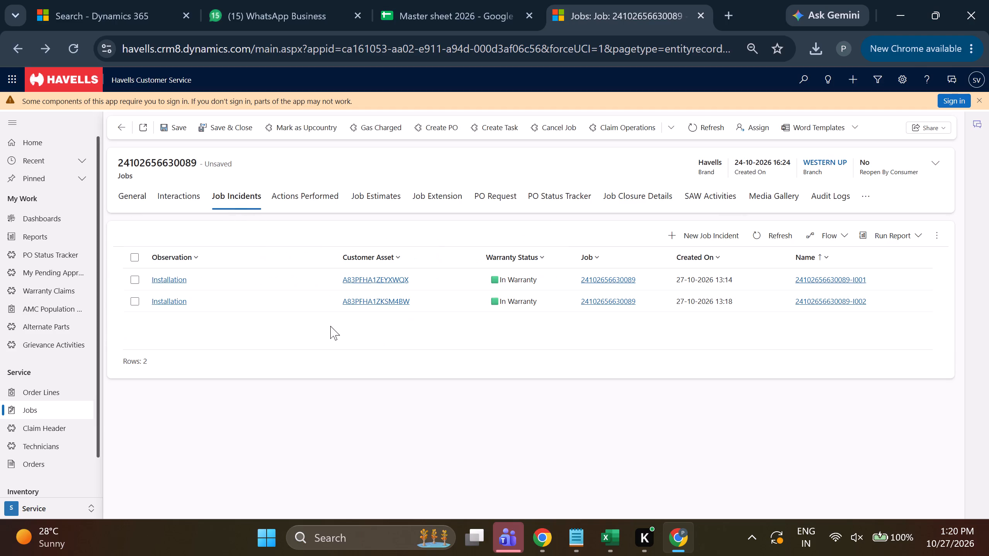
triple_click(309, 301)
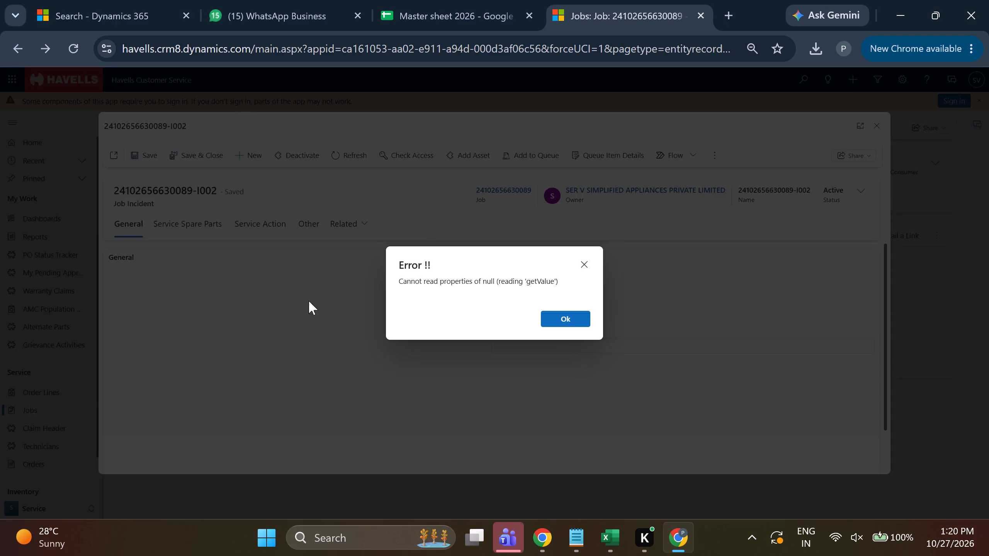
triple_click(583, 265)
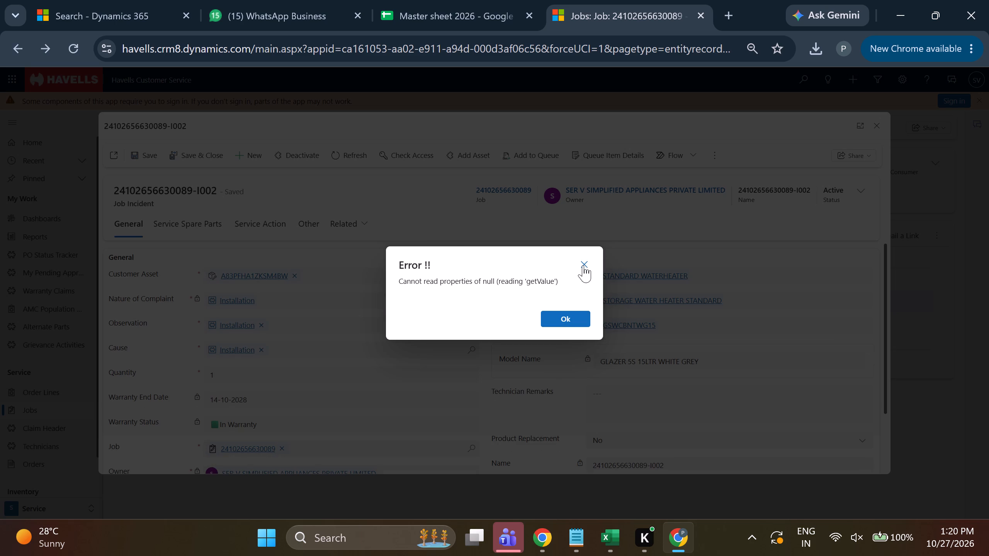
left_click(583, 265)
double_click(580, 267)
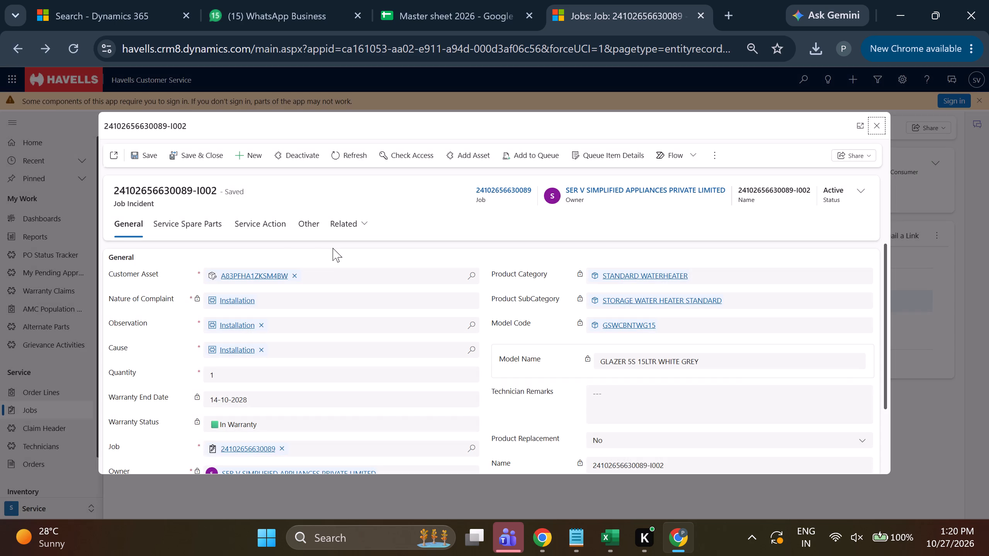
left_click(286, 229)
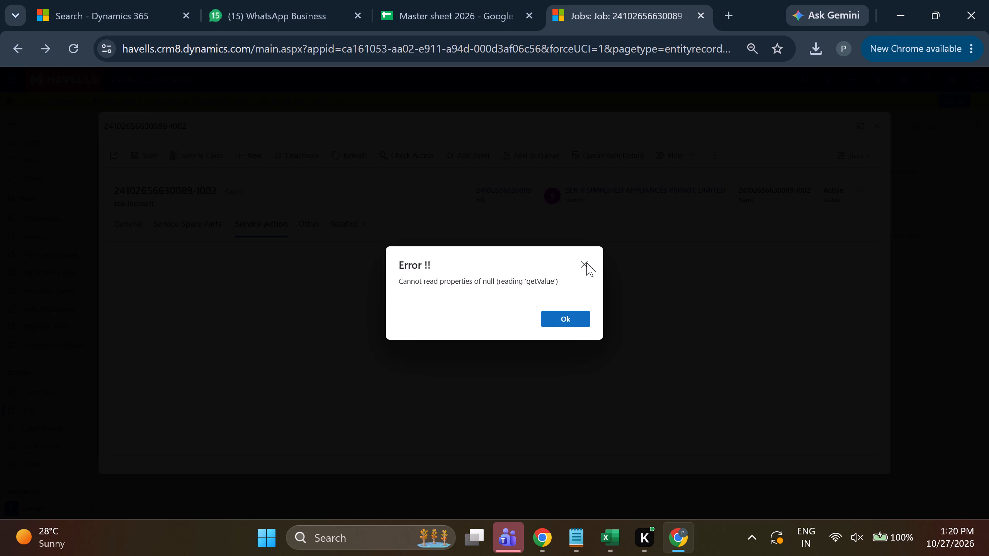
triple_click(583, 262)
triple_click(583, 262)
triple_click(583, 262)
left_click(583, 262)
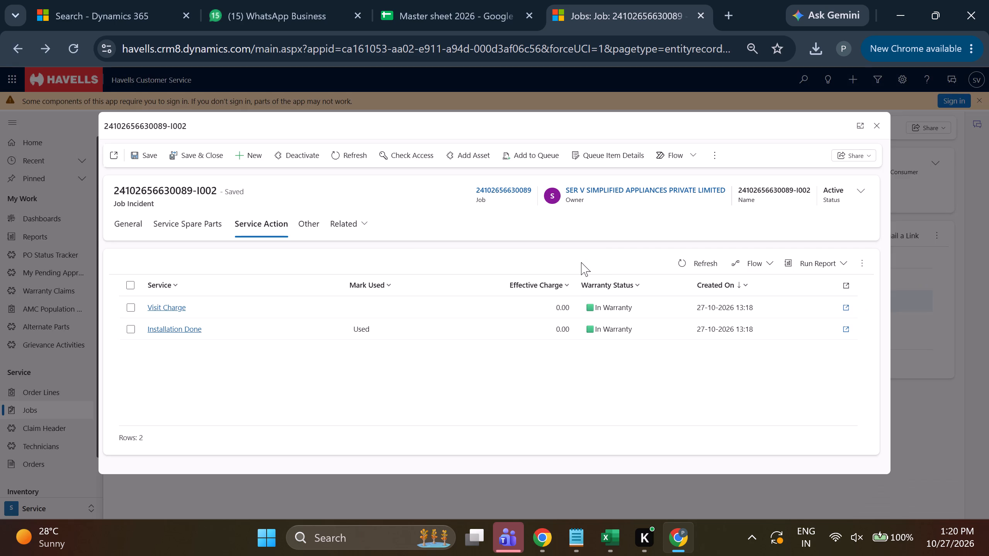
left_click(211, 160)
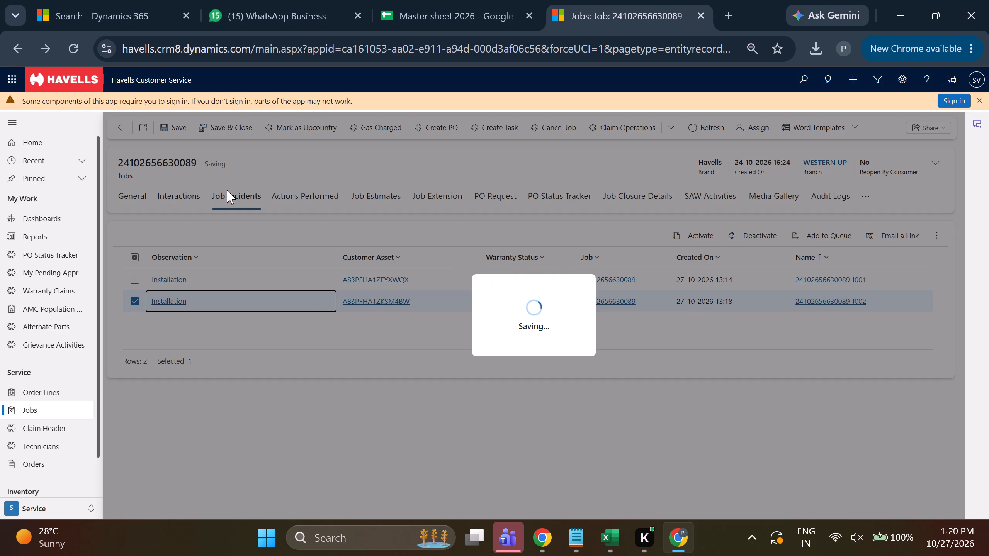
left_click(573, 331)
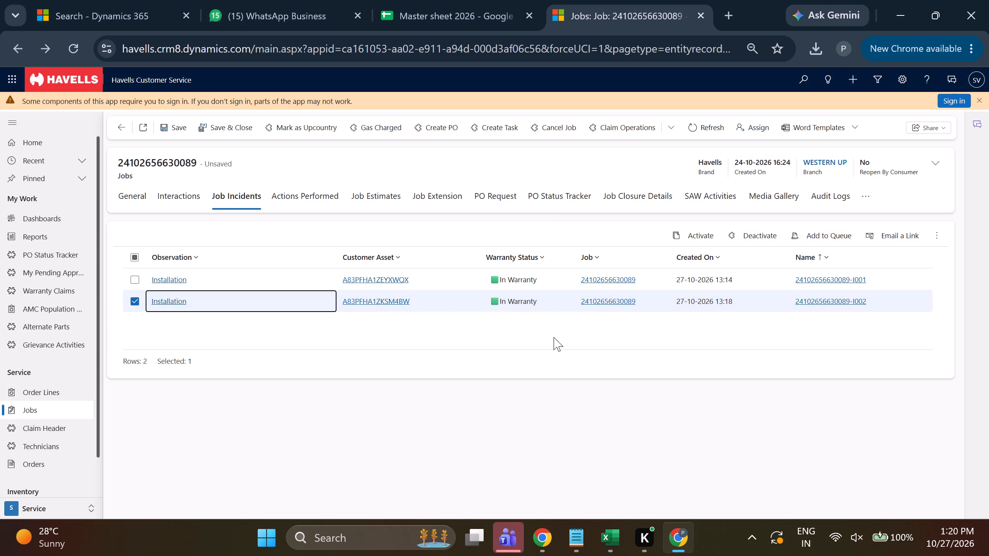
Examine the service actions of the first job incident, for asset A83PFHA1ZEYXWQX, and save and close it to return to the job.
triple_click(292, 281)
left_click(292, 281)
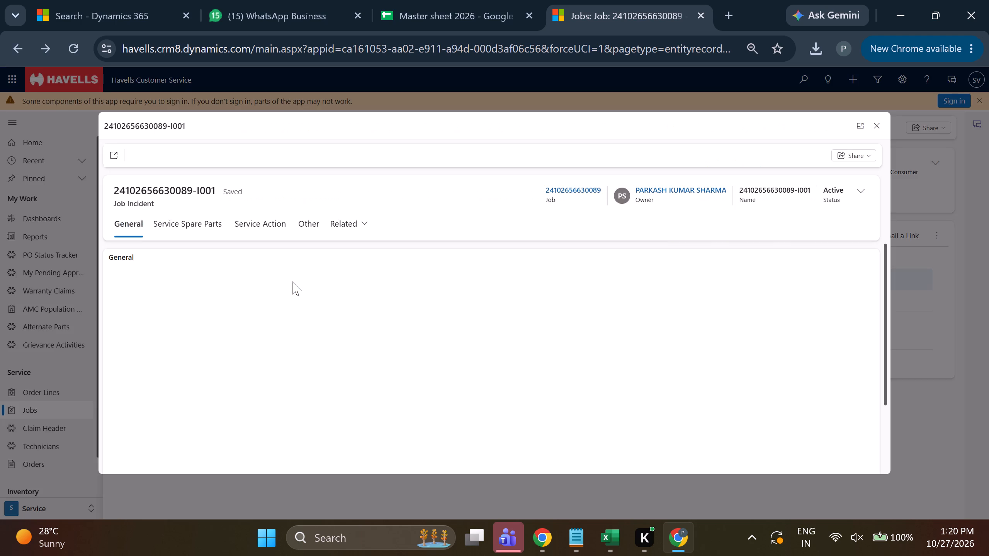
triple_click(588, 264)
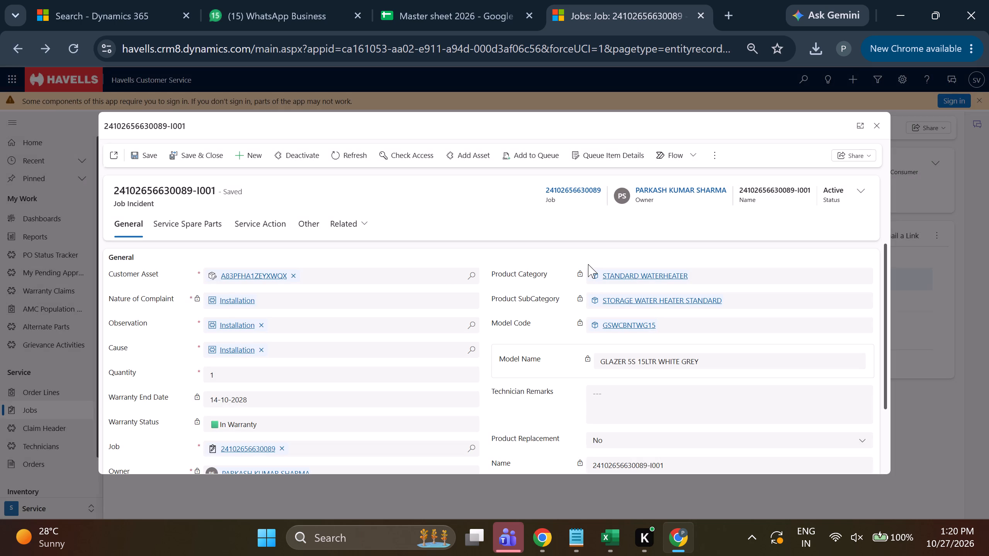
left_click(268, 230)
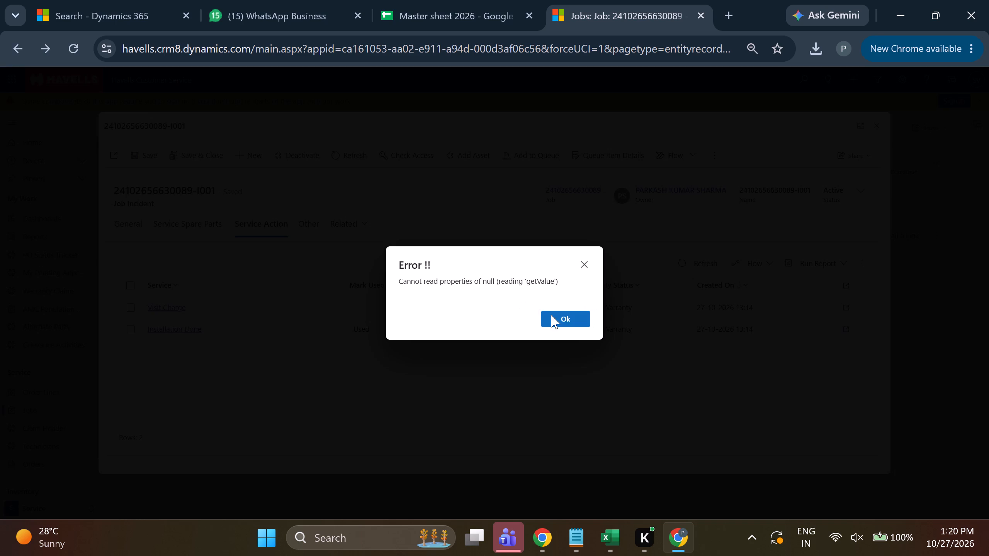
triple_click(585, 265)
triple_click(585, 265)
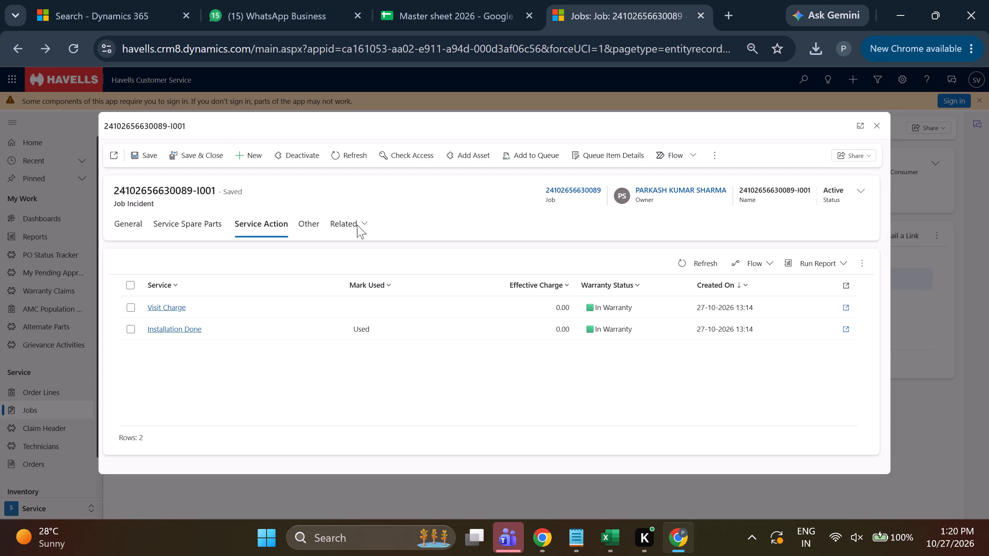
left_click(216, 149)
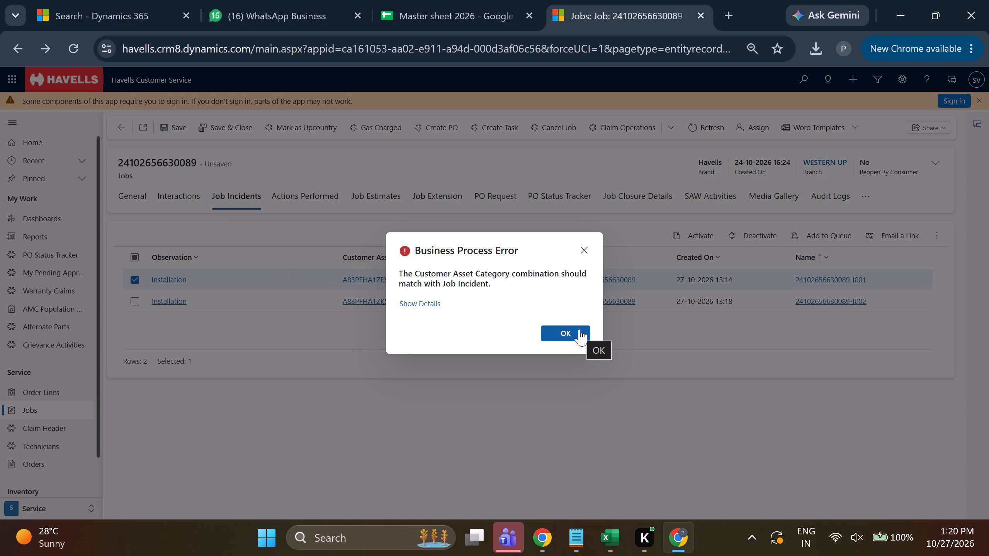
left_click(583, 254)
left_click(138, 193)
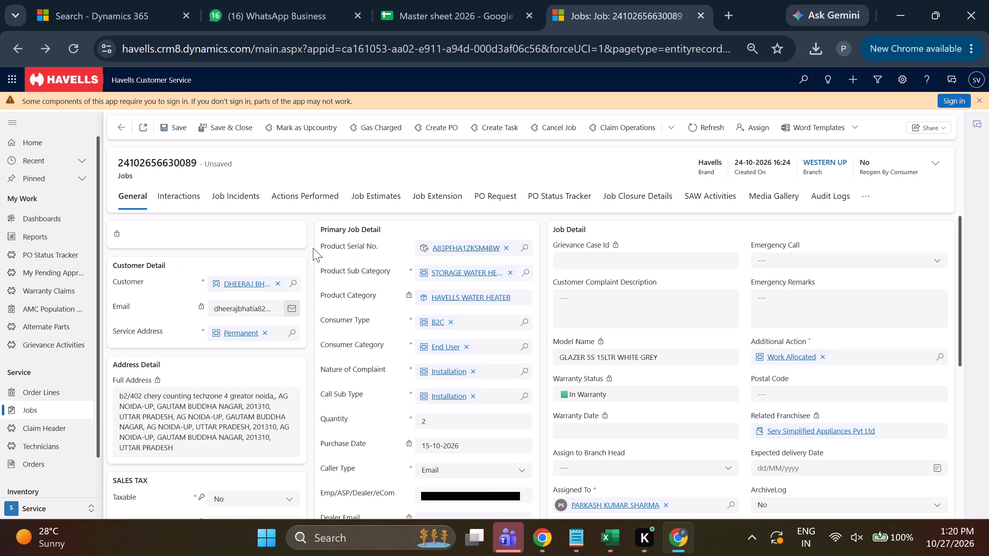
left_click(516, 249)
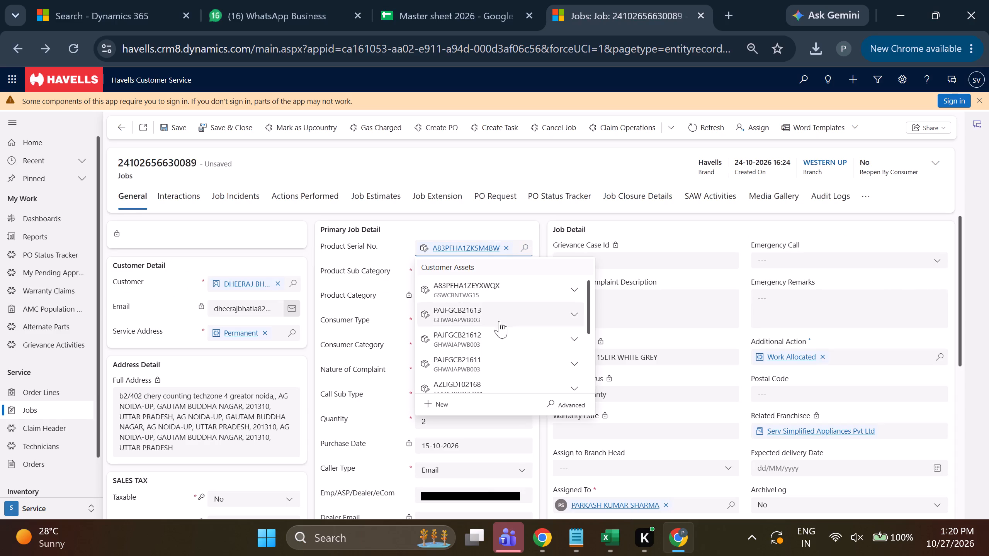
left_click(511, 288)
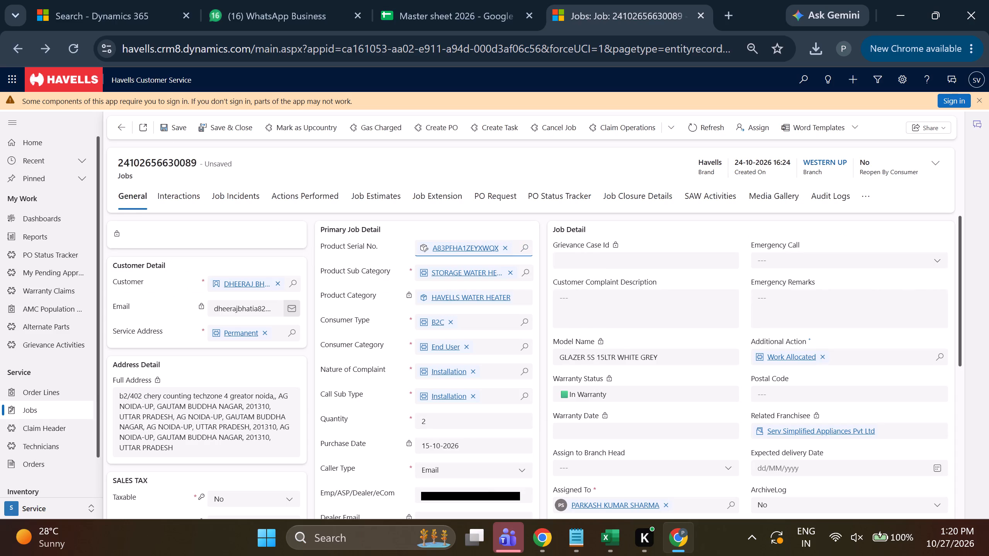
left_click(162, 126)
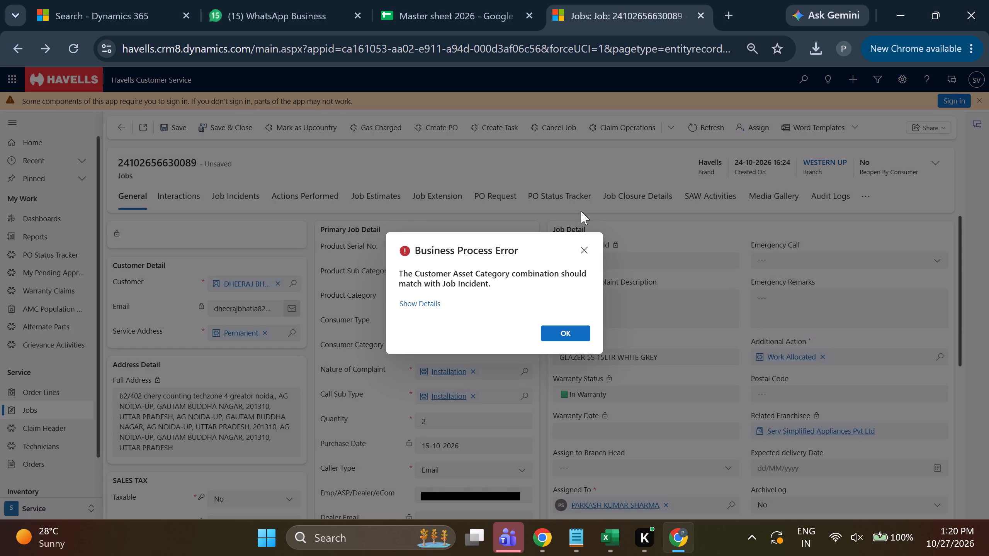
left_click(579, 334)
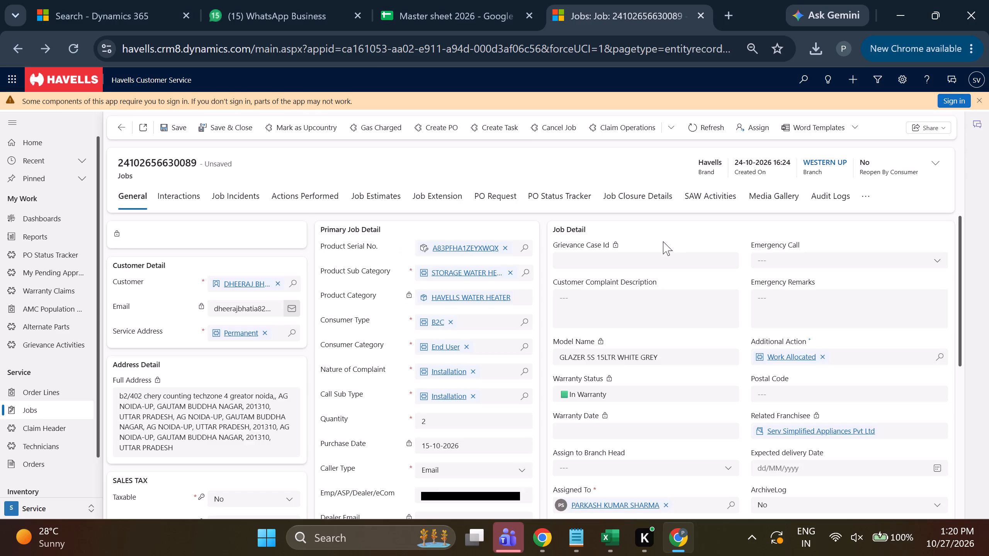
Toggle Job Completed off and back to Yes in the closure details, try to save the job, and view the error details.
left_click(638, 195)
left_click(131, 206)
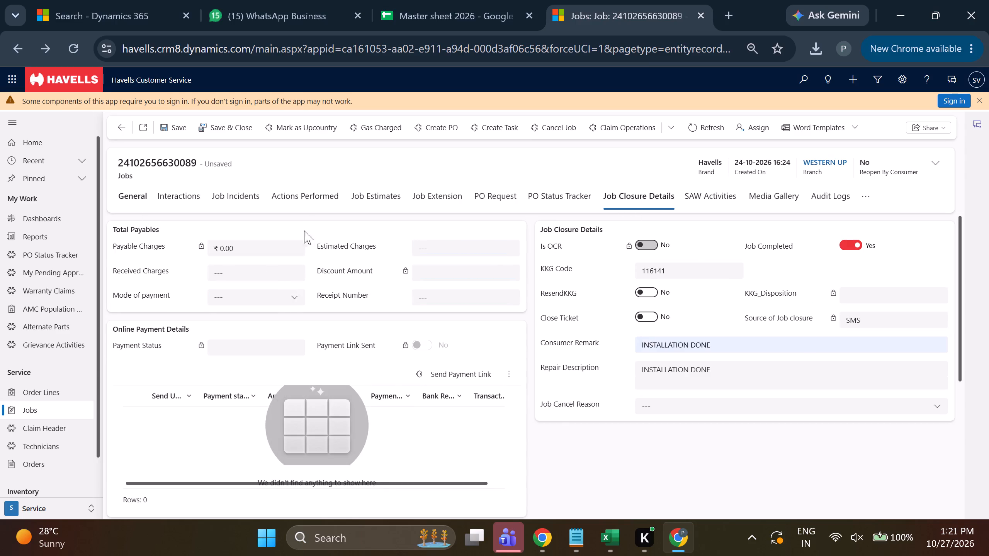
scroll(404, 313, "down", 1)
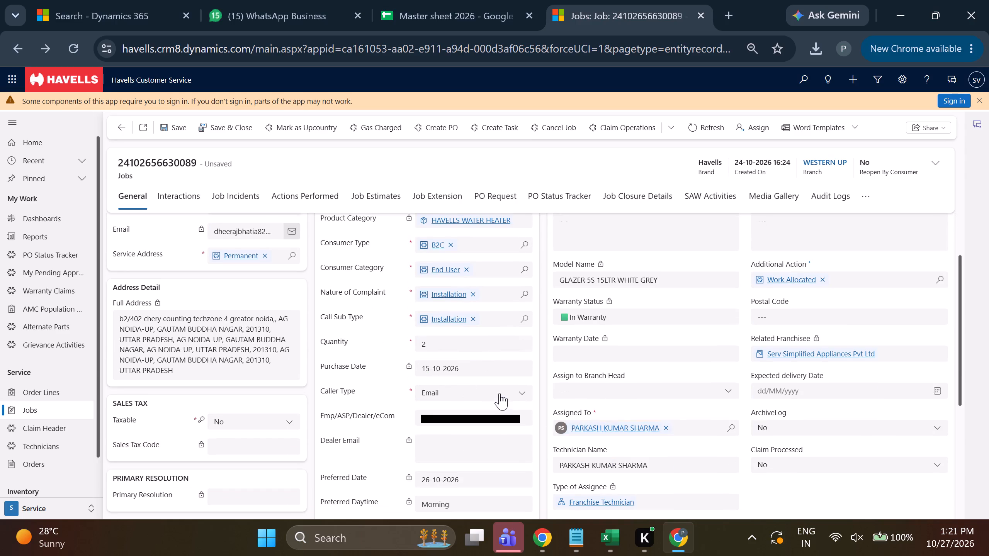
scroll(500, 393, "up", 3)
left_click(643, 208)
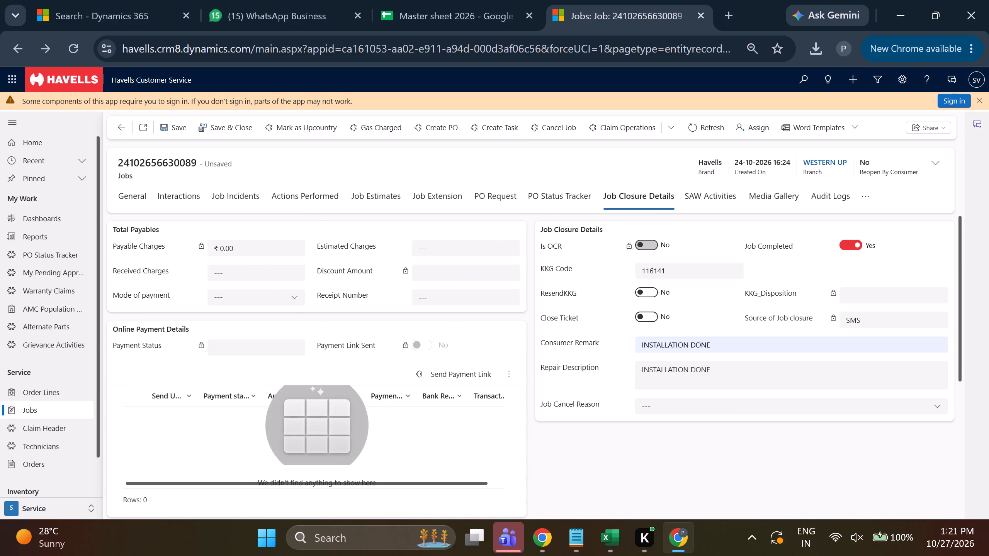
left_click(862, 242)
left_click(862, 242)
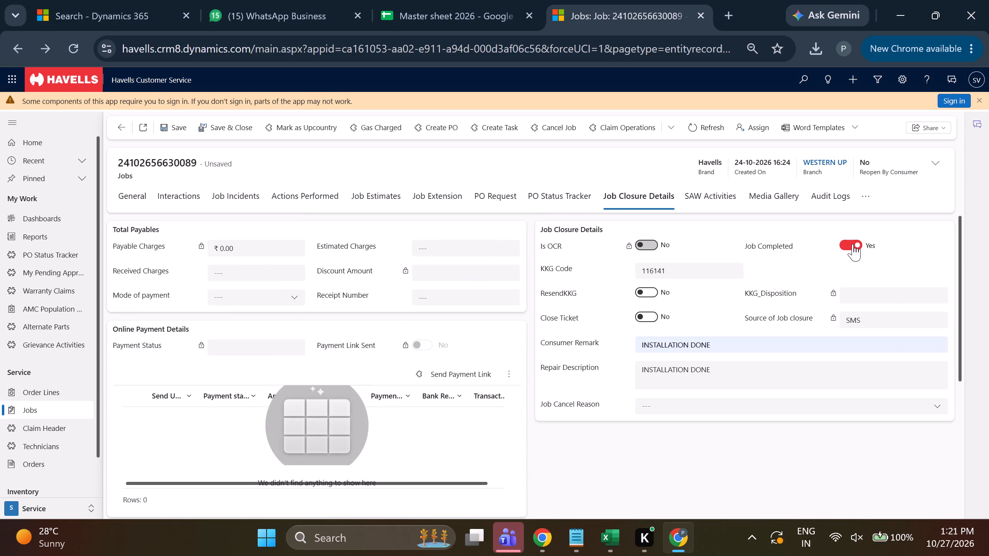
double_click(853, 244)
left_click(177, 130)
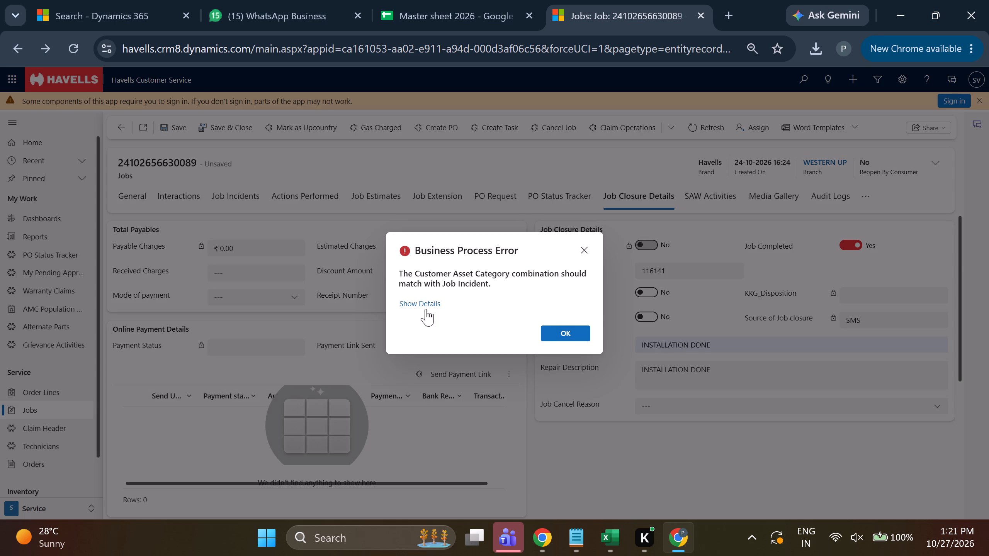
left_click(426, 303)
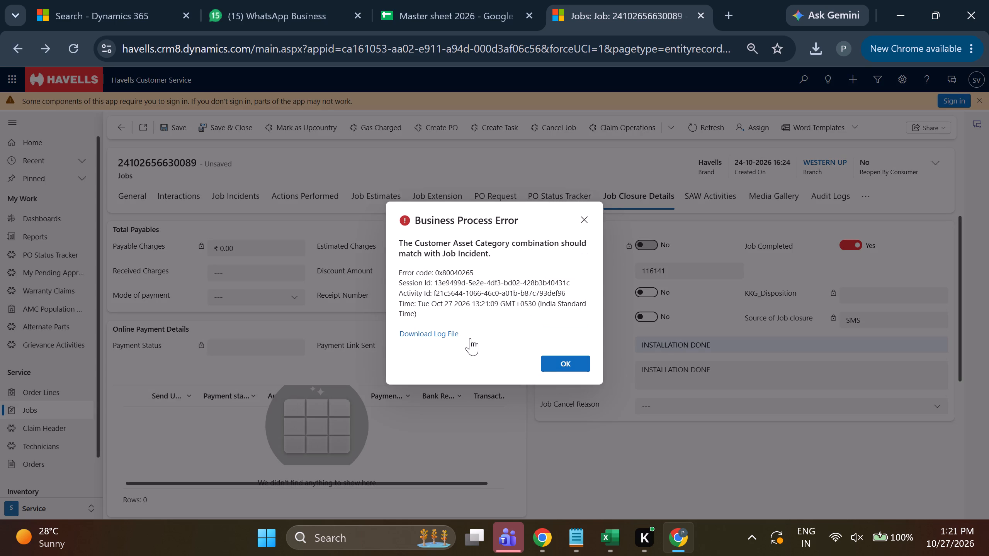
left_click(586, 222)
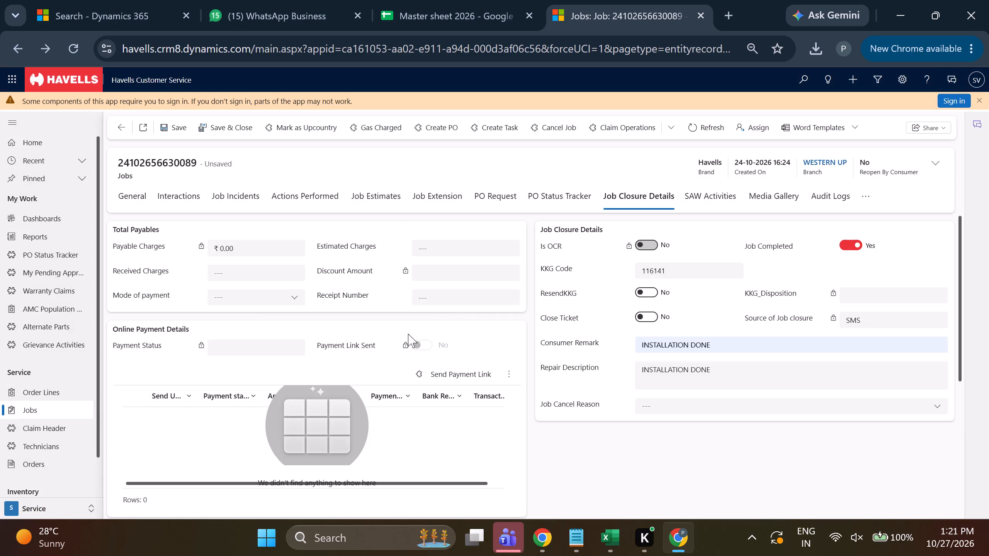
left_click(130, 203)
left_click(522, 242)
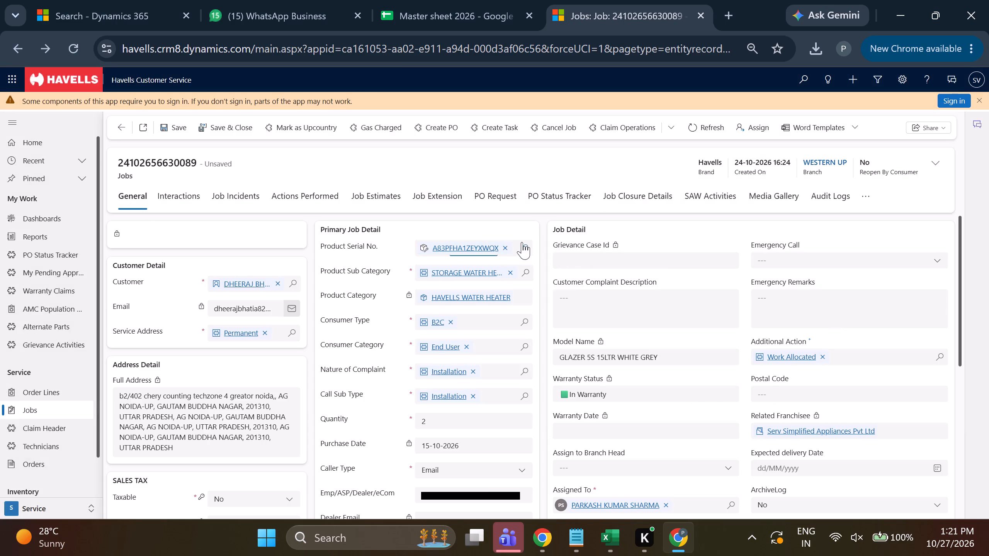
scroll(495, 329, "down", 8)
scroll(496, 337, "up", 10)
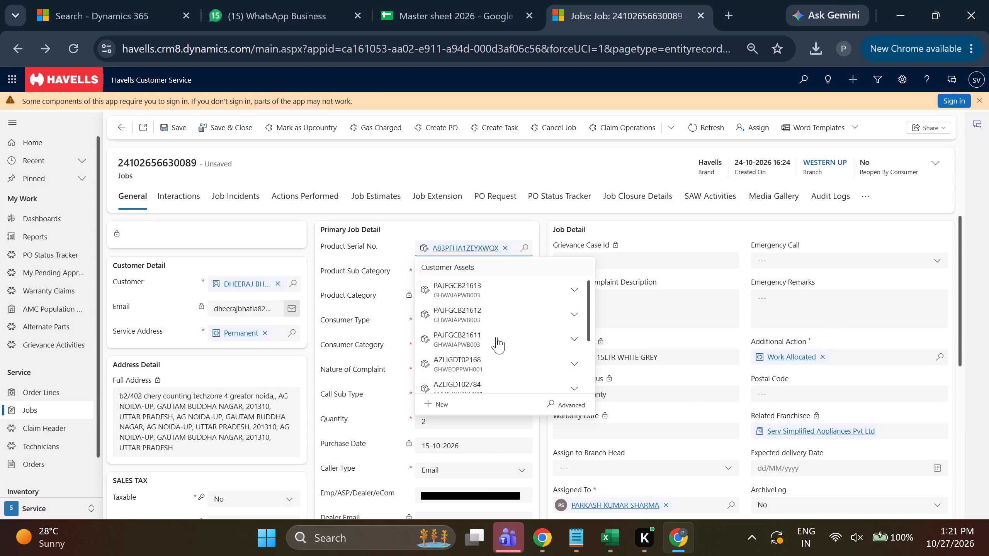
left_click(401, 245)
left_click(503, 246)
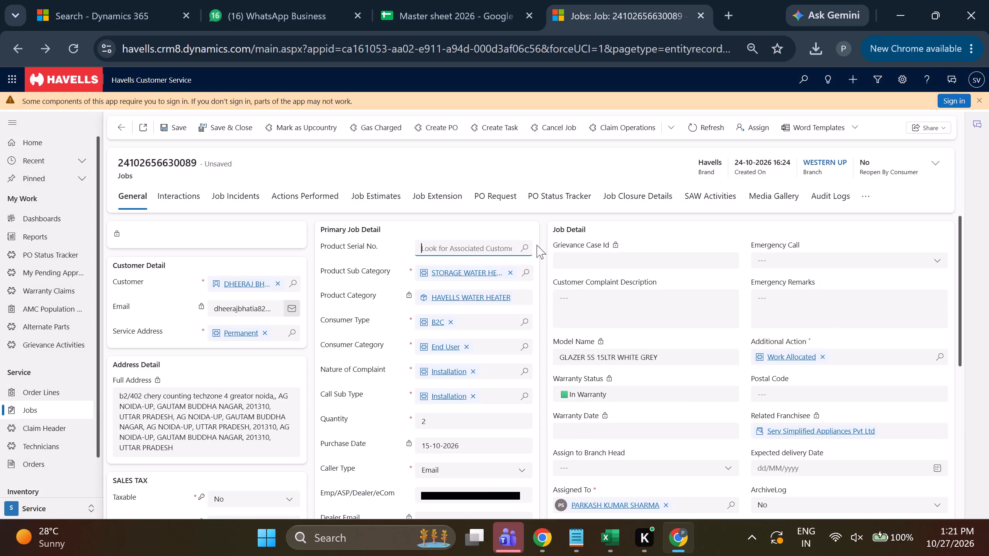
left_click(537, 245)
left_click(525, 243)
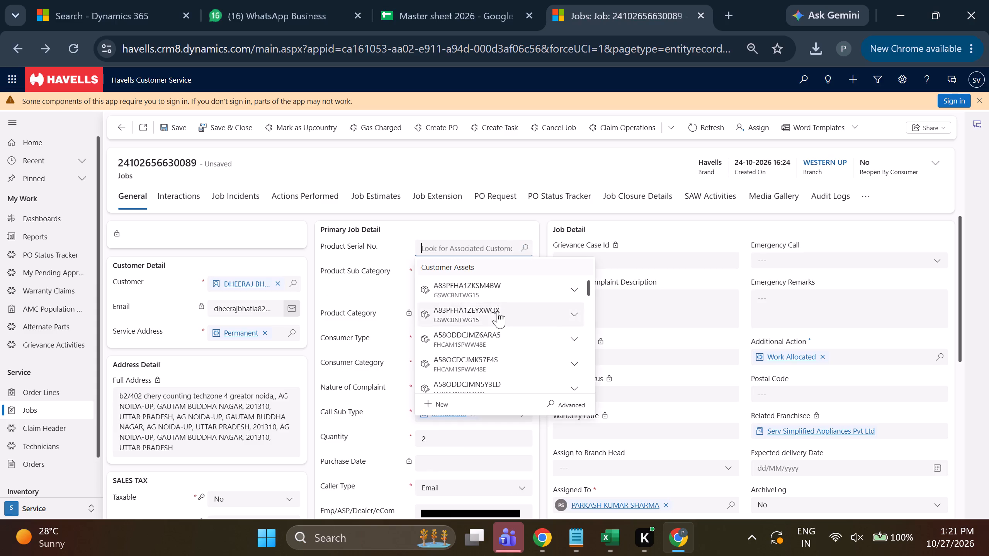
left_click(517, 285)
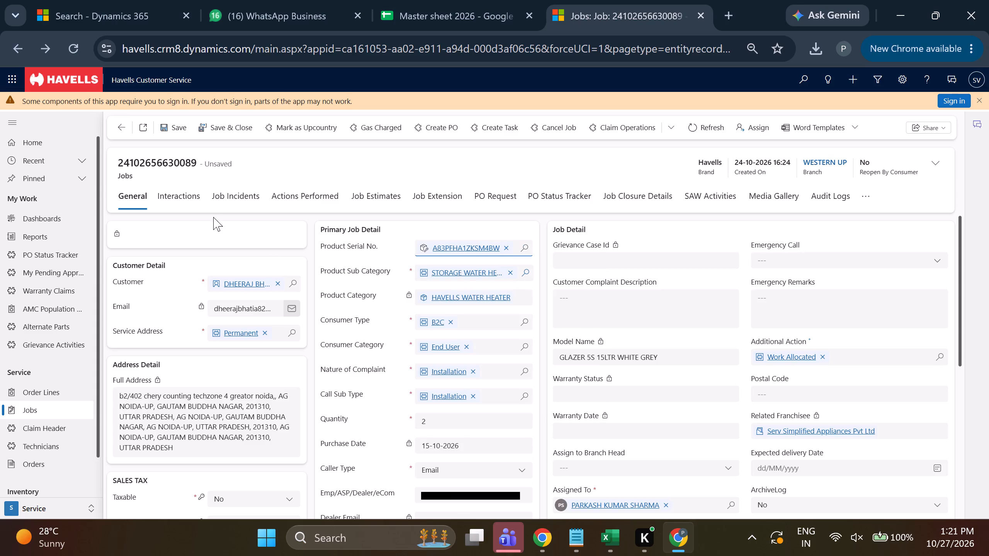
left_click(166, 129)
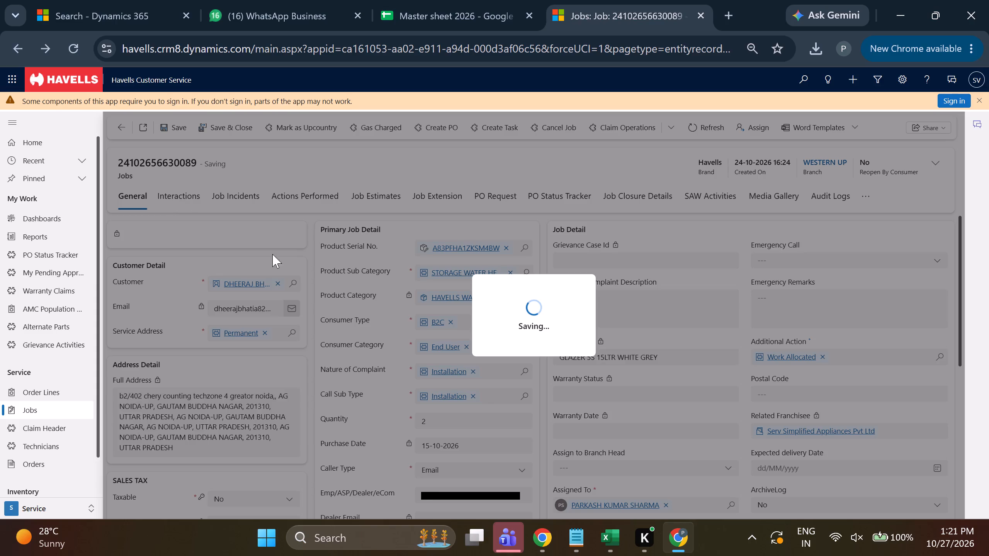
left_click(539, 331)
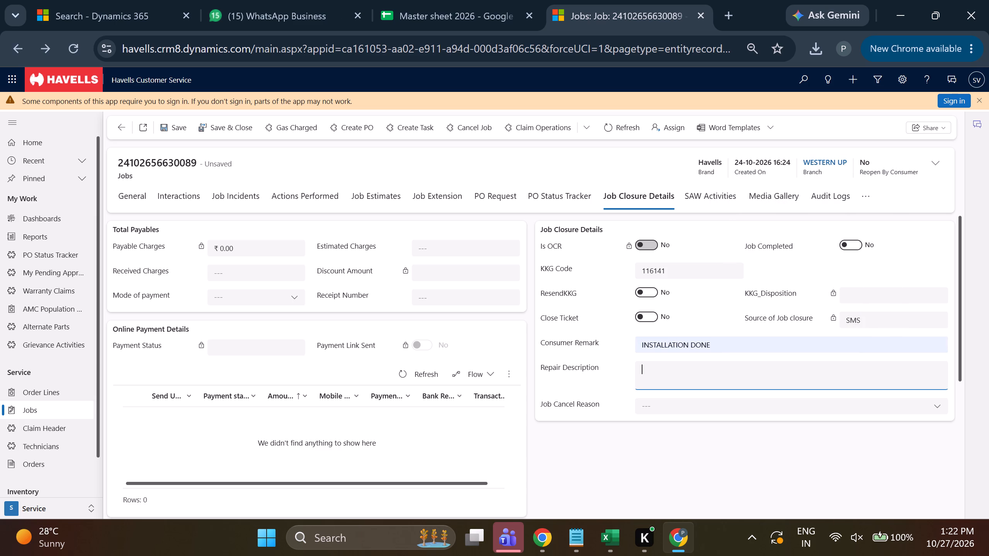
key("ctrl+v")
Set Job Completed to Yes in the closure details and save the job.
left_click_drag(862, 239, 860, 243)
left_click(855, 246)
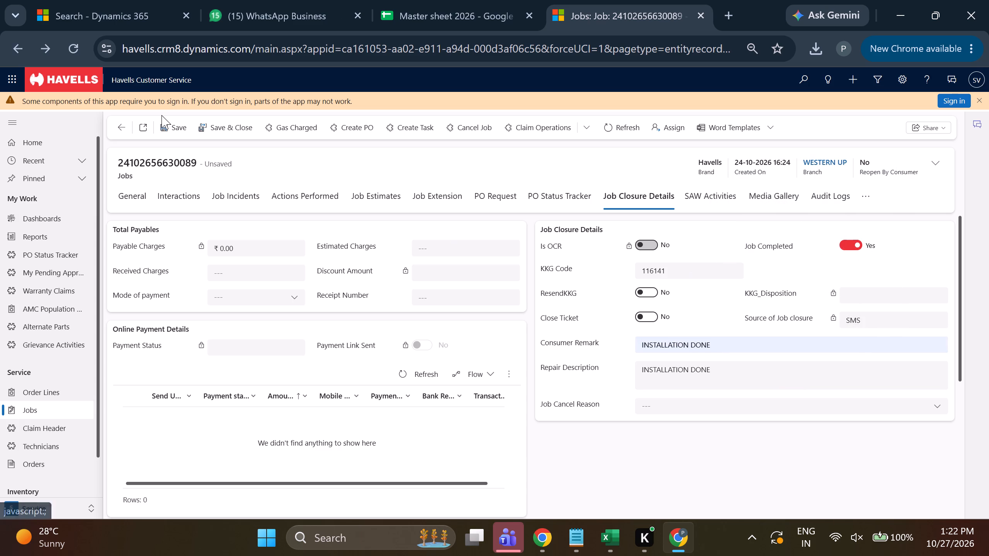
left_click(158, 119)
left_click(175, 132)
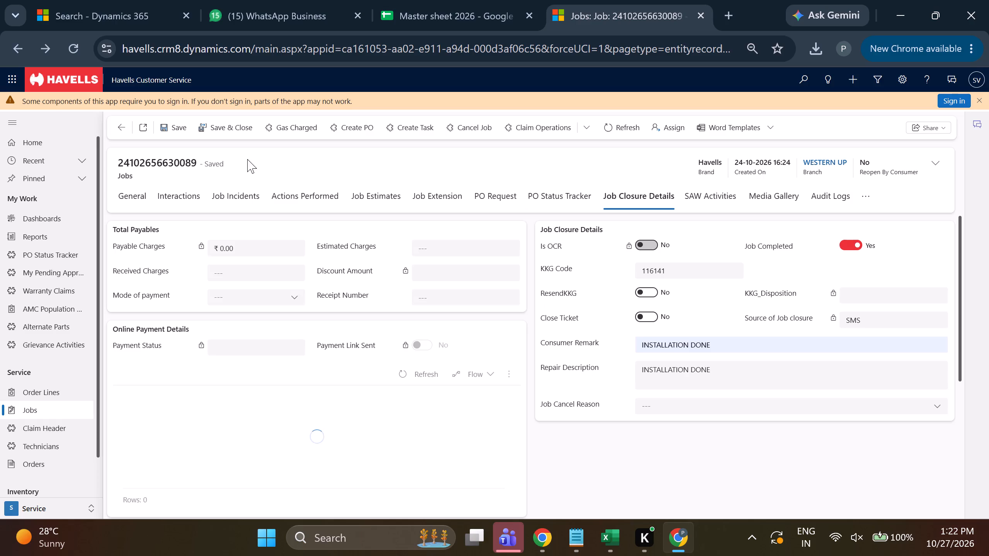
left_click(143, 203)
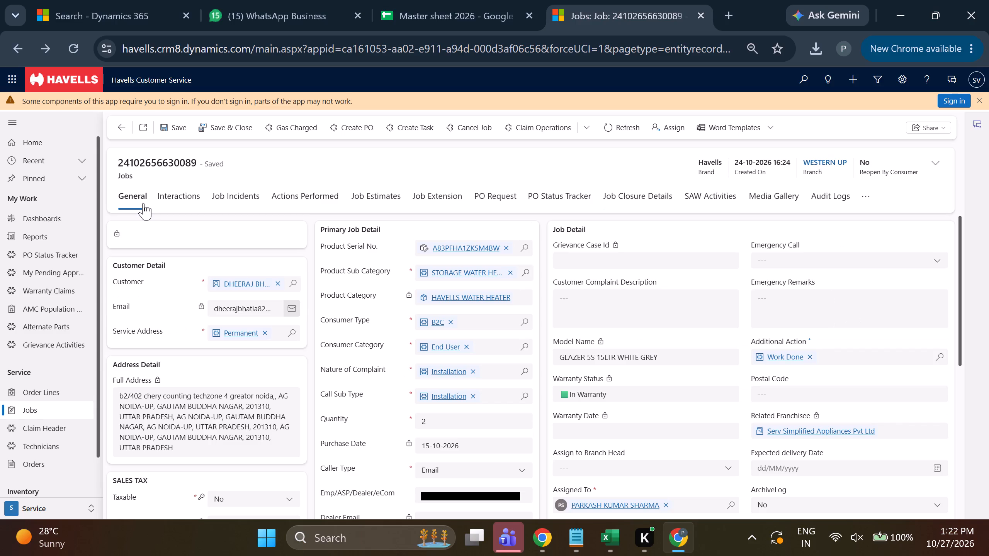
left_click(640, 202)
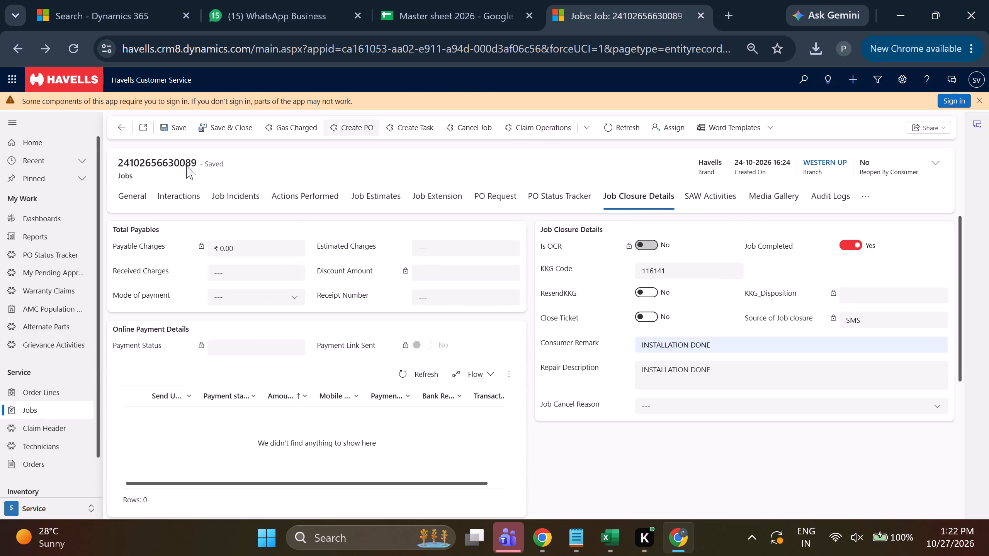
left_click(213, 131)
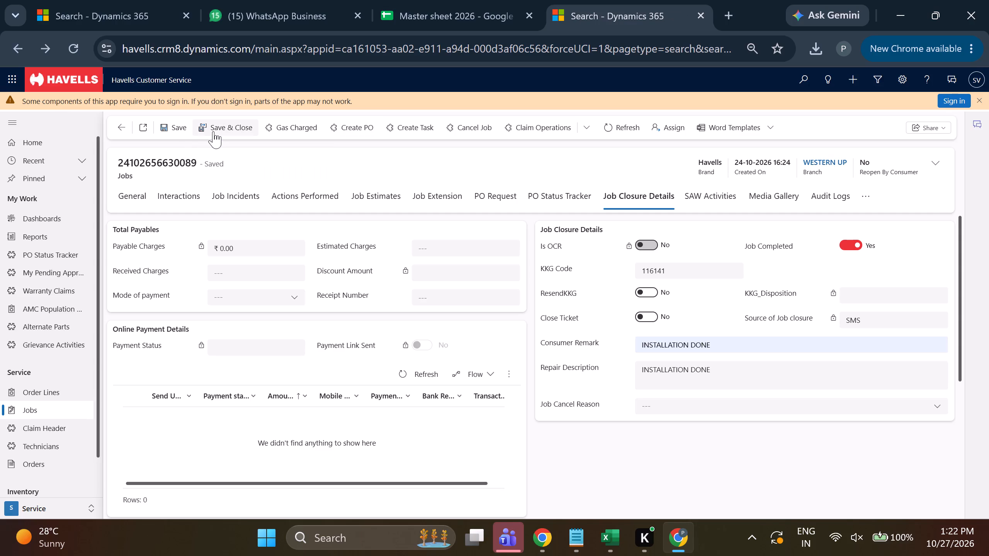
Rerun the customer search to refresh the job statuses.
double_click(578, 129)
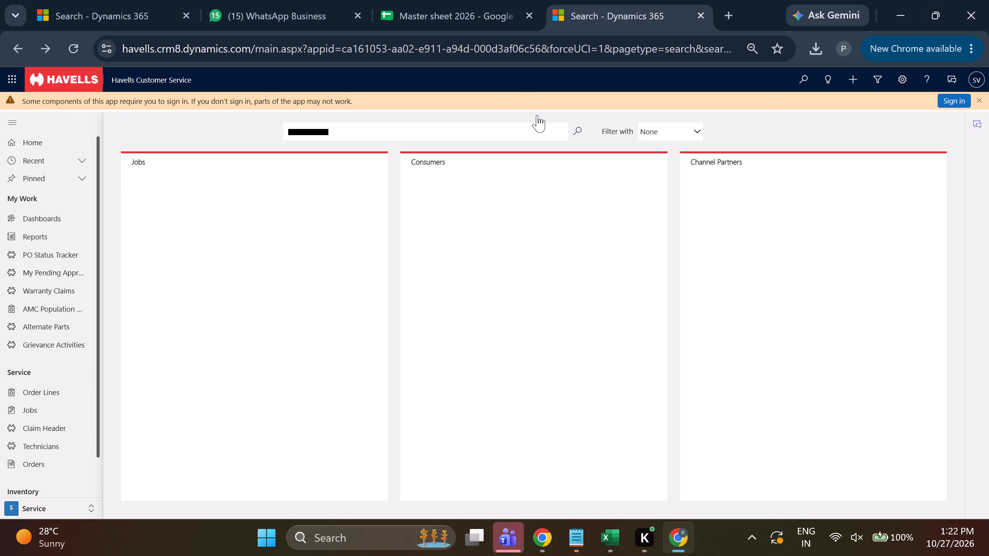
left_click(465, 0)
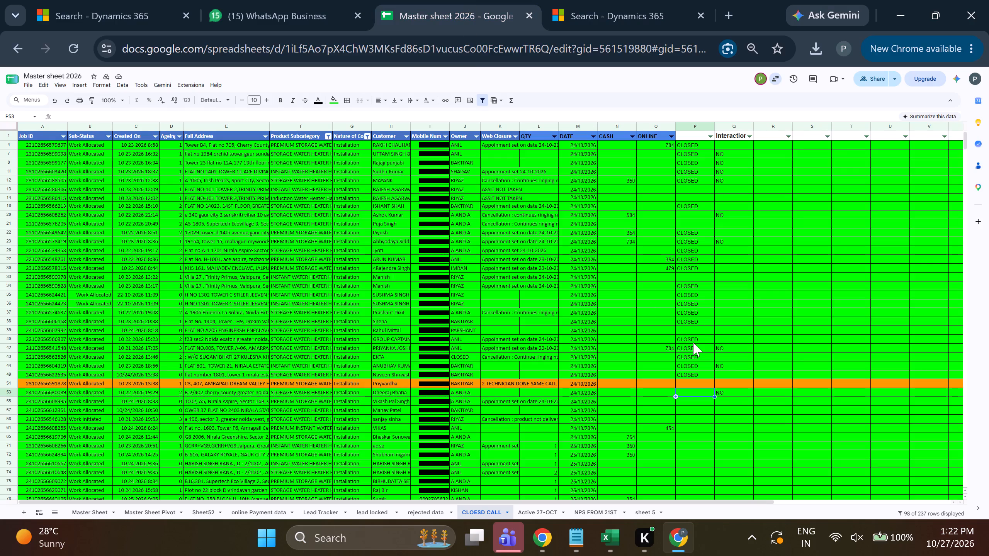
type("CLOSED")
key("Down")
Copy the customer's mobile number from row 55 of the Master sheet and search for it in Dynamics 365.
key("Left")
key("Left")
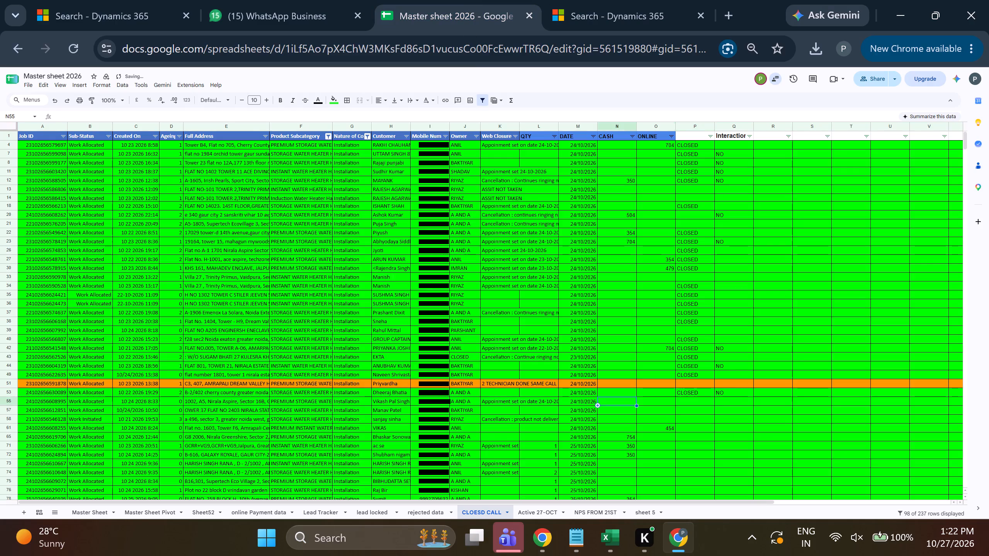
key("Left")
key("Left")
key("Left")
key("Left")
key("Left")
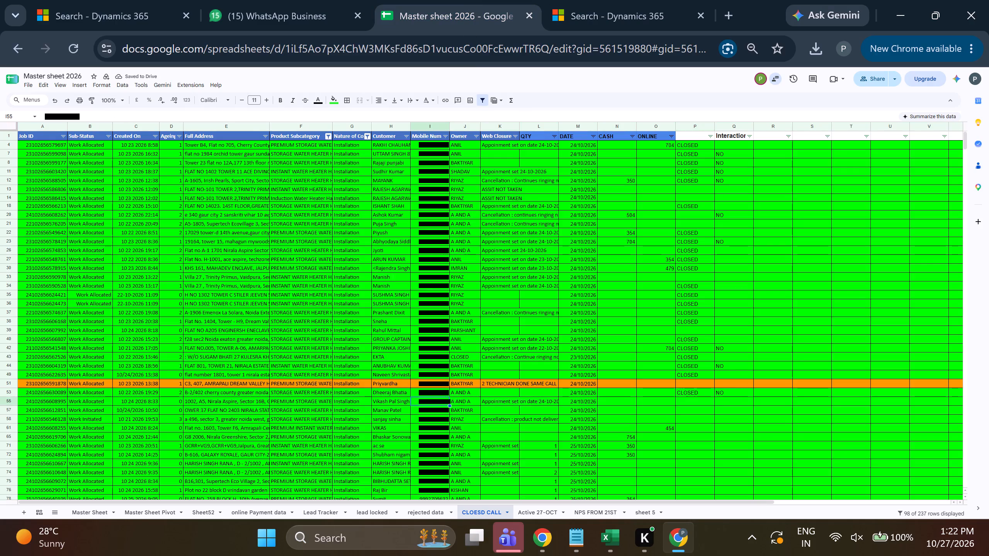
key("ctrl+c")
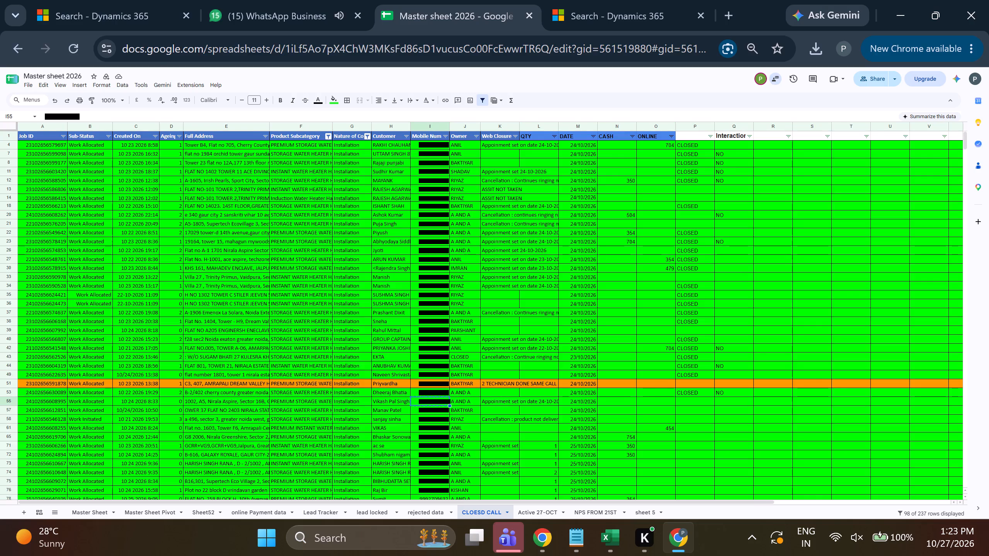
left_click(605, 0)
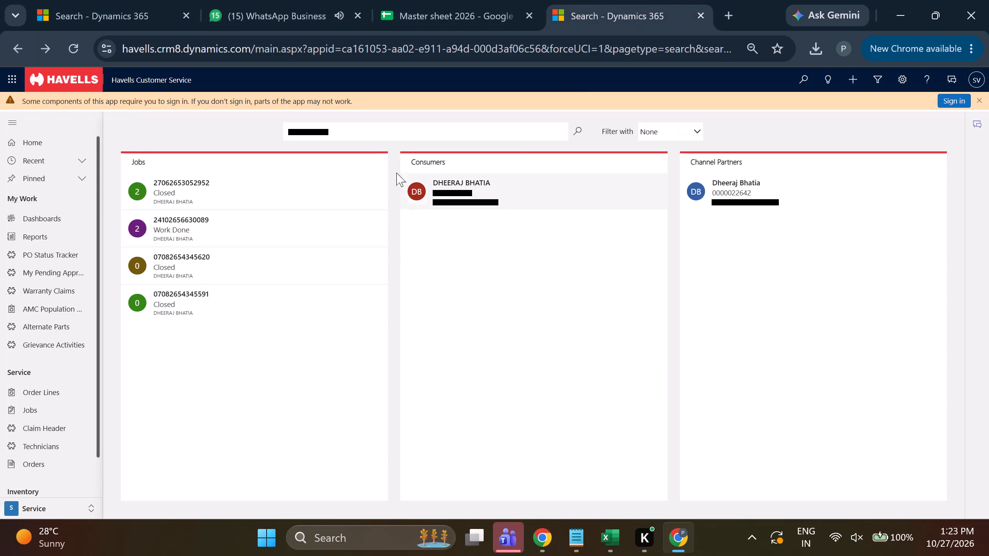
triple_click(398, 136)
key("ctrl+v")
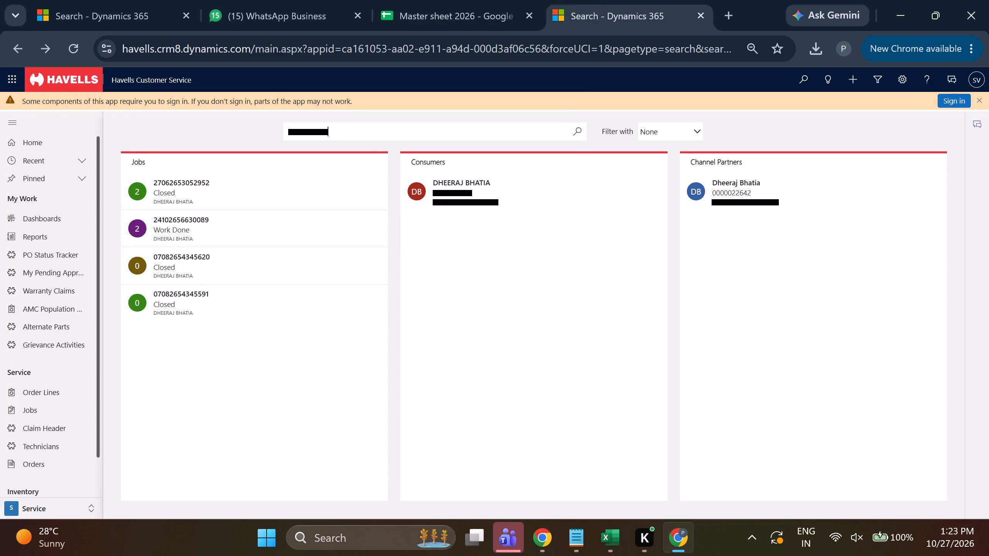
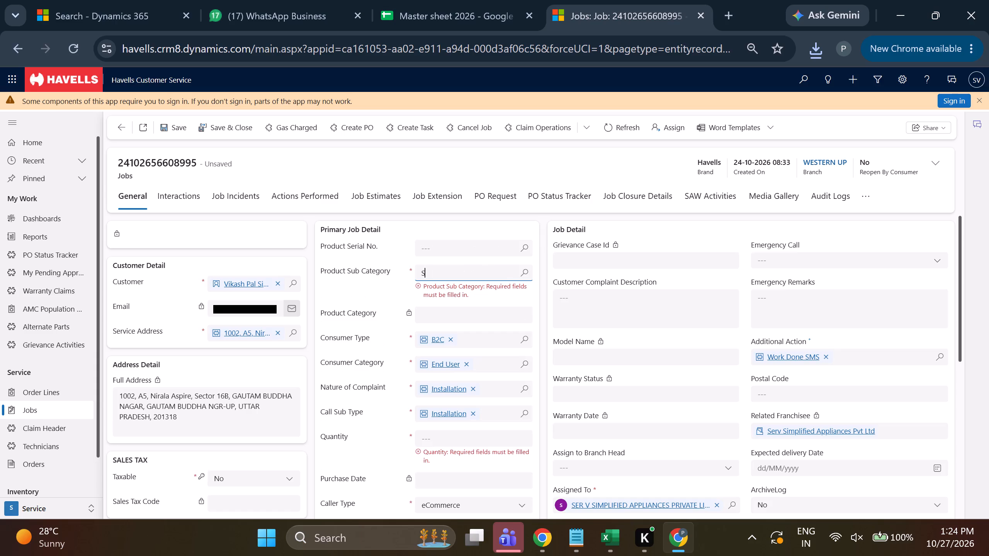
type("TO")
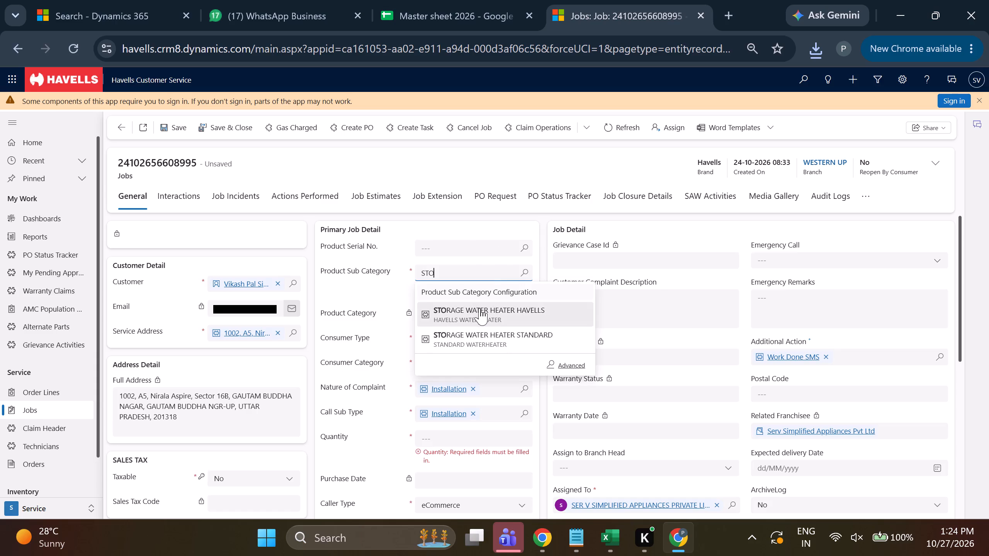
left_click(479, 308)
Change the job's Assigned To from the franchise account to the responsible franchise technician.
left_click(735, 507)
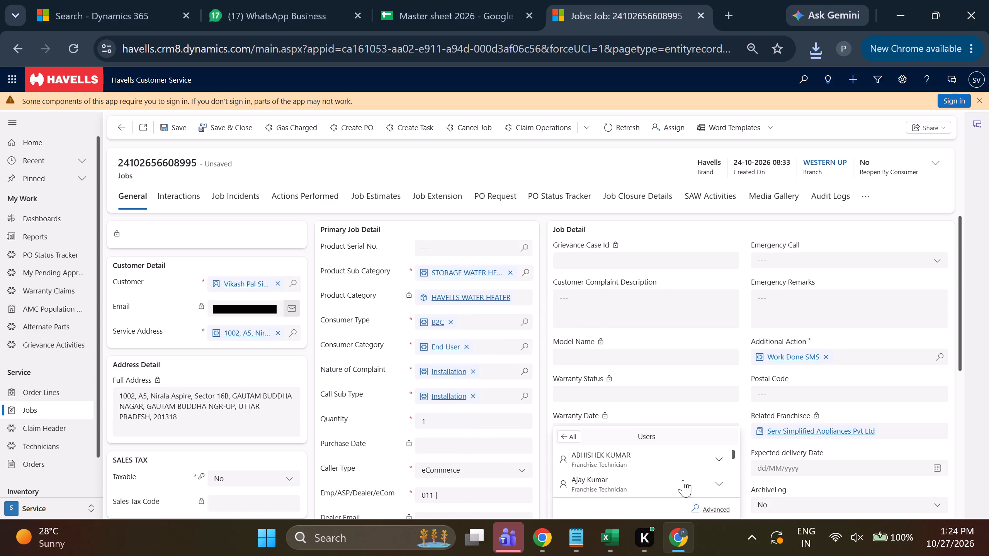
scroll(634, 446, "down", 2)
left_click(602, 440)
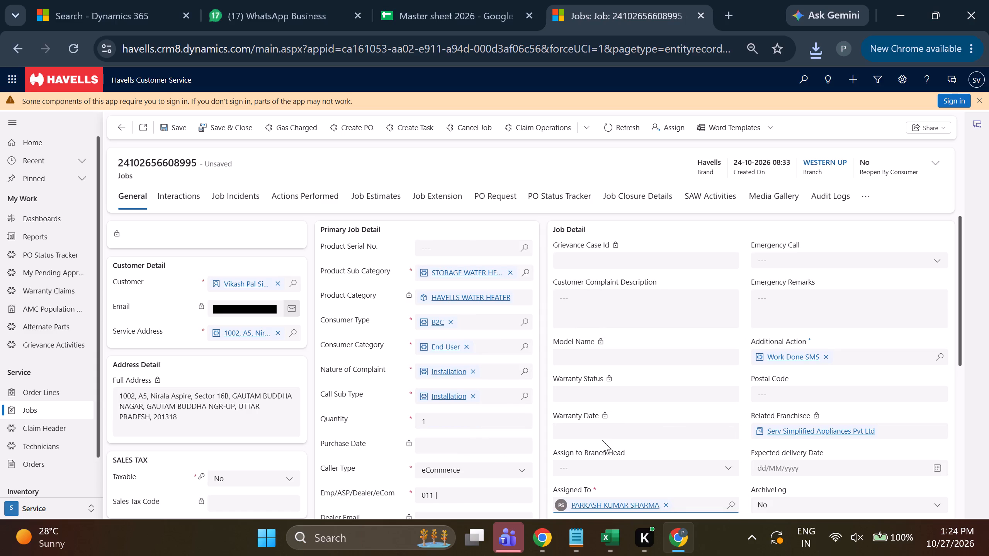
Save the job with its changed technician assignment.
left_click(169, 131)
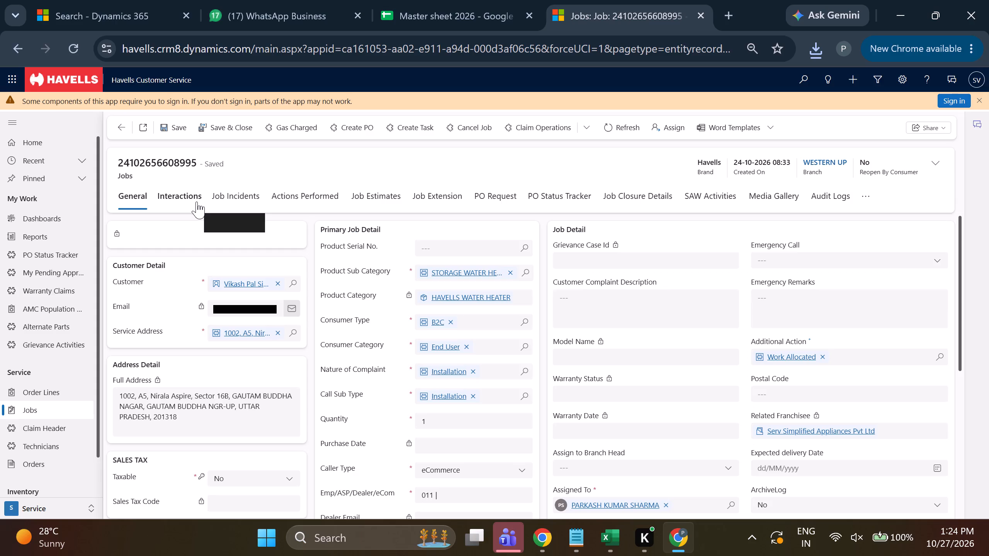
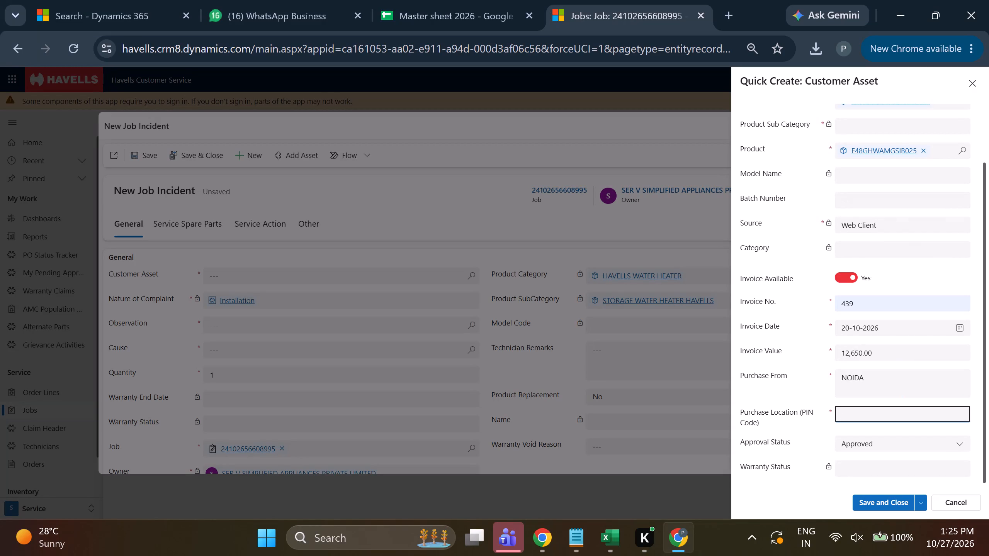
Enter 201301 as the customer asset's purchase location PIN code and save the new asset.
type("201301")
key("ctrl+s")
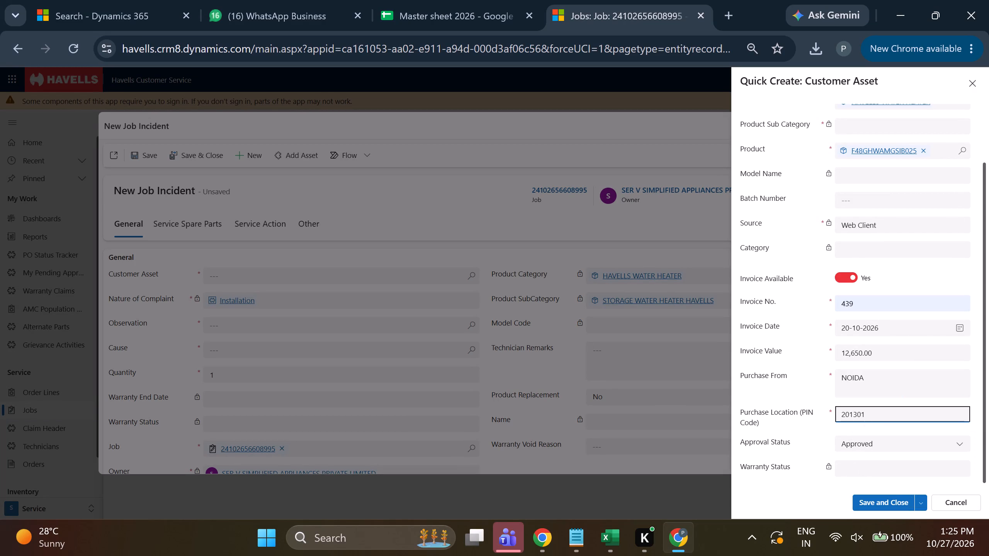
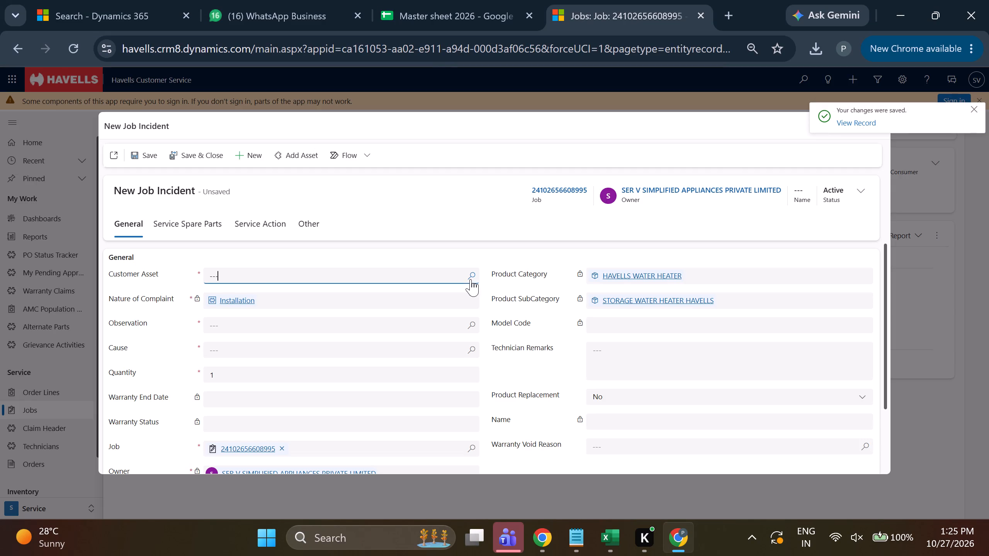
Fill in the new job incident with the new customer asset, Installation as observation and cause, save it, and dismiss the error dialogs.
left_click(403, 319)
left_click(468, 326)
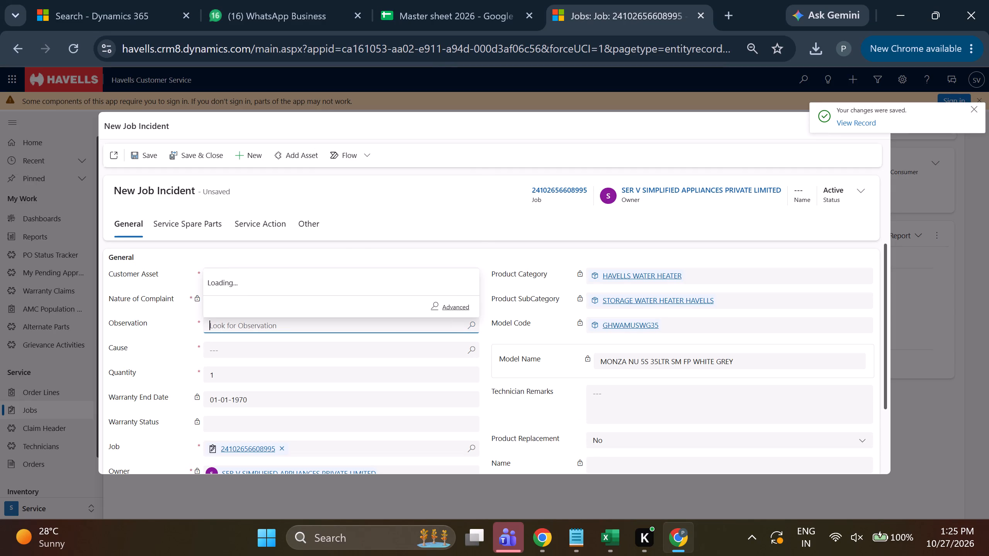
left_click(251, 236)
left_click(472, 346)
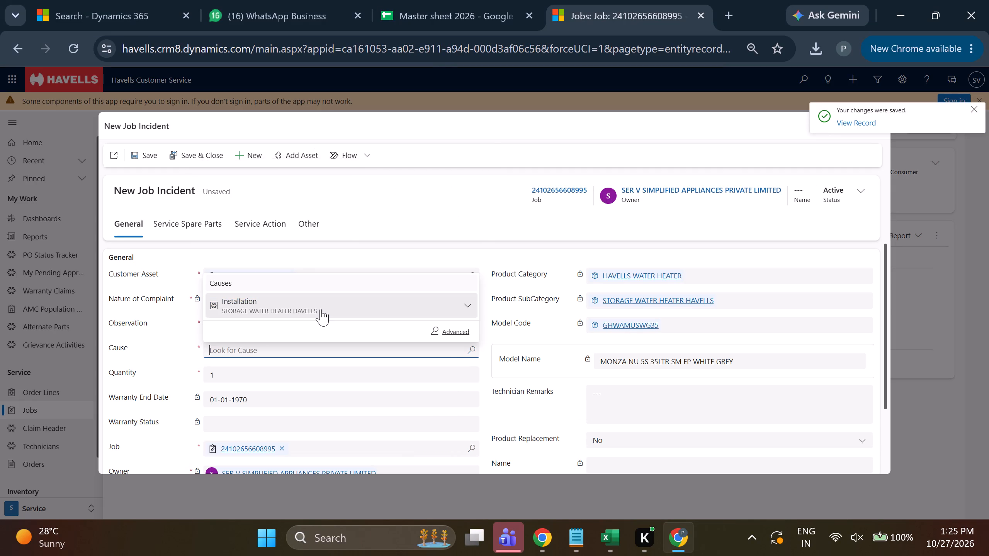
left_click(321, 309)
left_click(142, 156)
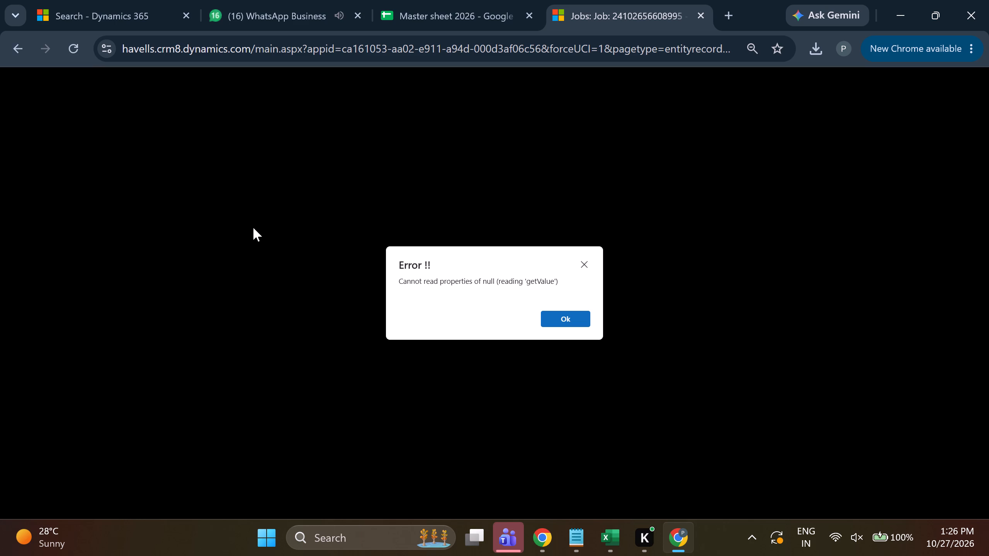
double_click(588, 262)
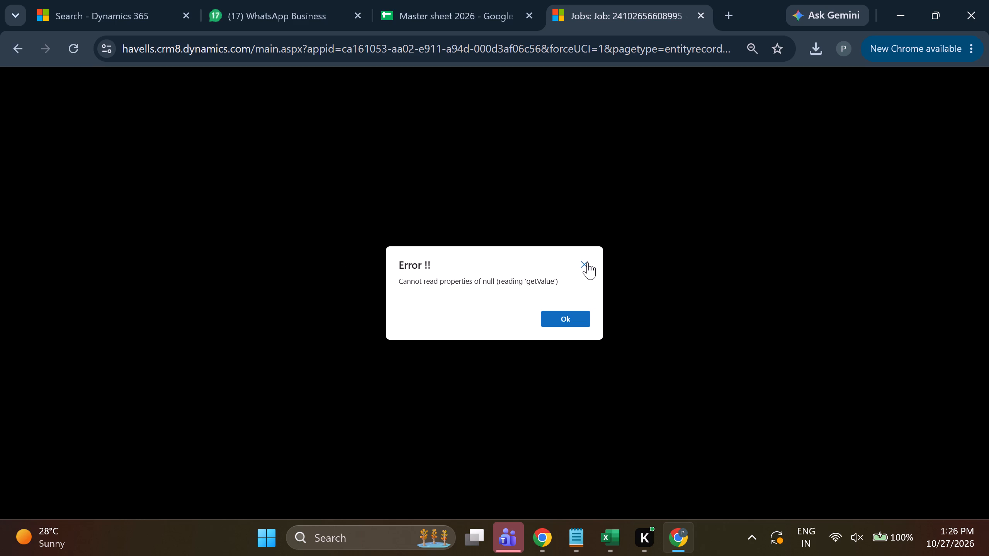
triple_click(587, 264)
triple_click(587, 264)
triple_click(587, 264)
double_click(587, 264)
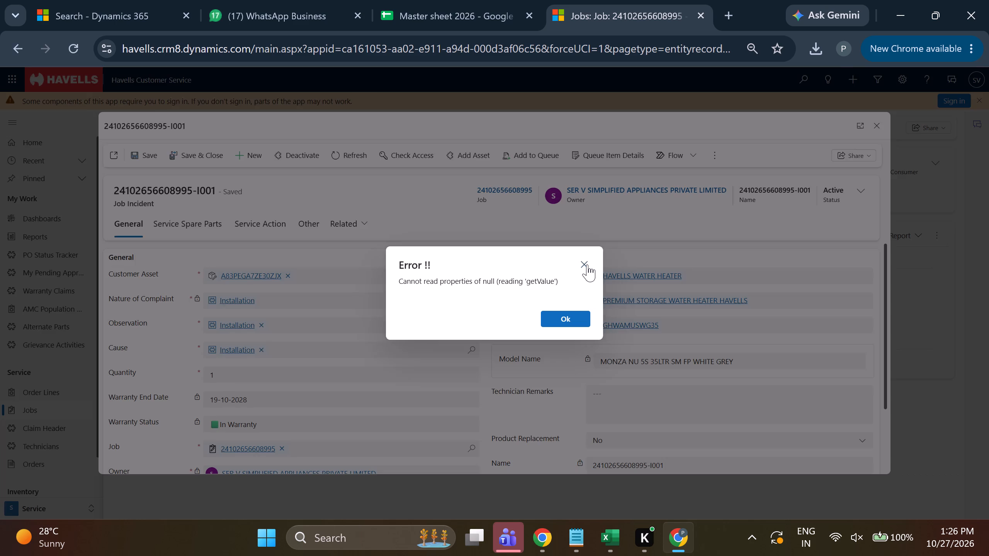
left_click(127, 164)
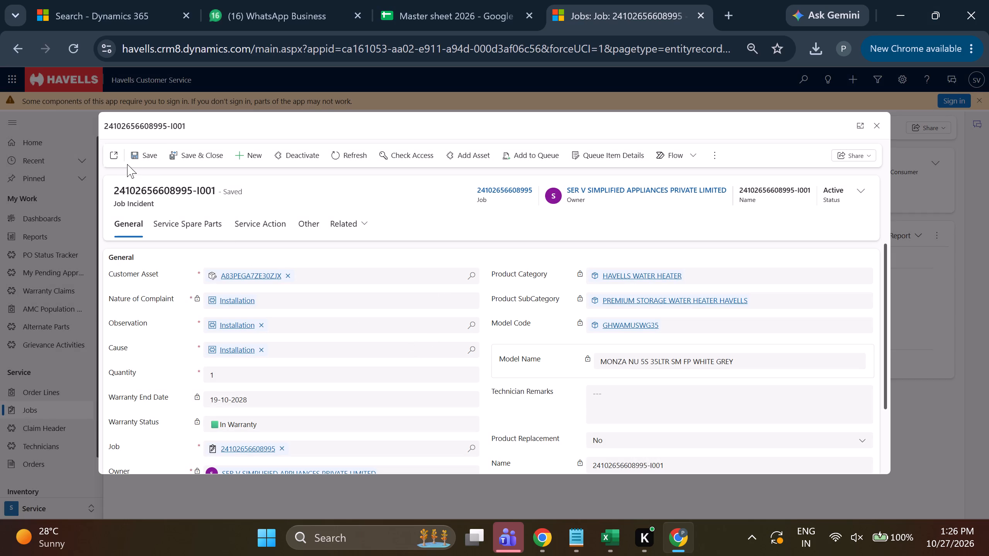
Open the Installation Done record from the job incident's service actions.
left_click(274, 232)
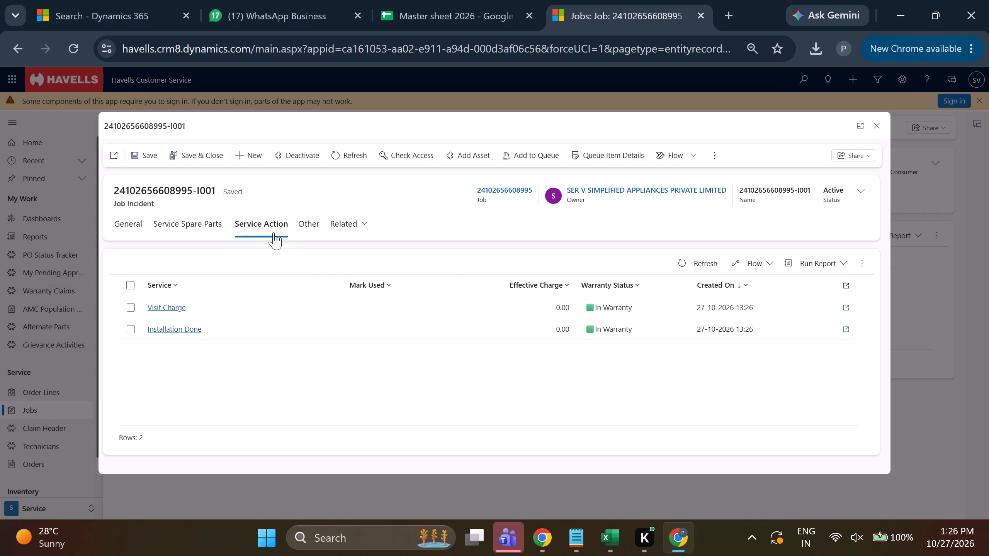
triple_click(410, 330)
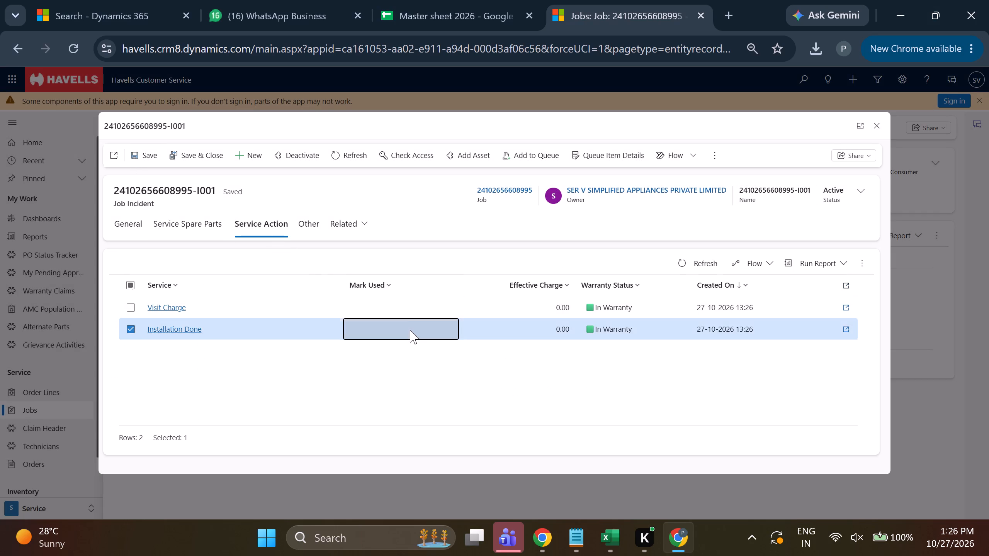
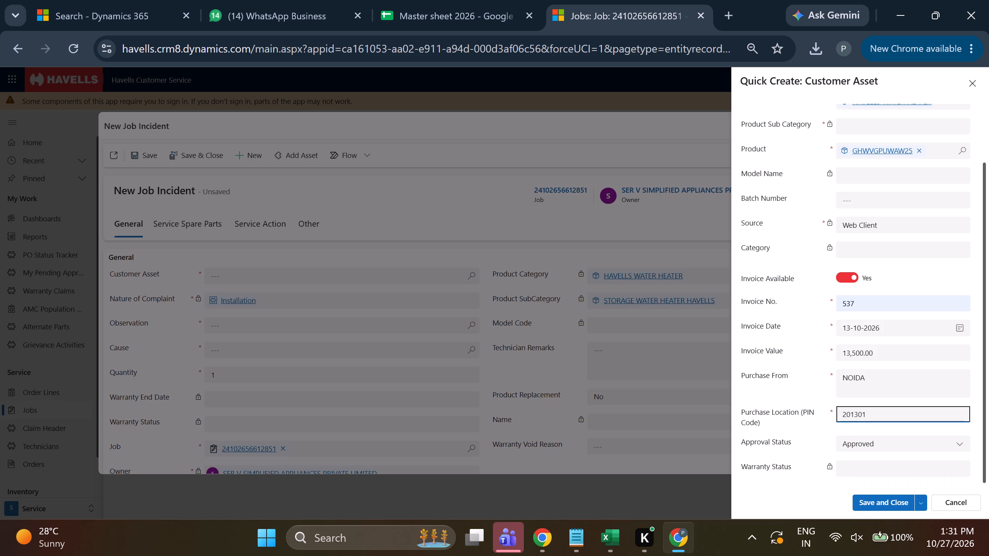
key("ctrl+s")
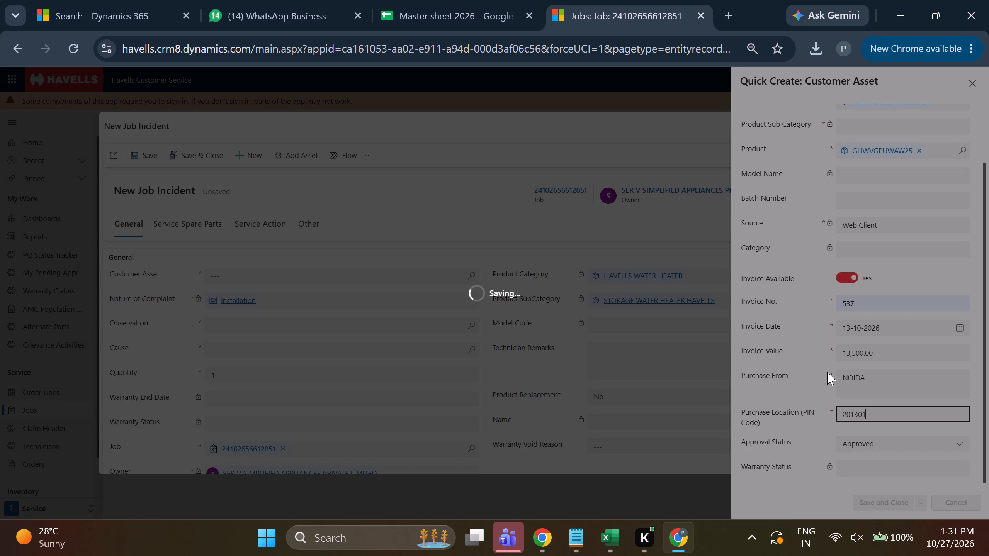
left_click(470, 278)
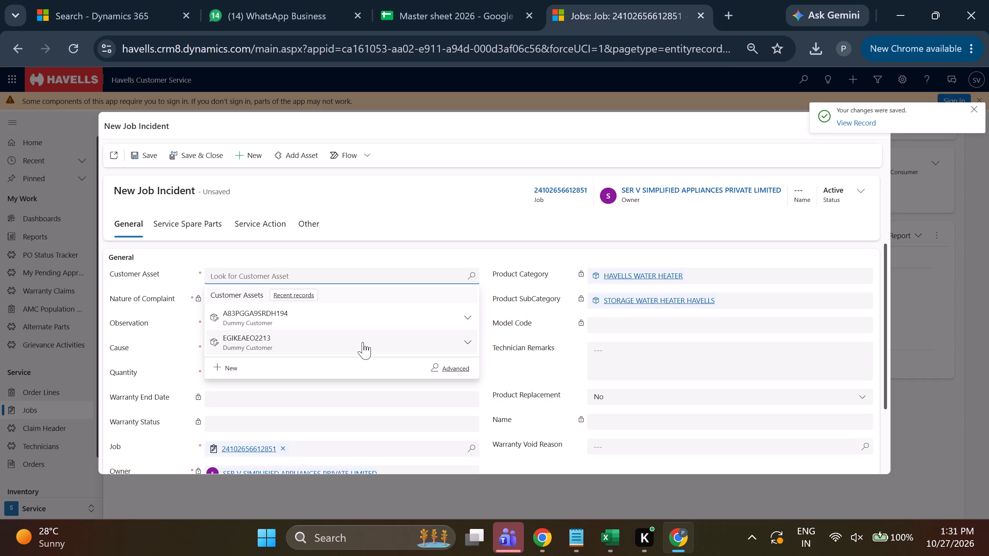
left_click(376, 320)
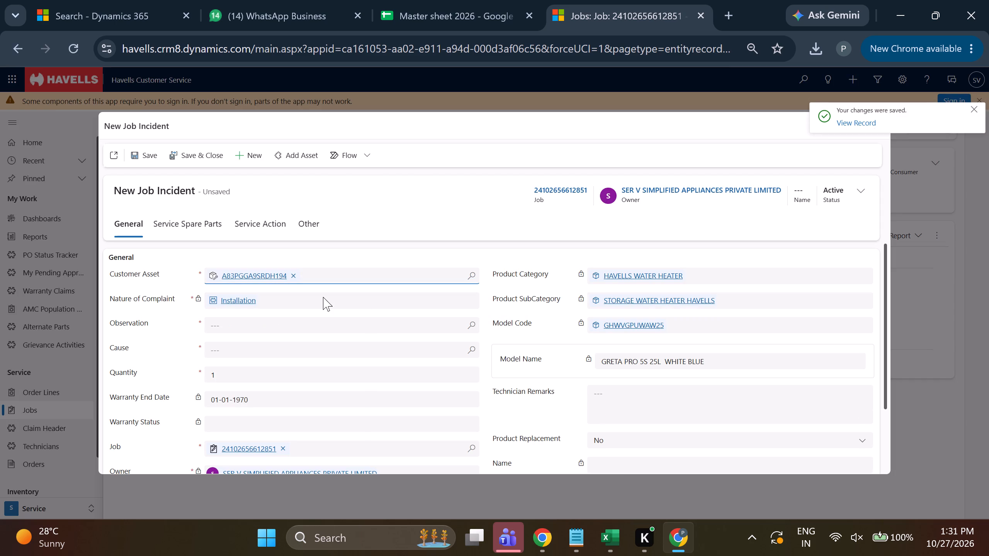
left_click(474, 323)
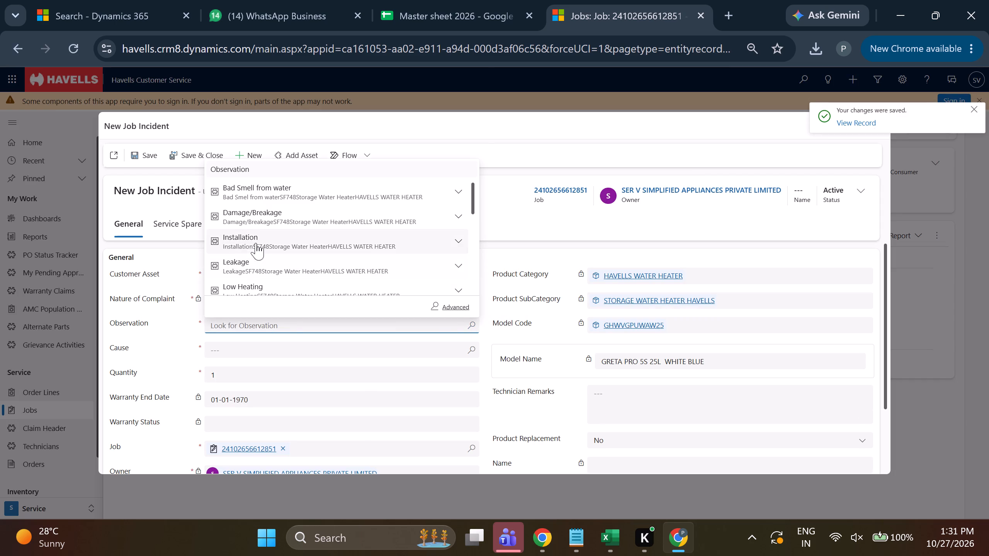
left_click(256, 243)
left_click(471, 354)
left_click(246, 304)
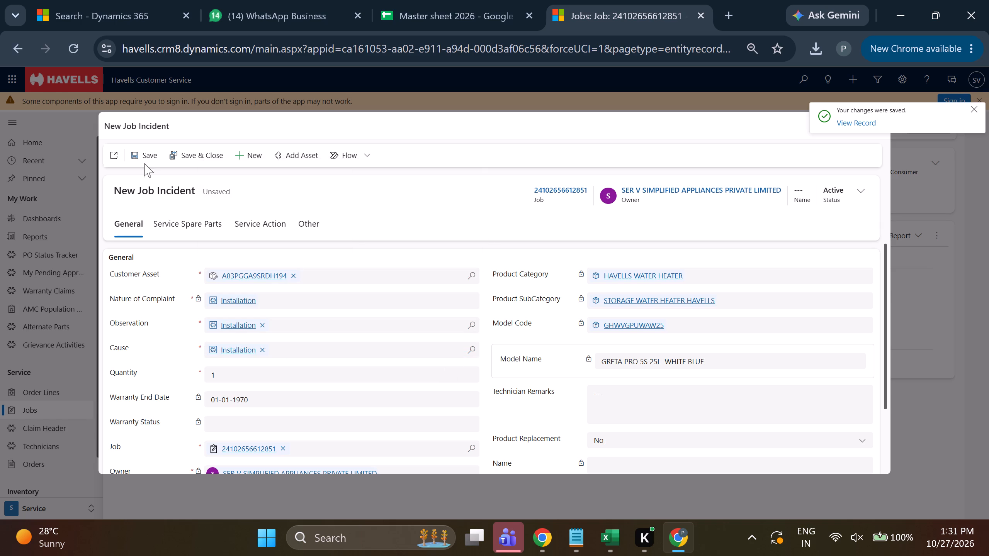
left_click(141, 152)
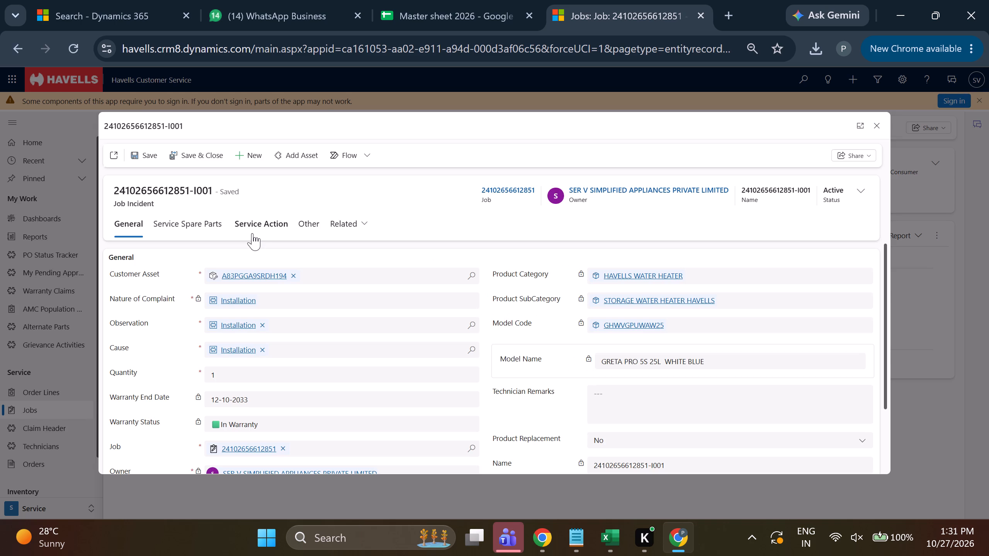
Open the service actions of the saved job incident, dismissing any dialogs that block the list.
left_click(260, 229)
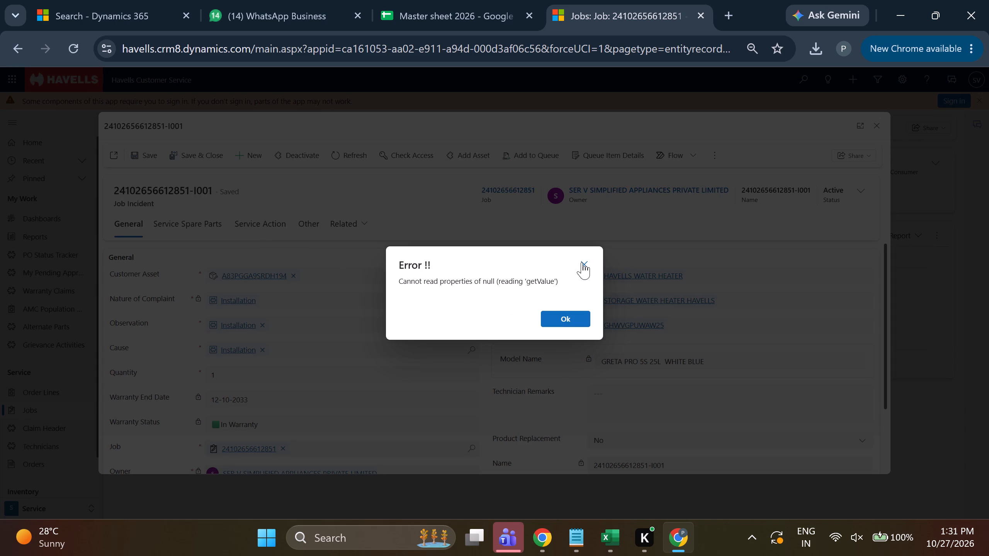
double_click(582, 262)
left_click(582, 264)
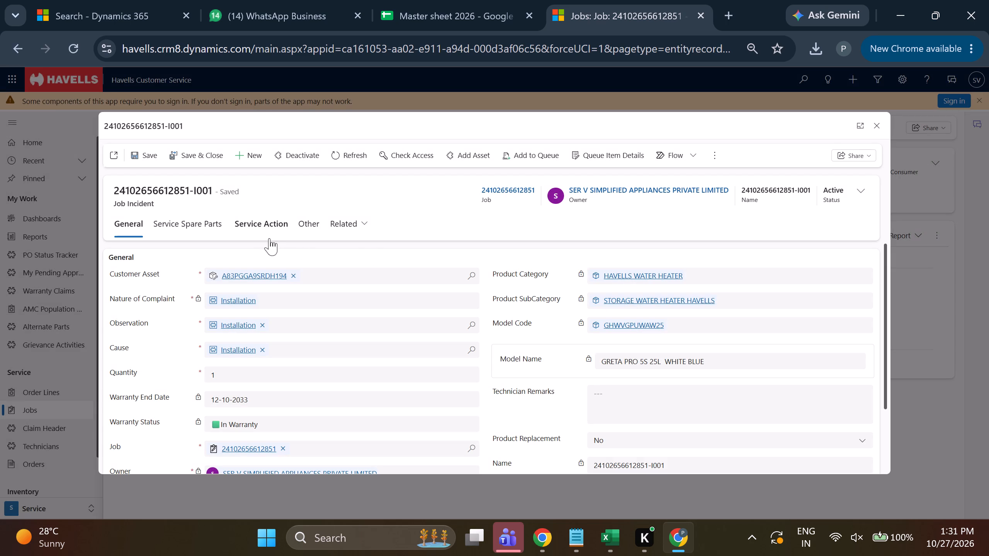
left_click(262, 234)
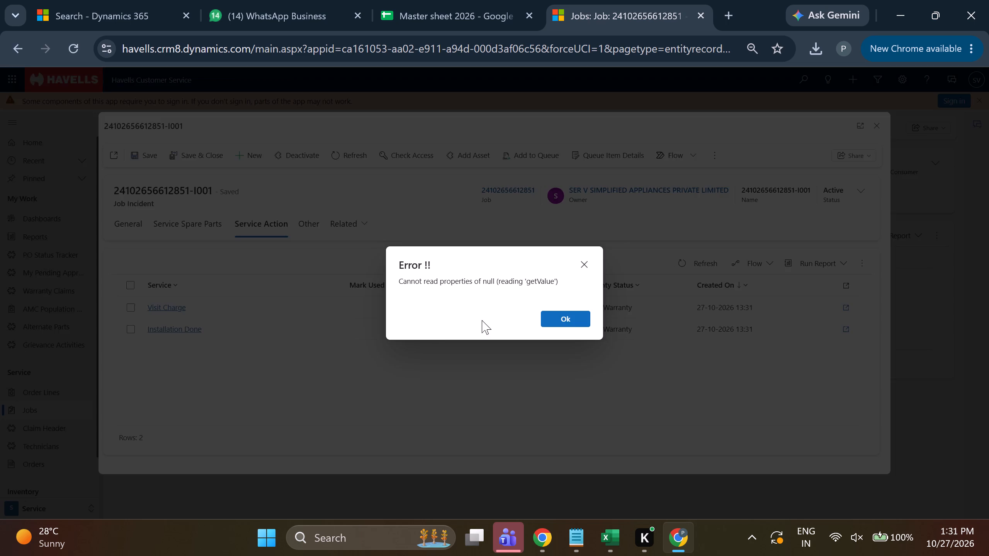
triple_click(584, 263)
triple_click(584, 263)
left_click(584, 263)
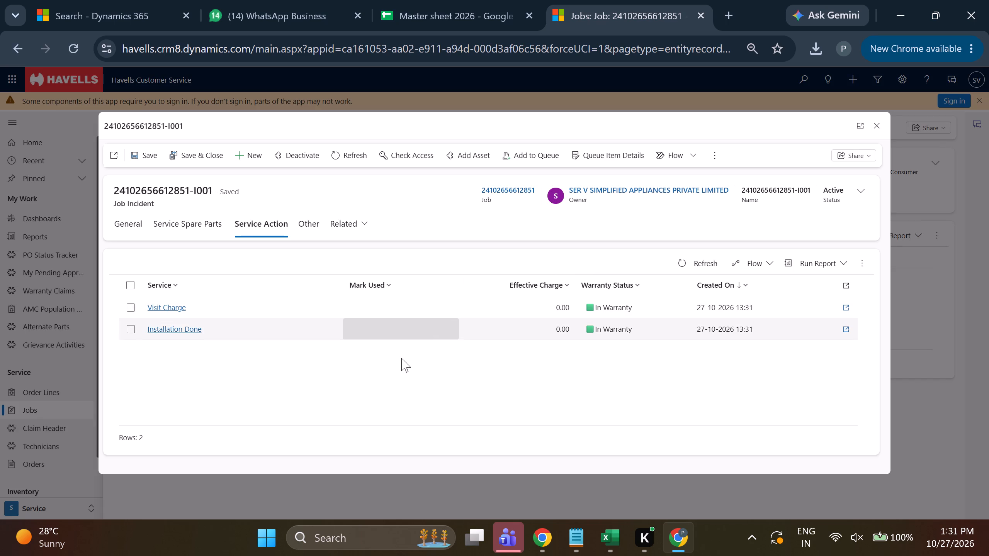
triple_click(408, 331)
left_click(408, 331)
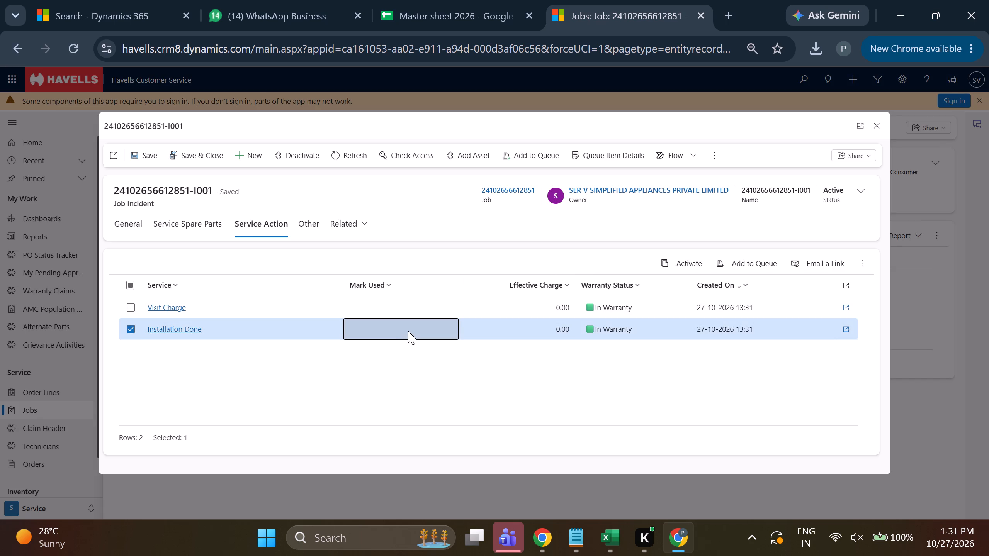
left_click(586, 264)
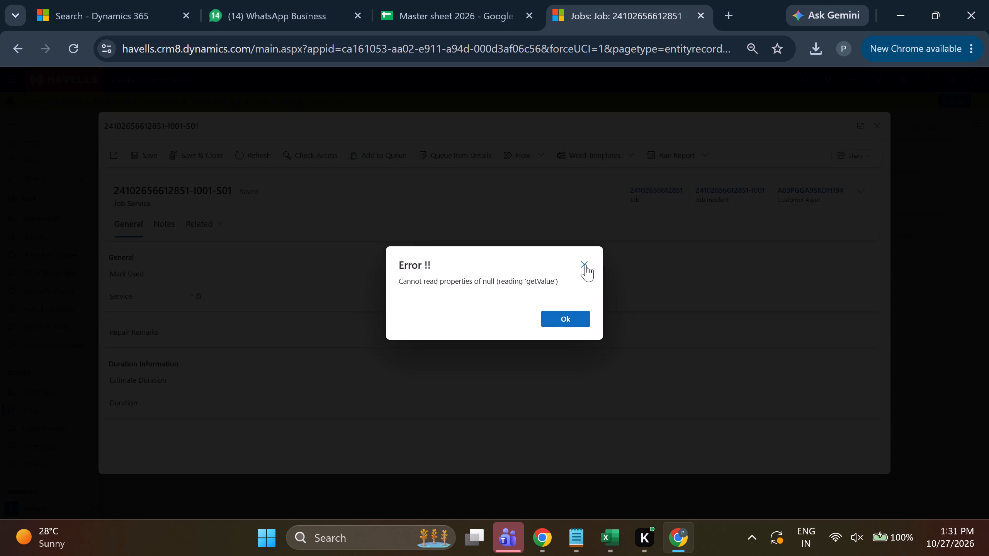
triple_click(586, 264)
left_click(586, 264)
left_click(438, 281)
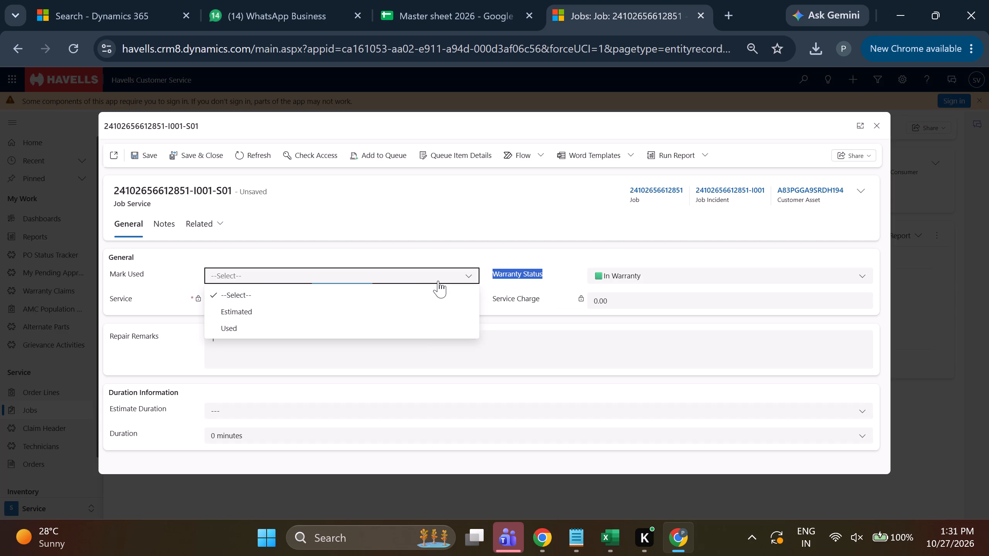
left_click(420, 331)
left_click(198, 158)
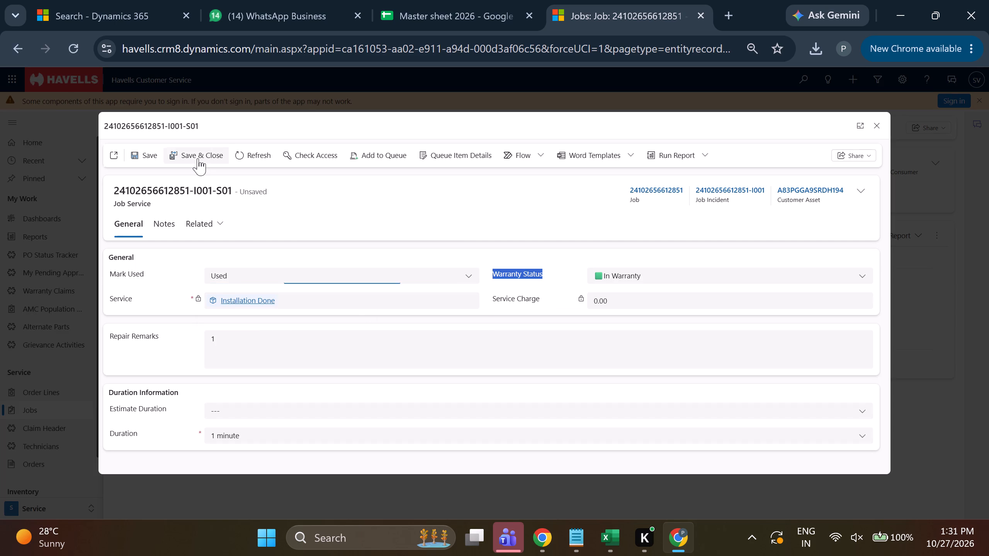
triple_click(585, 263)
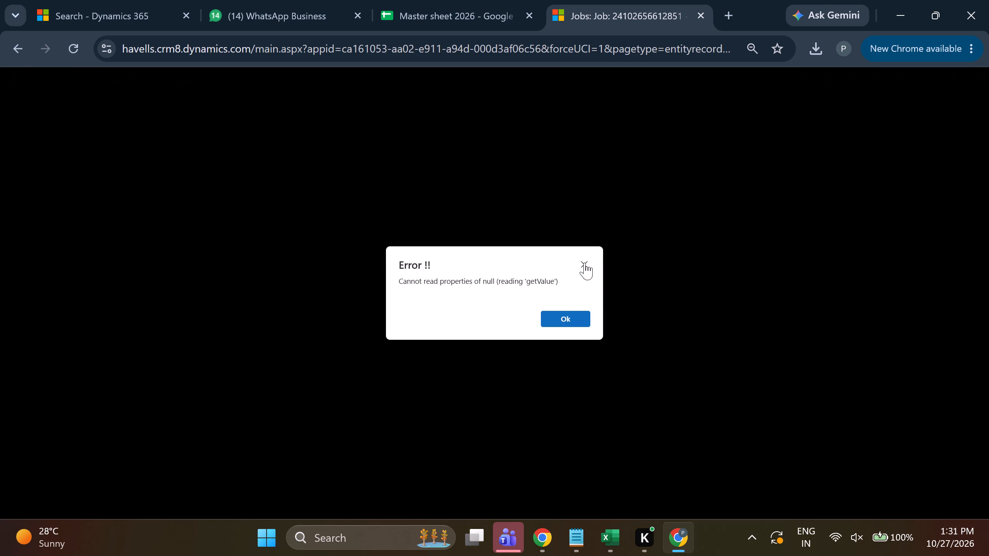
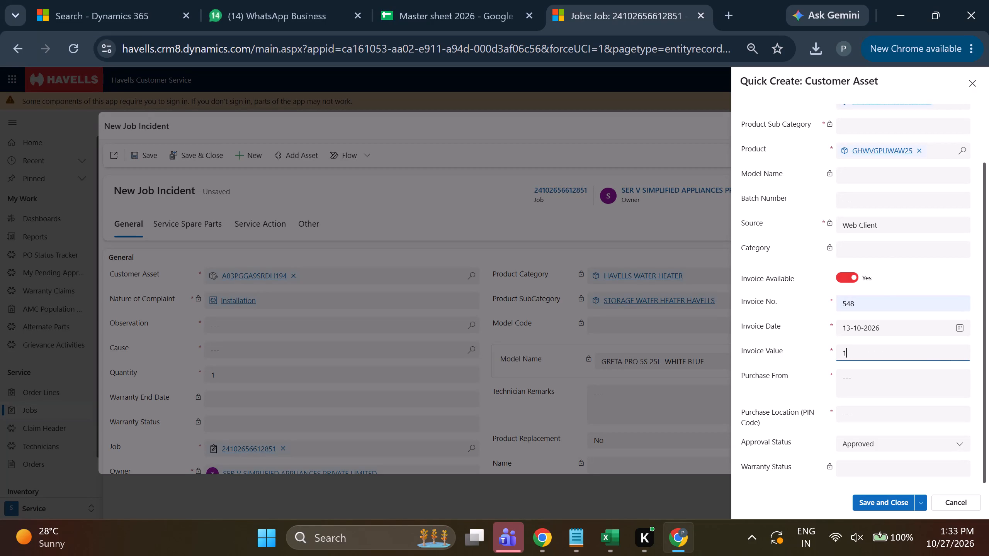
Complete the customer asset with invoice value 14,500, purchase source NOIDA and purchase location code 201301, and save it.
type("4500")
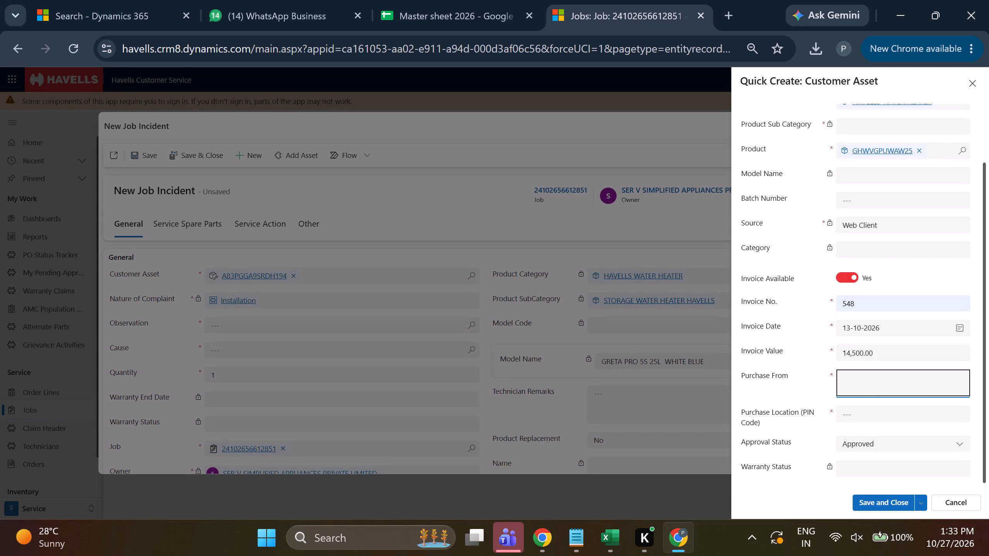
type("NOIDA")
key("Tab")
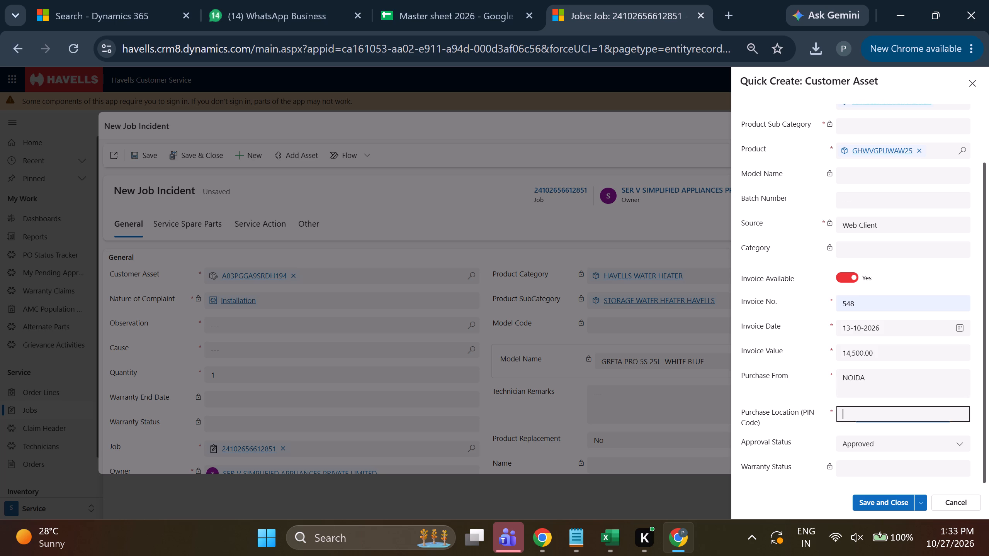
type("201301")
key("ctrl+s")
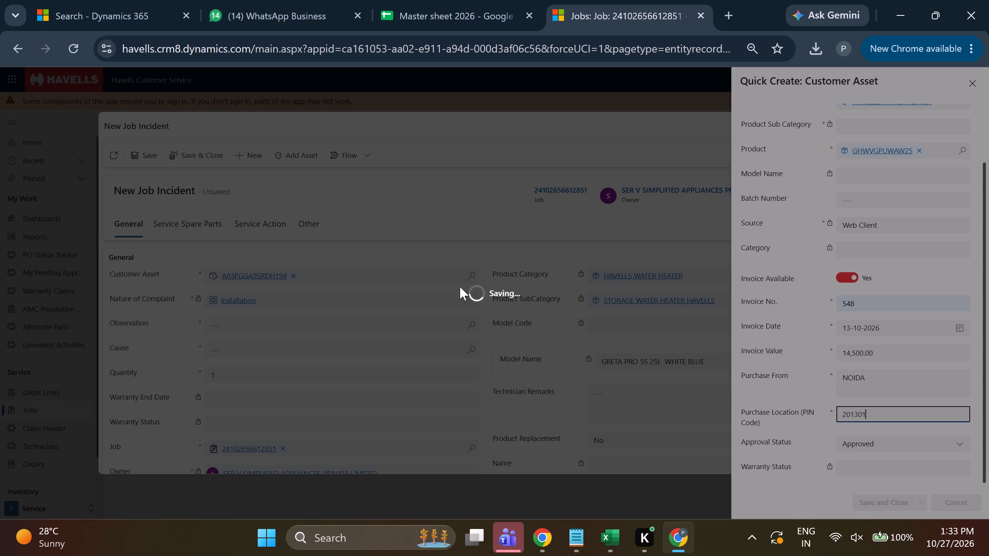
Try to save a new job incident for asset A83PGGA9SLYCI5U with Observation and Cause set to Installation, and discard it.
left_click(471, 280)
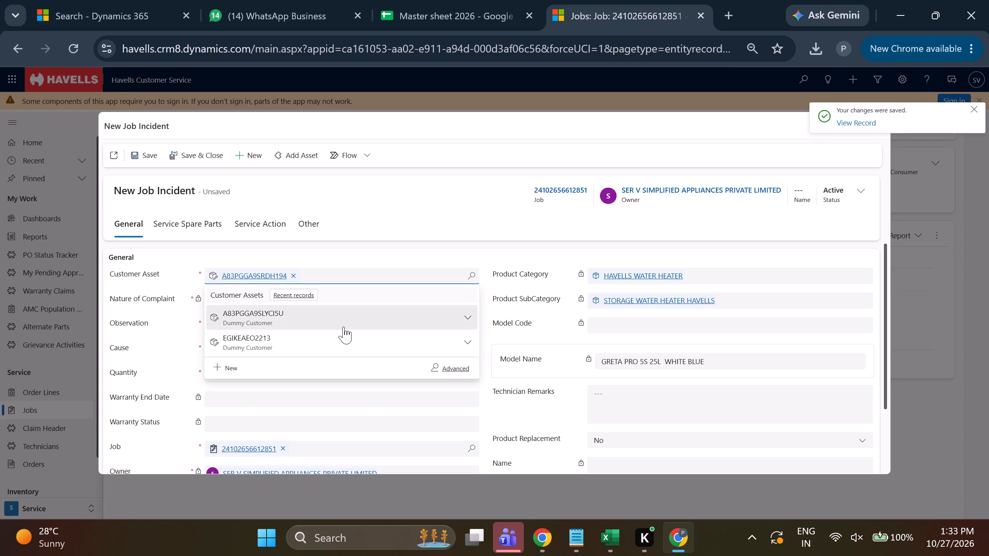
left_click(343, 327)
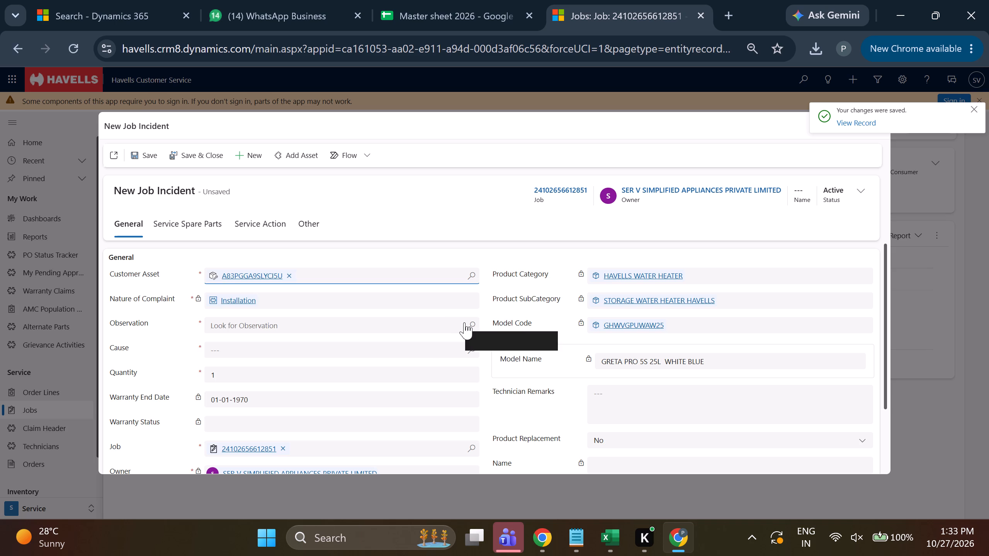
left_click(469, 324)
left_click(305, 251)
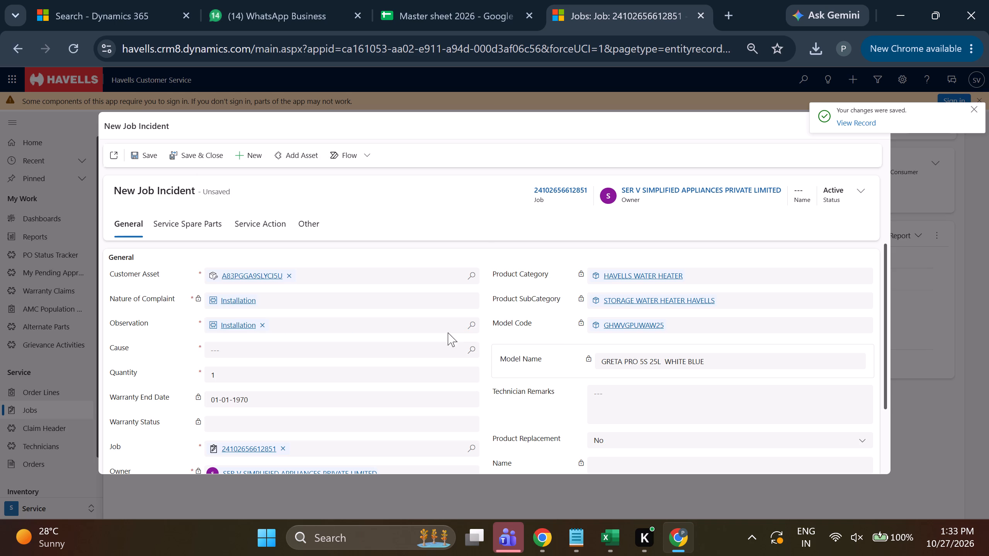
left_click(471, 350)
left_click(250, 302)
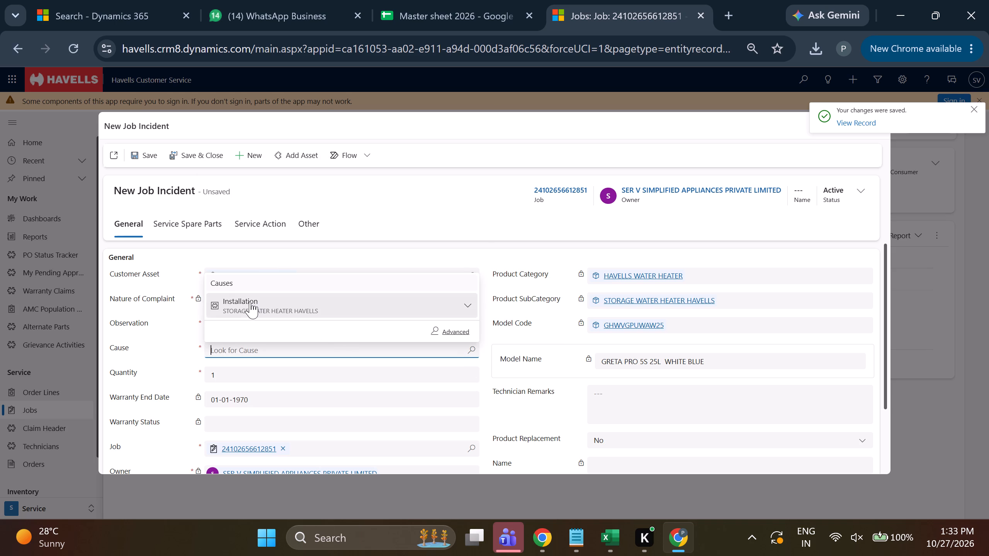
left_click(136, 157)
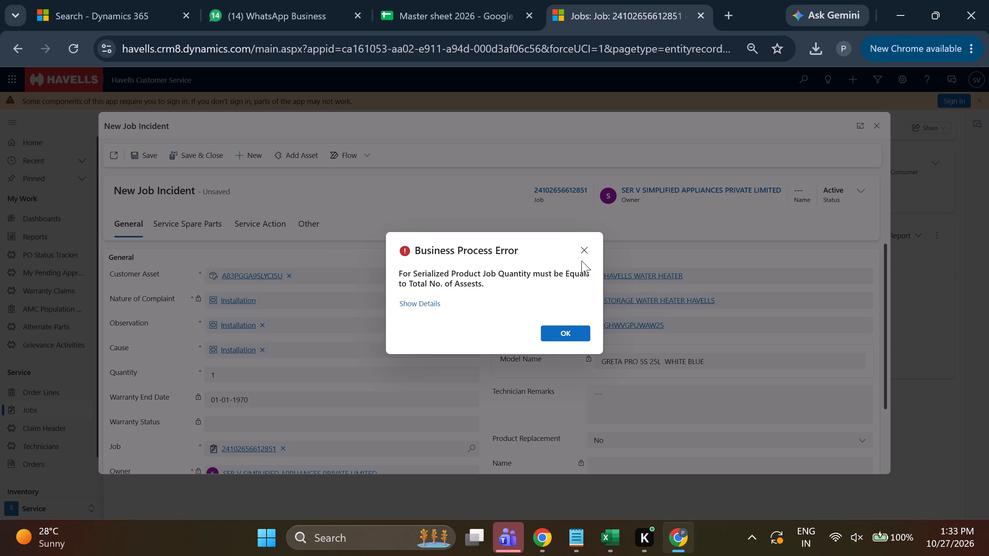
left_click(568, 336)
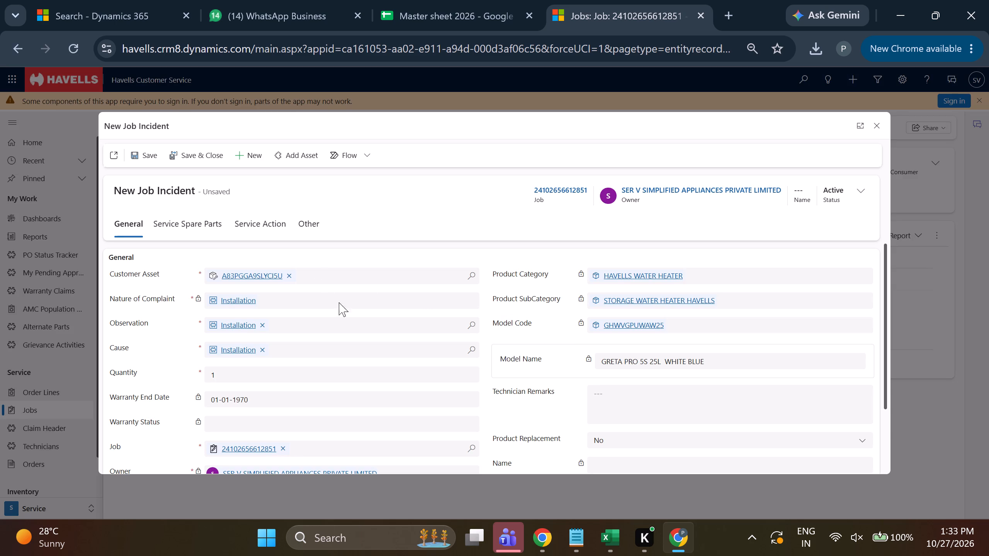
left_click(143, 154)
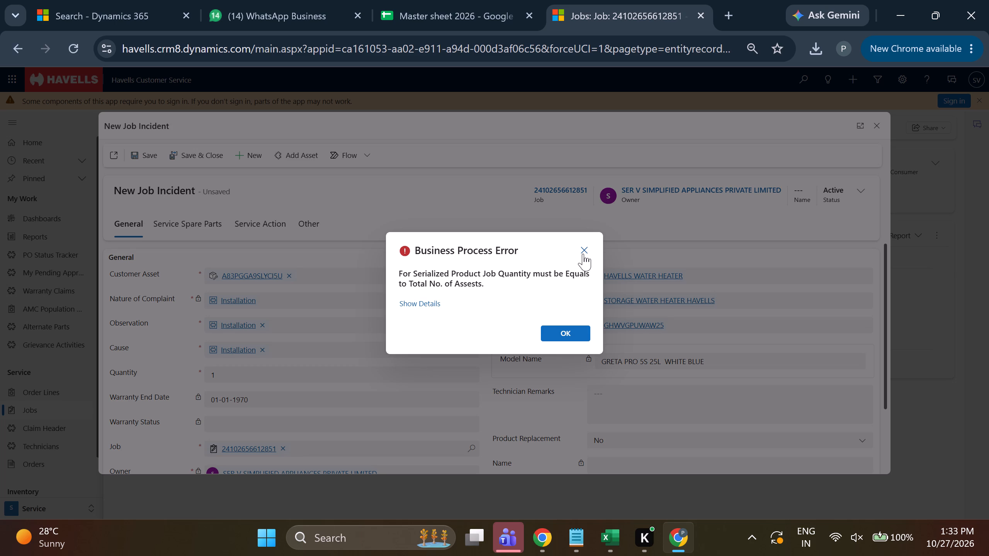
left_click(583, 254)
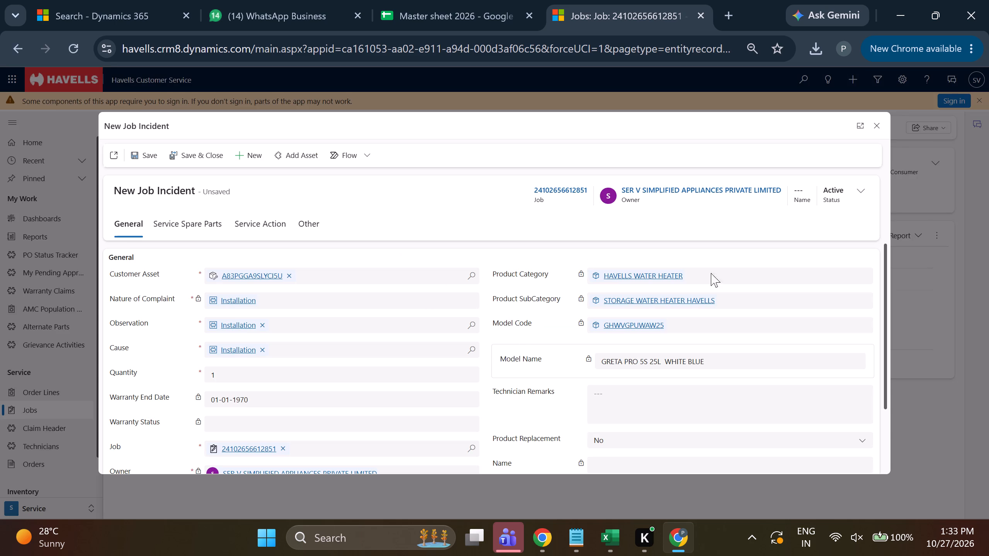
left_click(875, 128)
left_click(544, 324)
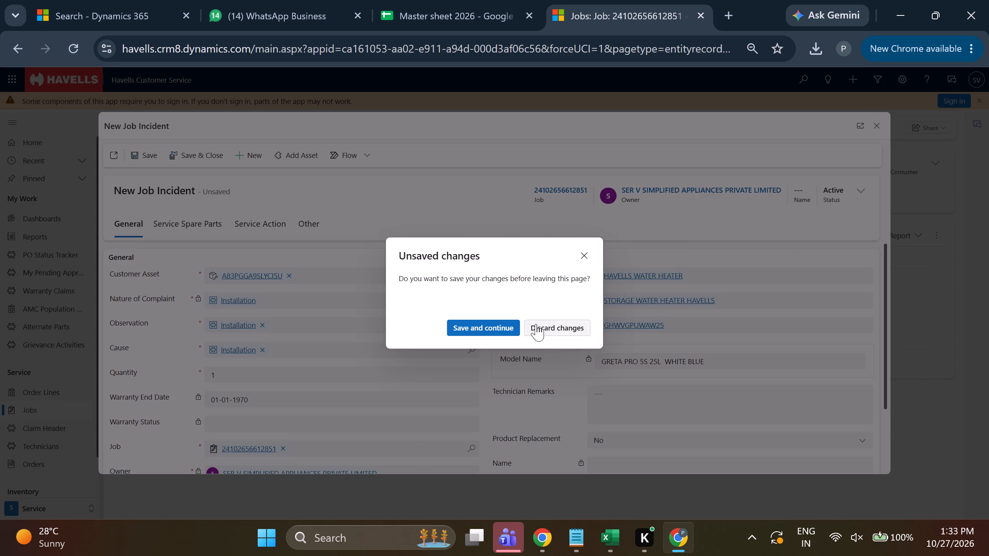
Set the job's quantity to 2 in the general details and save the job.
left_click(133, 197)
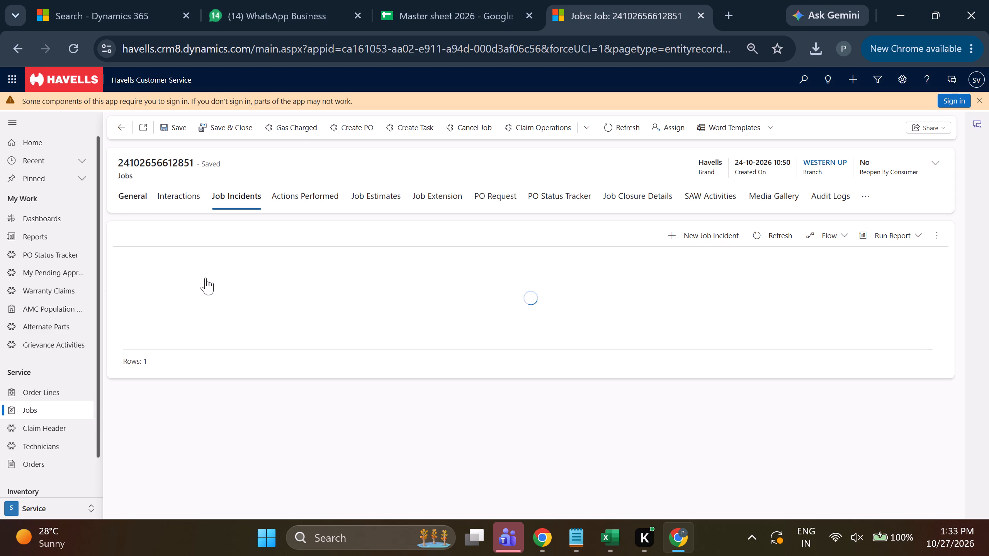
double_click(446, 424)
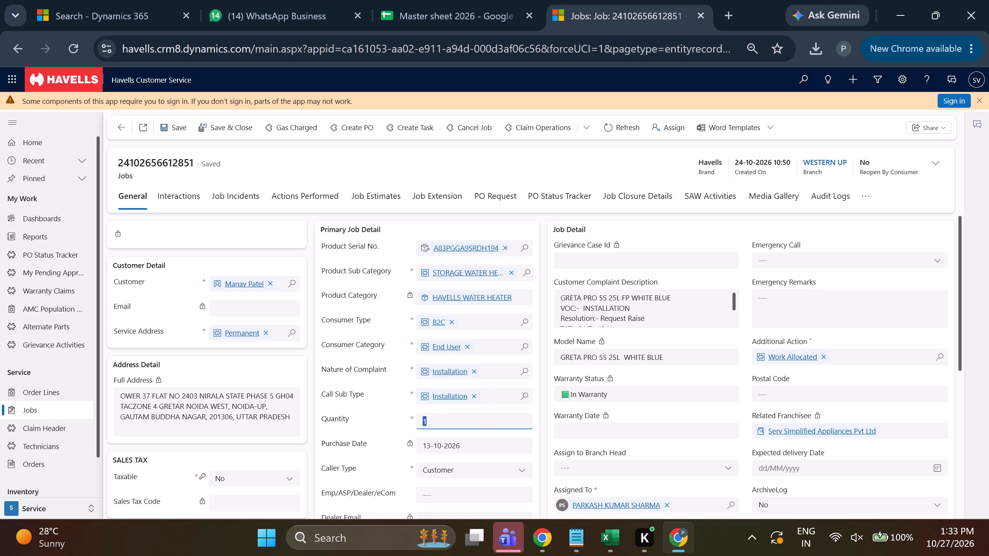
key("2")
left_click(173, 127)
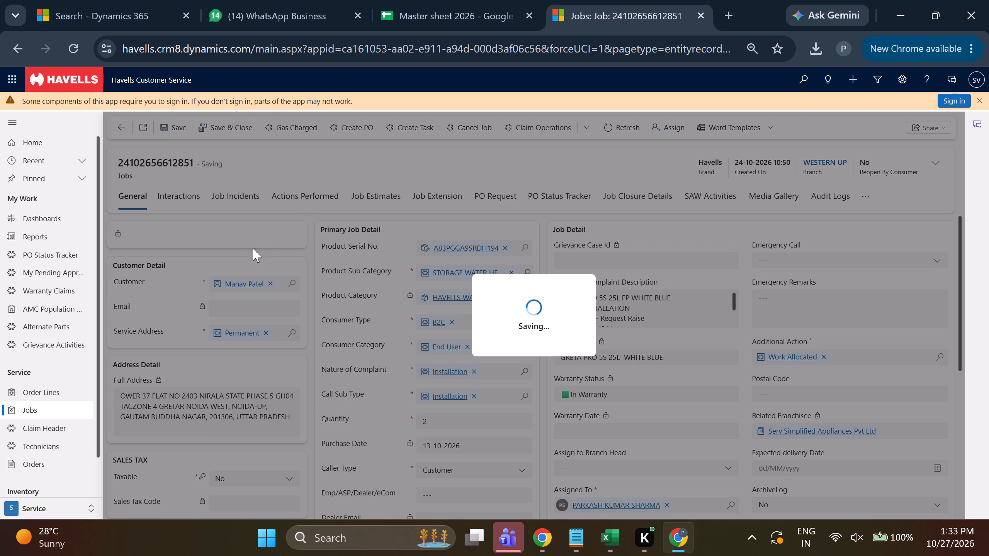
left_click(233, 194)
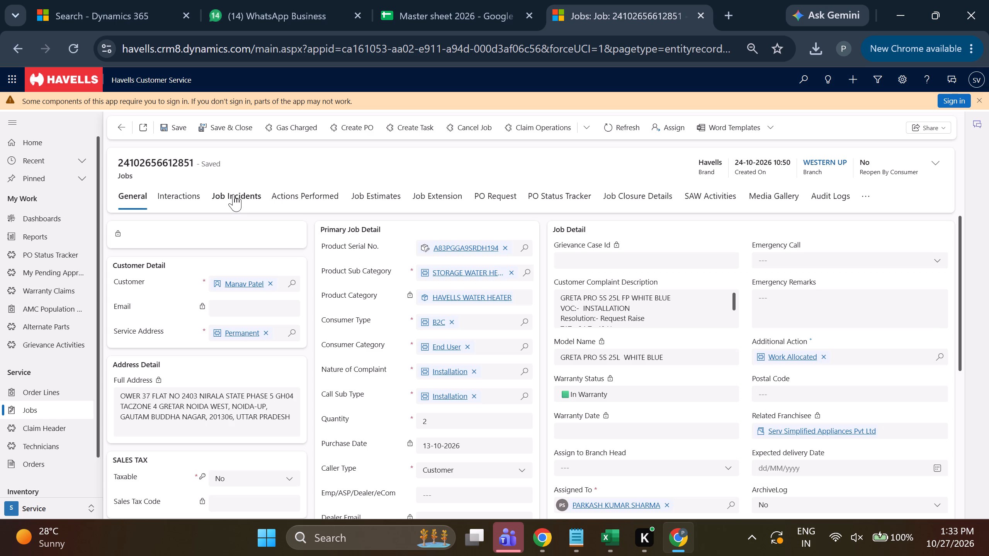
left_click(718, 237)
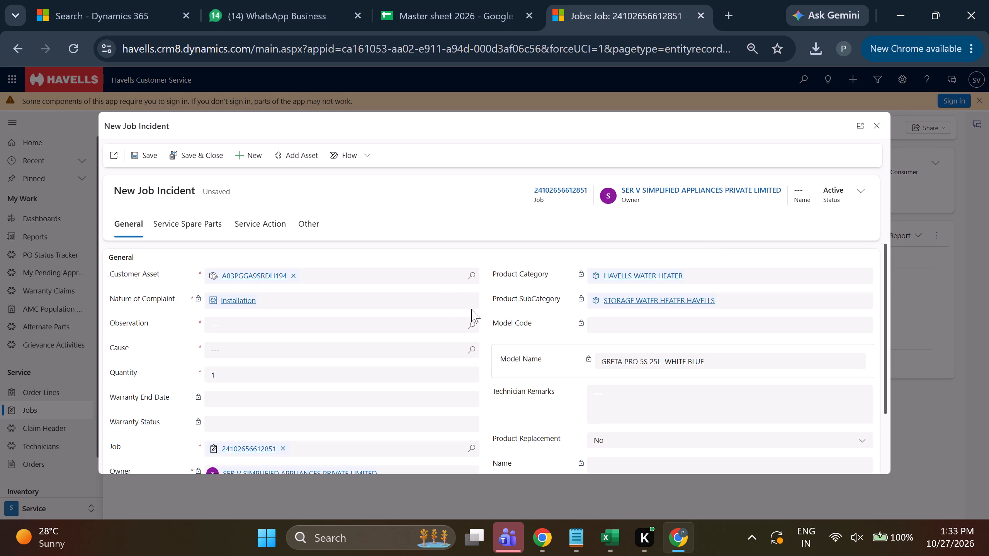
left_click(469, 280)
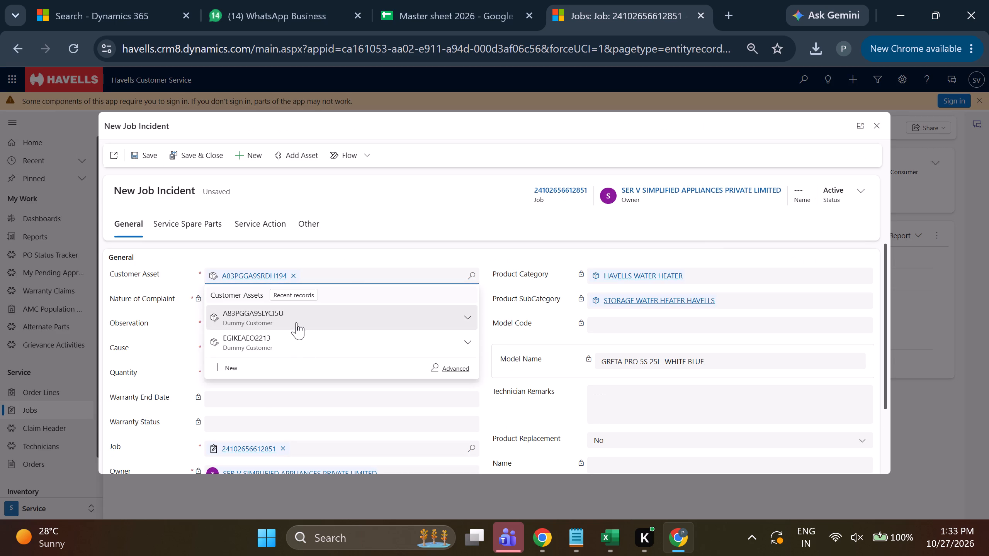
left_click(296, 320)
left_click(474, 324)
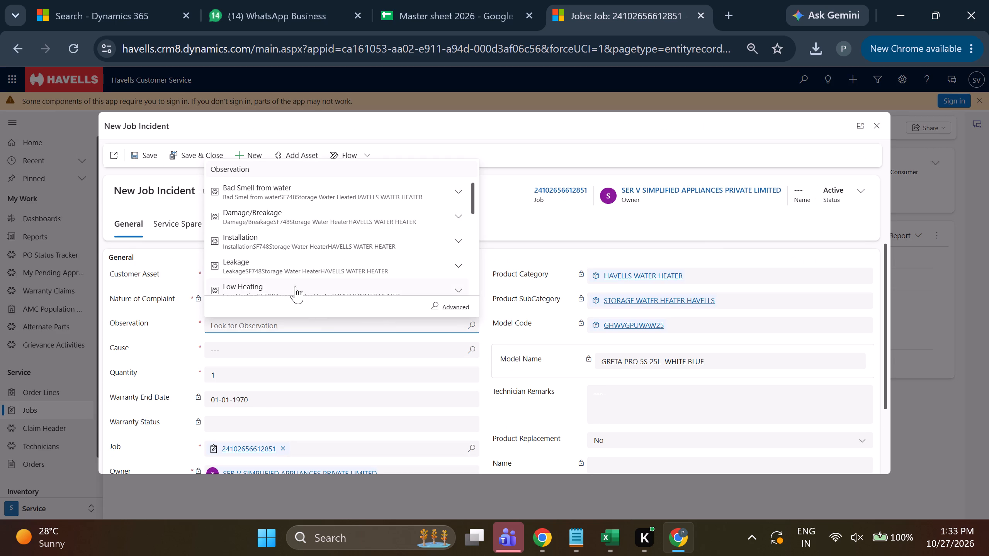
left_click(269, 246)
left_click(474, 354)
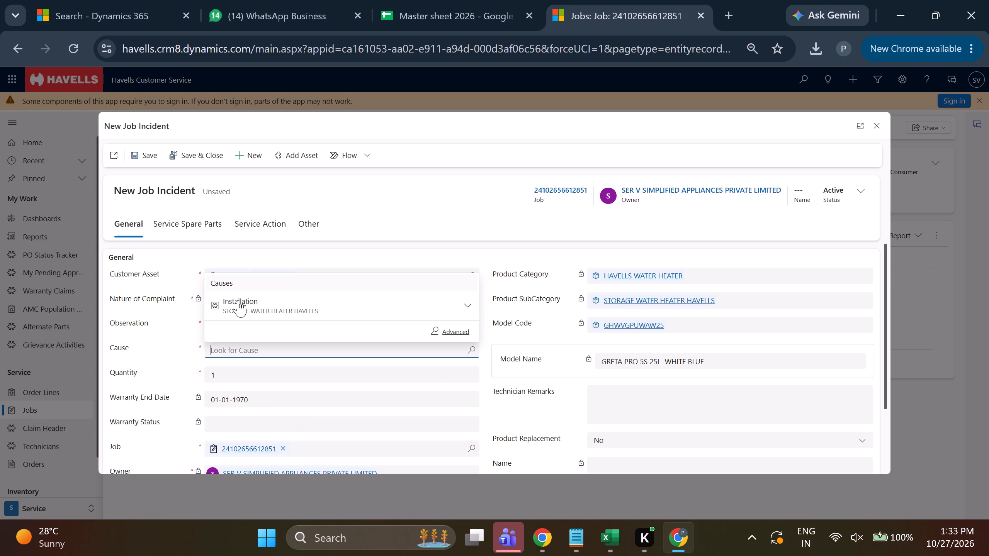
left_click(244, 294)
left_click(136, 153)
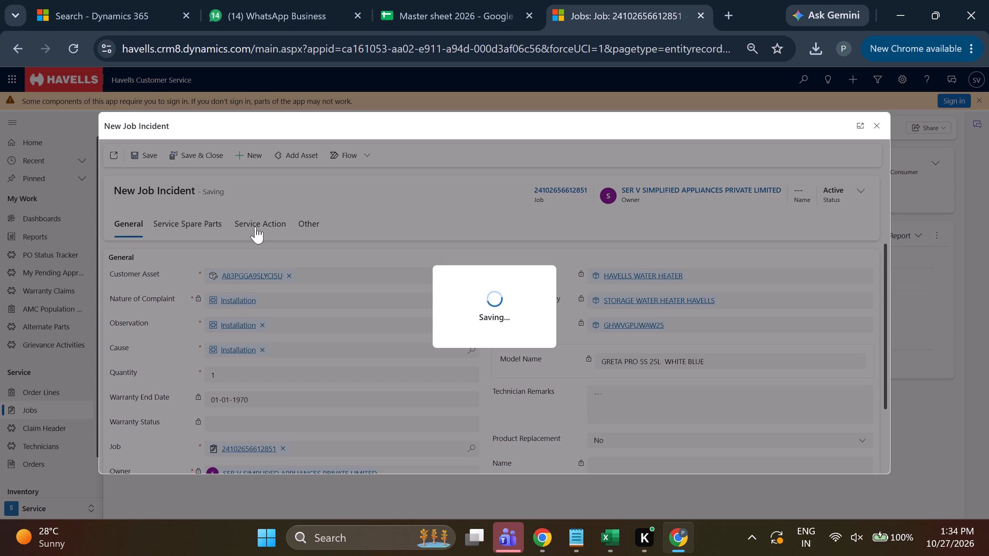
Open the service actions of the saved second job incident, dismissing any dialogs that block the list.
left_click(255, 227)
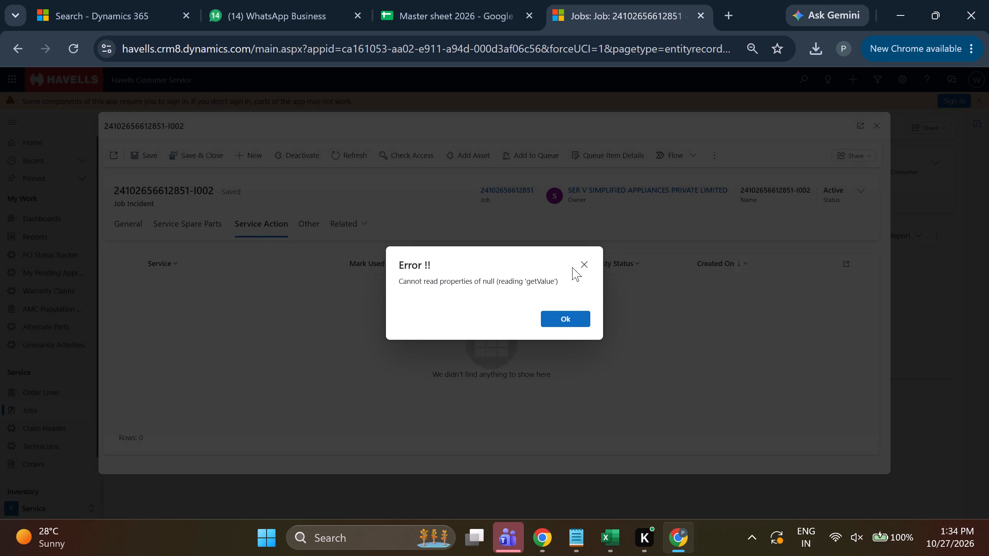
triple_click(581, 266)
left_click(581, 266)
left_click(704, 264)
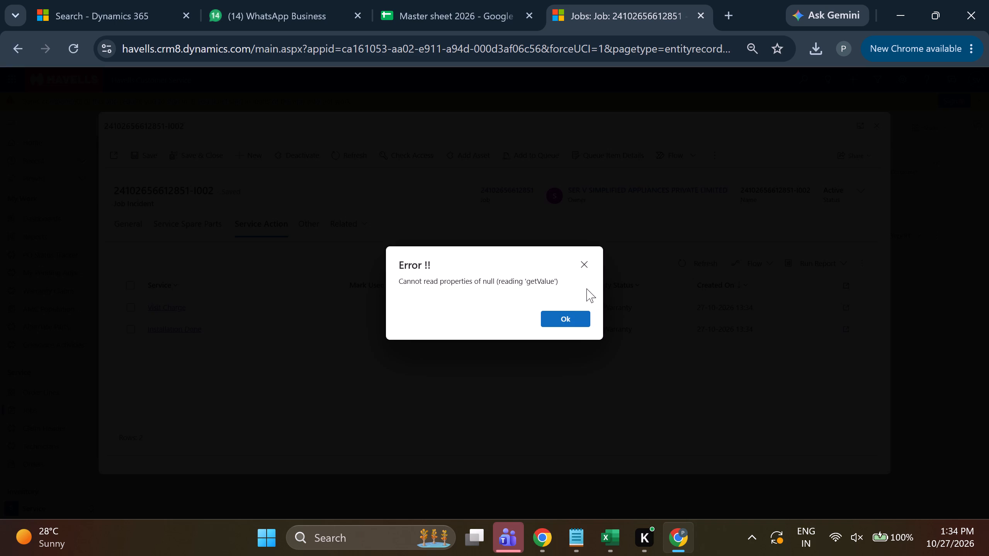
triple_click(581, 266)
double_click(581, 266)
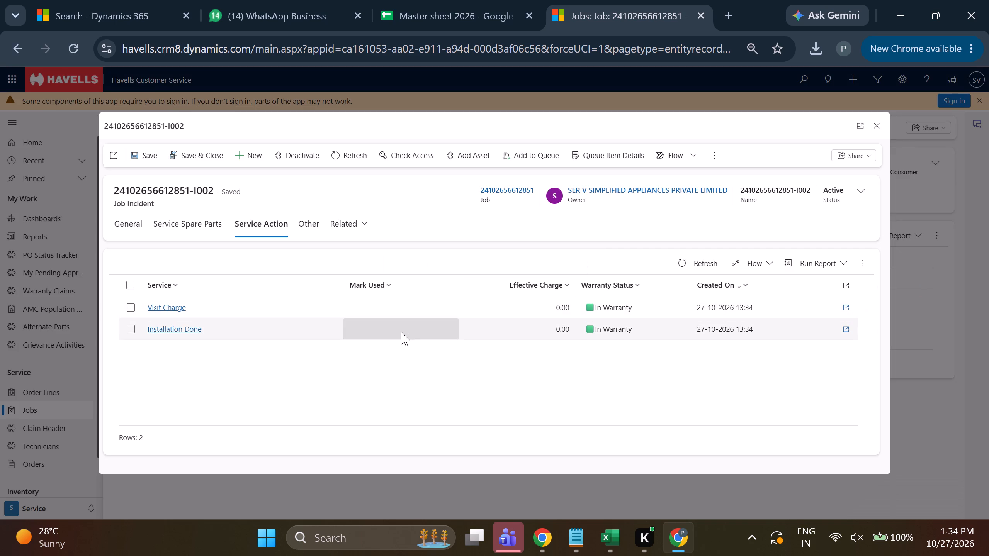
Mark the second incident's Installation Done service as Used, save and close it, and dismiss any blocking dialogs.
triple_click(401, 332)
left_click(401, 332)
double_click(401, 332)
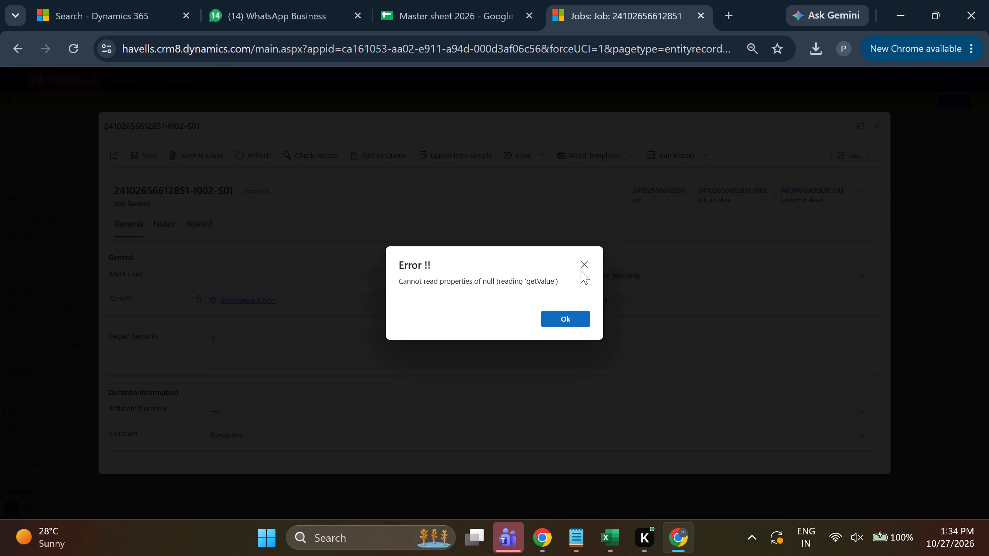
left_click(587, 264)
triple_click(587, 264)
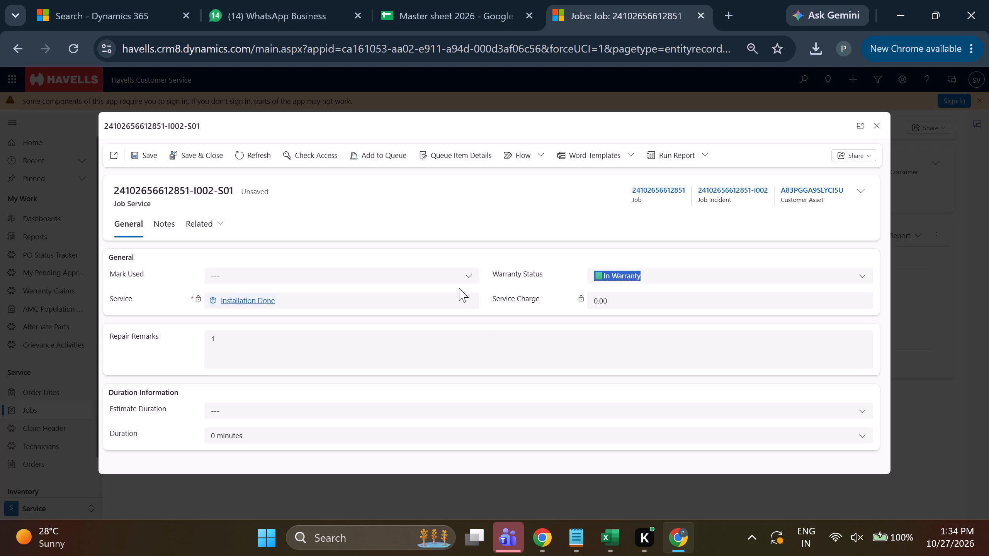
left_click(457, 278)
left_click(442, 331)
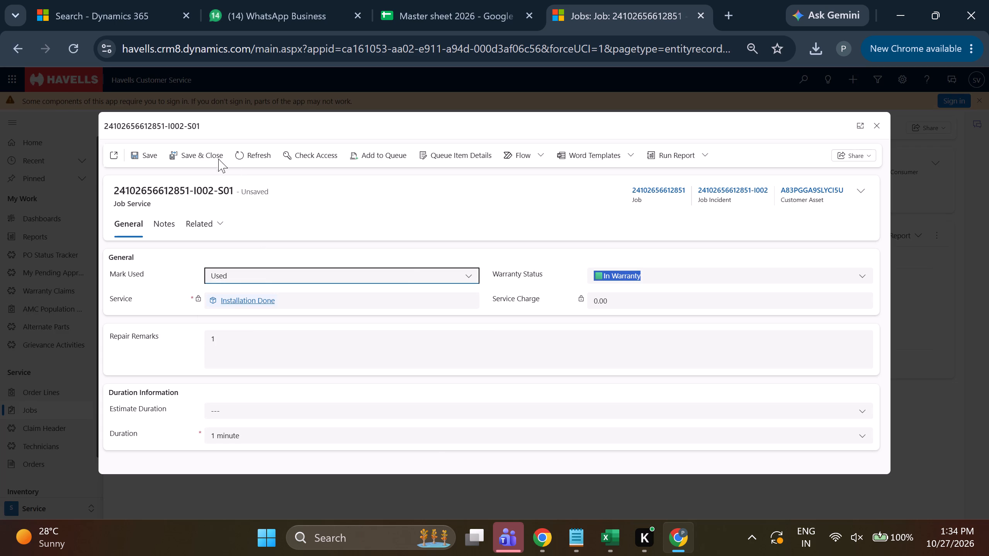
left_click(211, 154)
triple_click(582, 263)
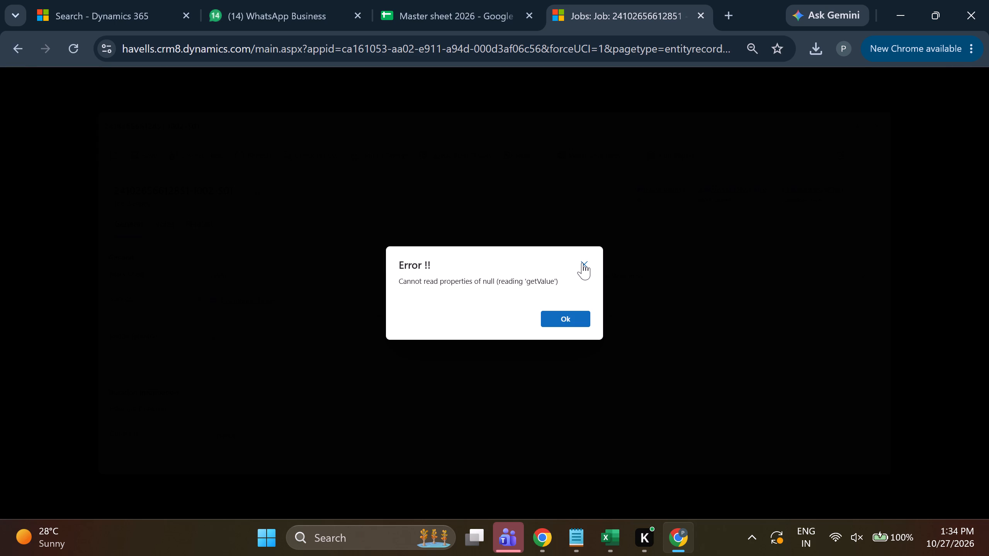
triple_click(582, 263)
left_click(582, 263)
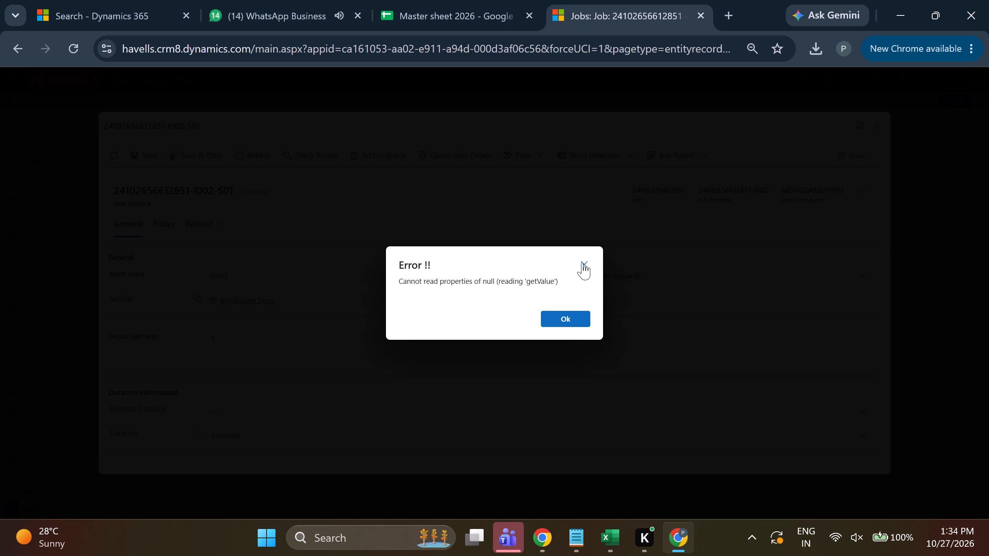
triple_click(582, 263)
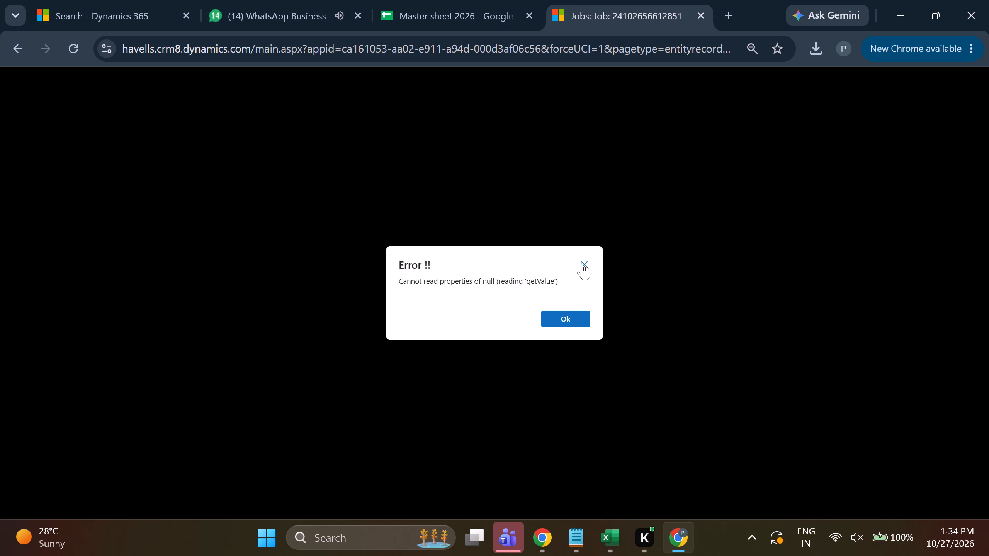
triple_click(582, 263)
triple_click(584, 262)
triple_click(584, 262)
left_click(584, 262)
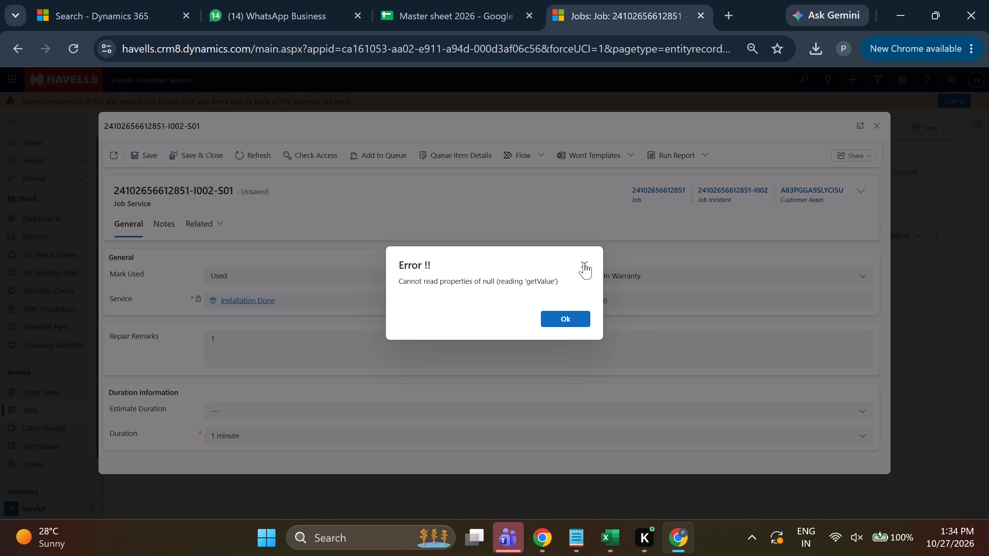
Keep the Installation Done service marked as Used, and save and close both the service and its second job incident.
left_click(452, 276)
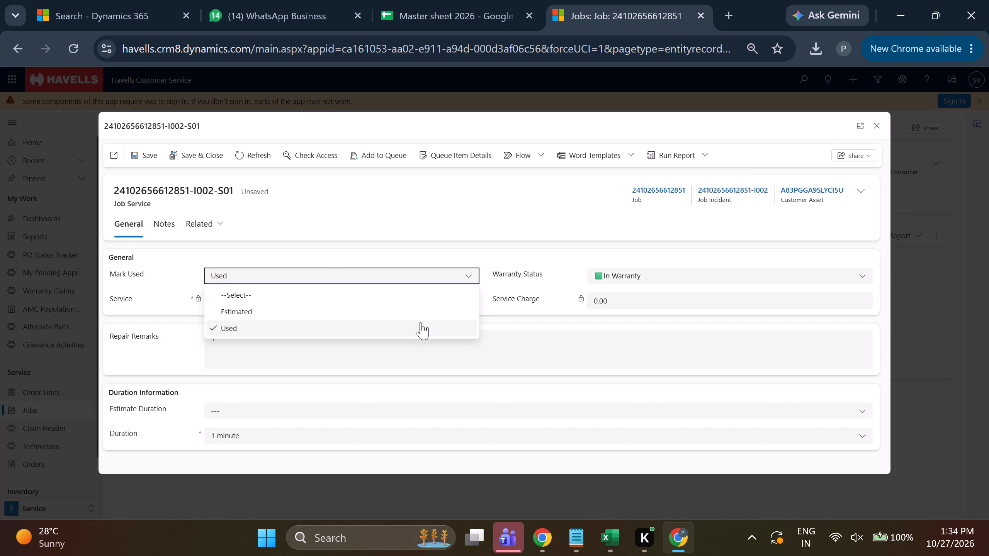
left_click(184, 160)
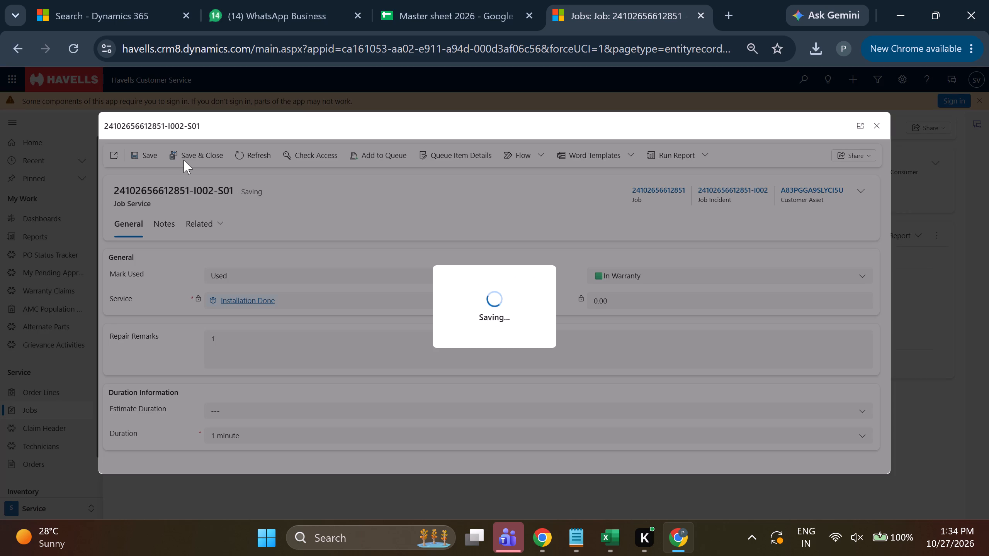
left_click(184, 160)
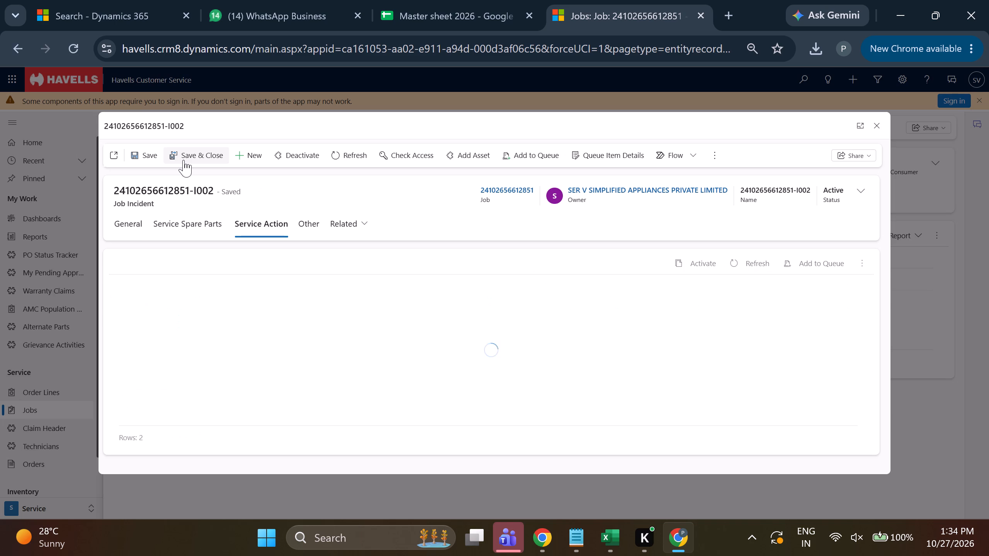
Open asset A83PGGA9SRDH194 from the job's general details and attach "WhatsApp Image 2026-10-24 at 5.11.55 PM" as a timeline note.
left_click(139, 204)
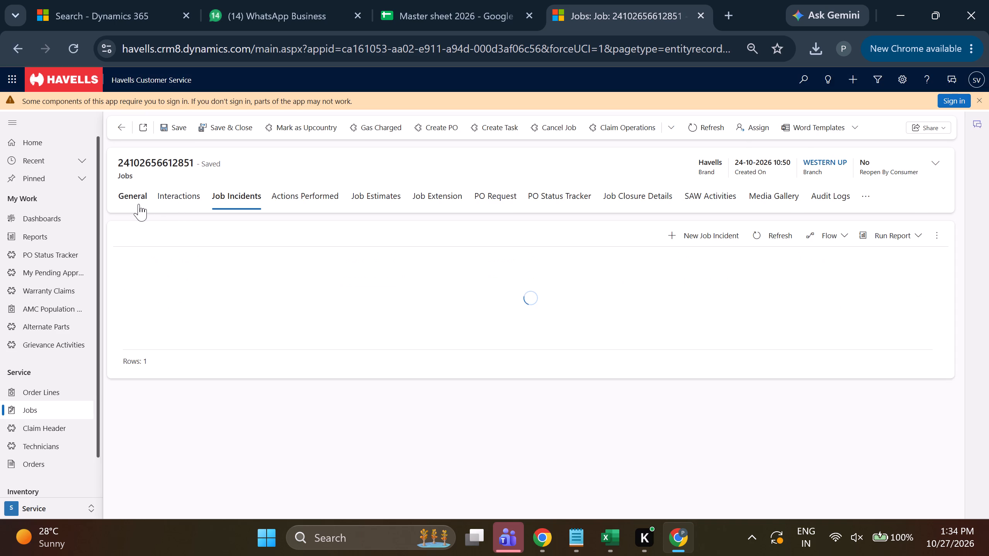
left_click(448, 250)
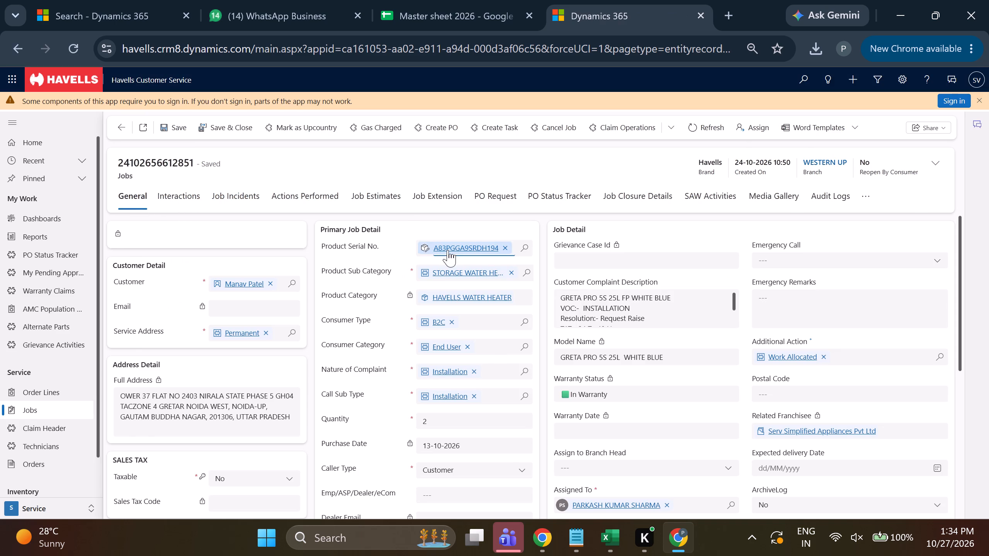
left_click(182, 200)
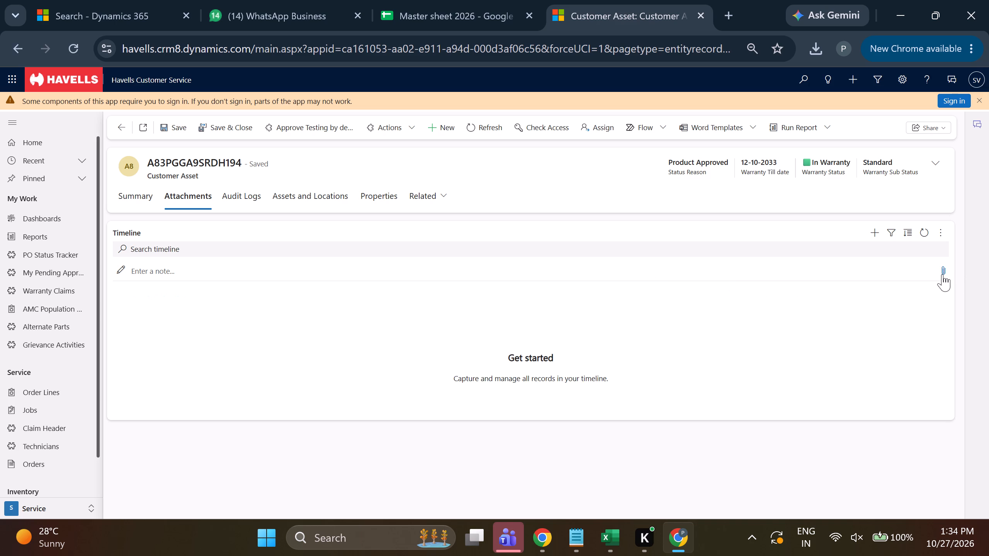
left_click(943, 270)
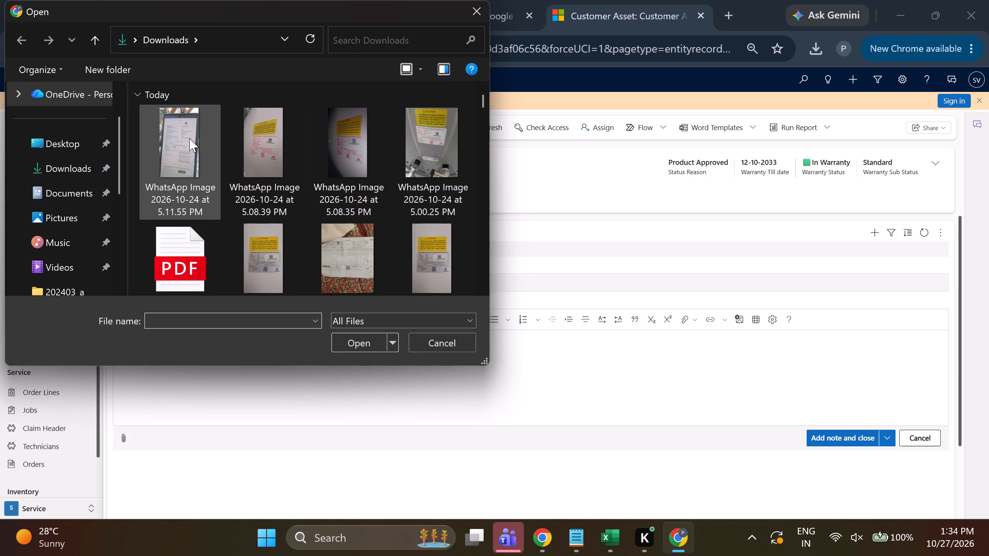
double_click(189, 138)
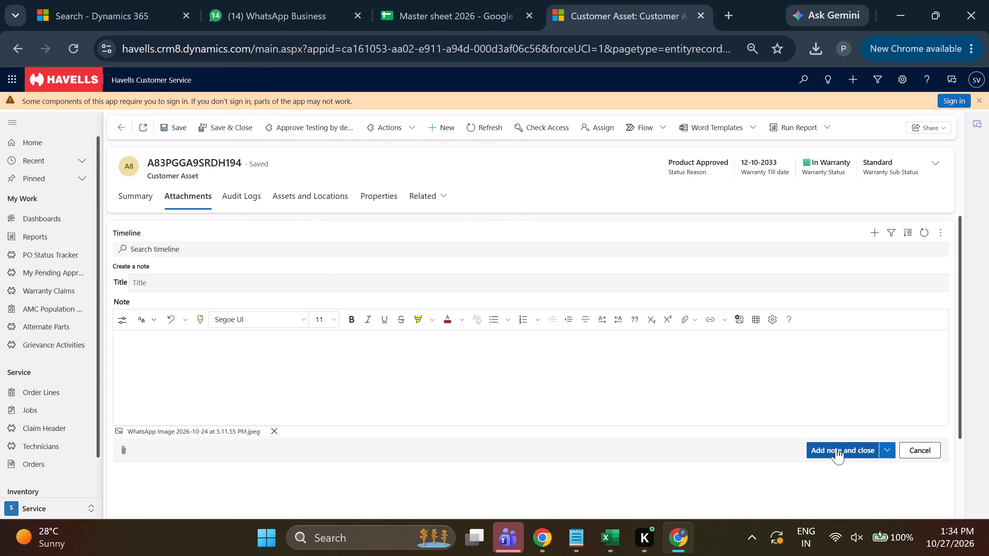
left_click(836, 448)
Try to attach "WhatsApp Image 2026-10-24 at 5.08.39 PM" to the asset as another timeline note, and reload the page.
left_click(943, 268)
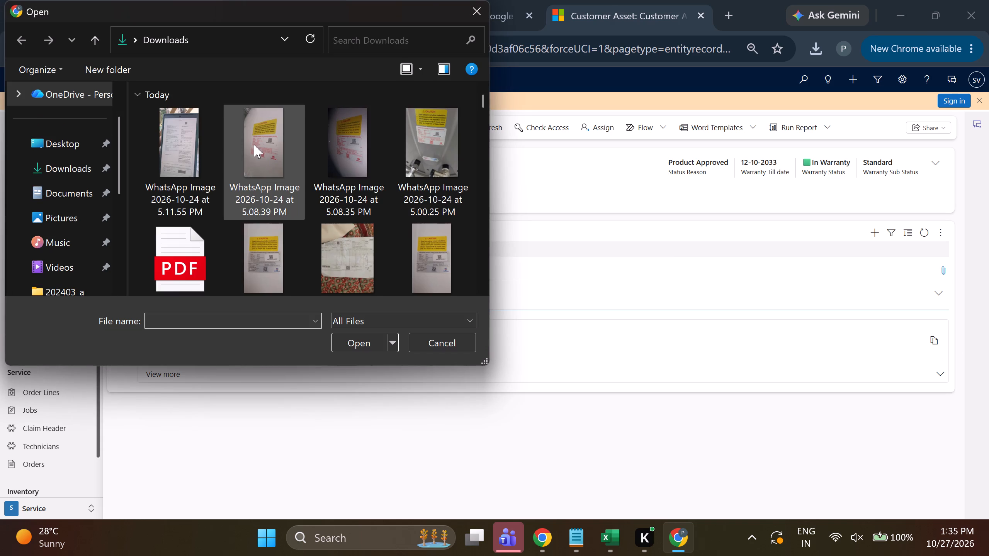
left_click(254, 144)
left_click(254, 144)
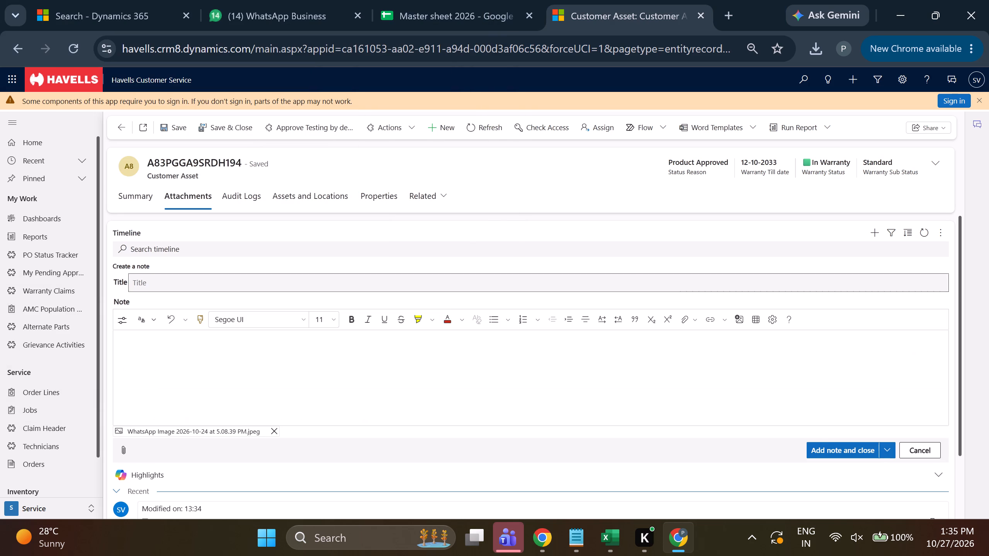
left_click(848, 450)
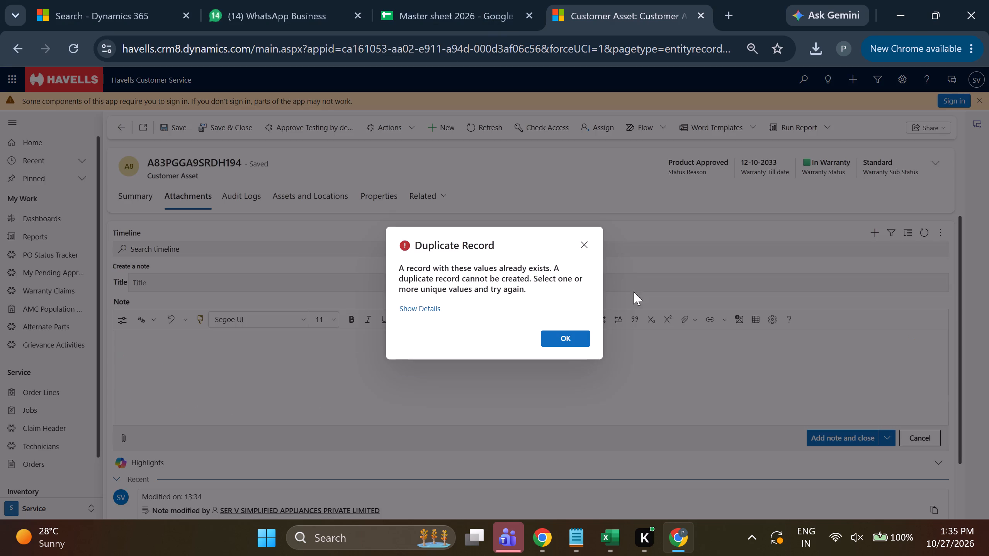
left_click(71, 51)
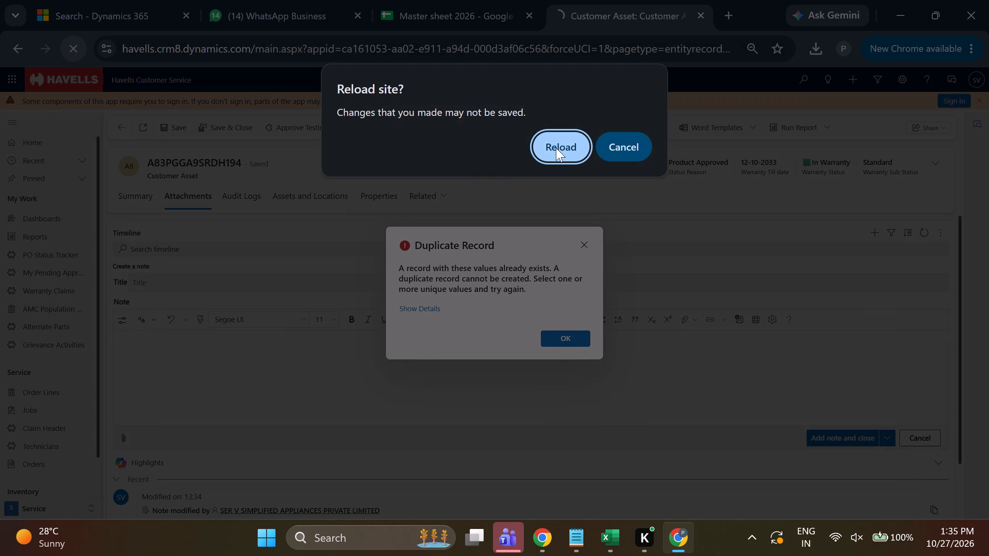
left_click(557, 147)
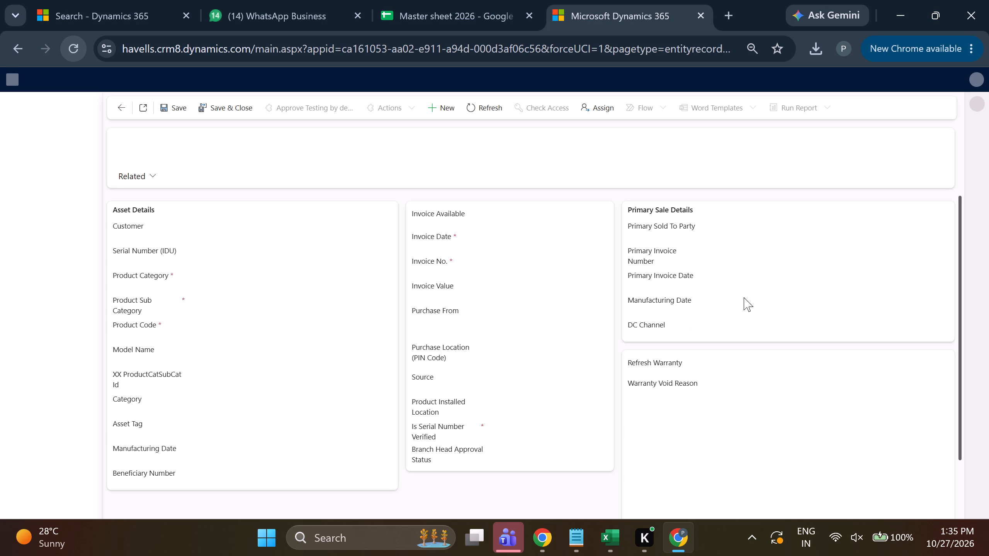
Reopen the asset's attachments and start a new timeline note with a photo from Downloads.
left_click(182, 183)
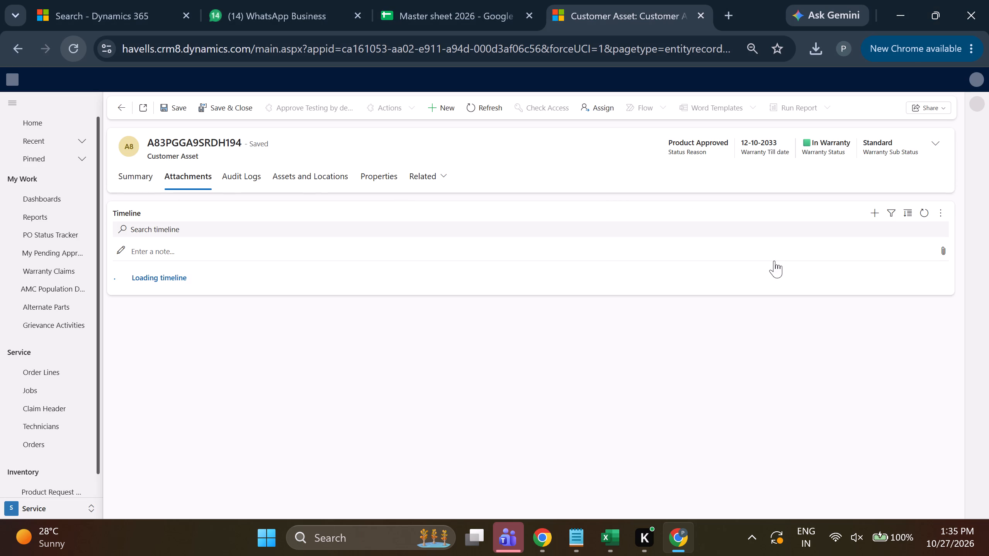
left_click(945, 250)
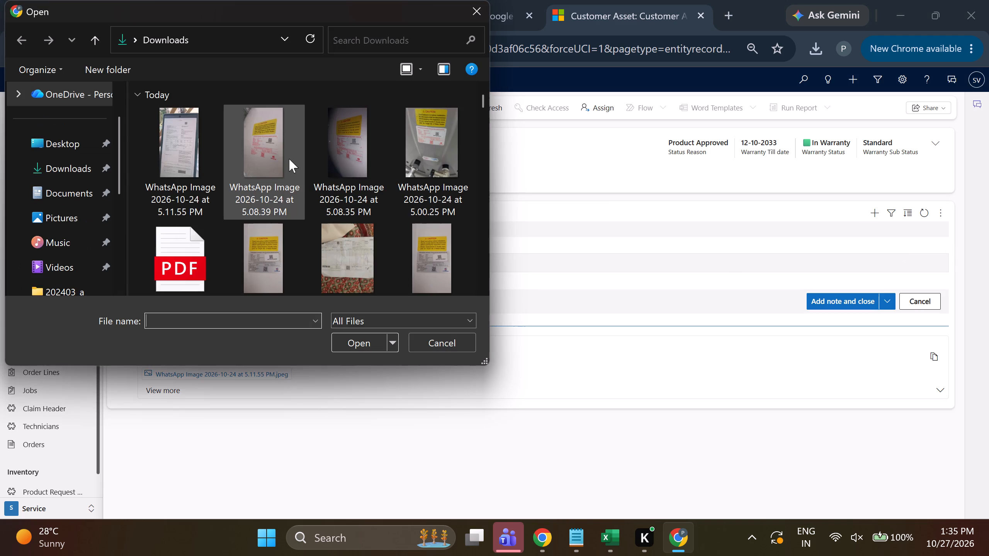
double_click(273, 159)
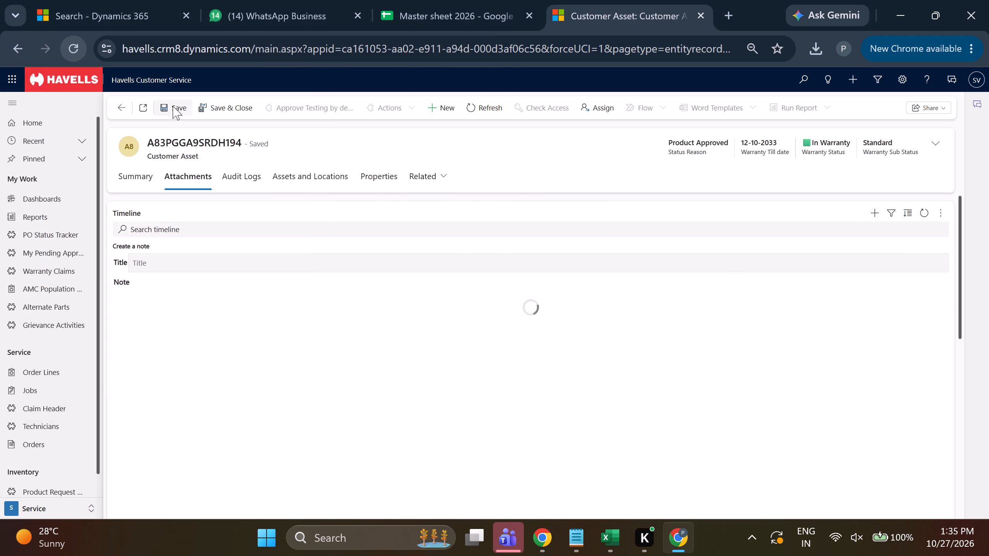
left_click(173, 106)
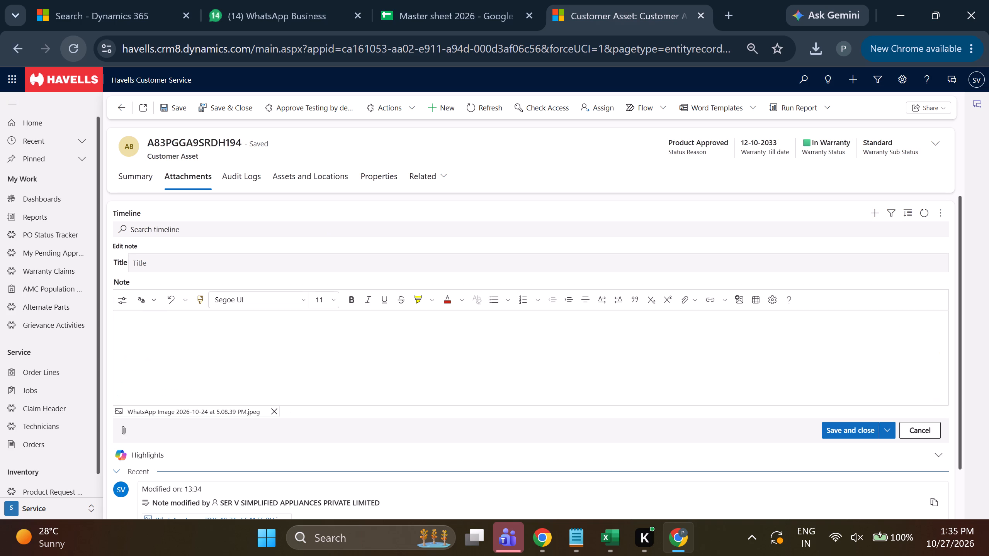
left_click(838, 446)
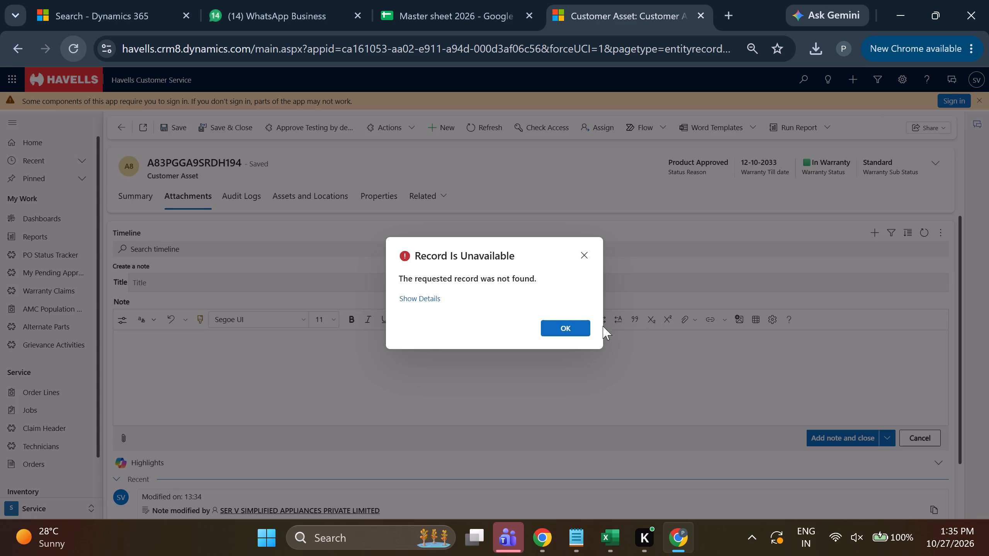
left_click(78, 49)
left_click(562, 140)
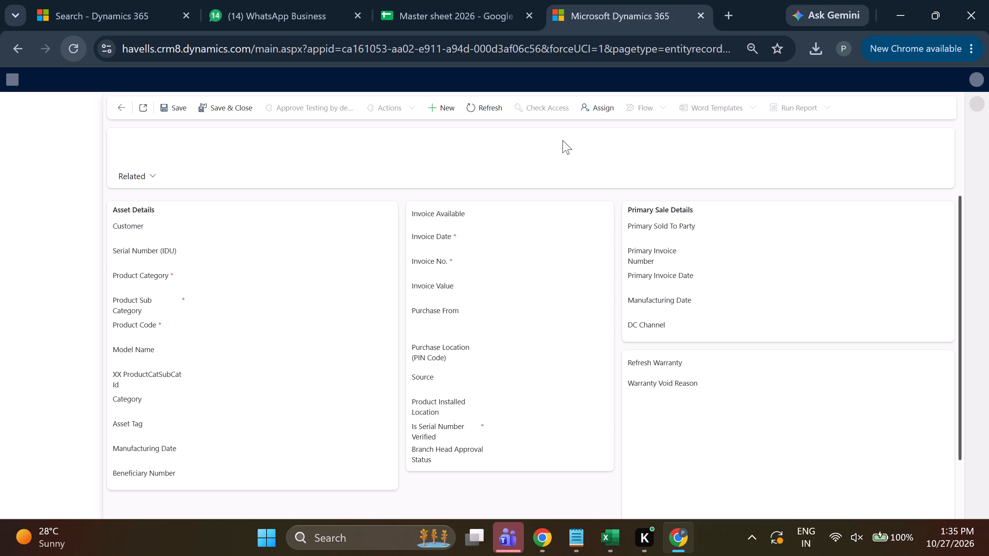
left_click(172, 183)
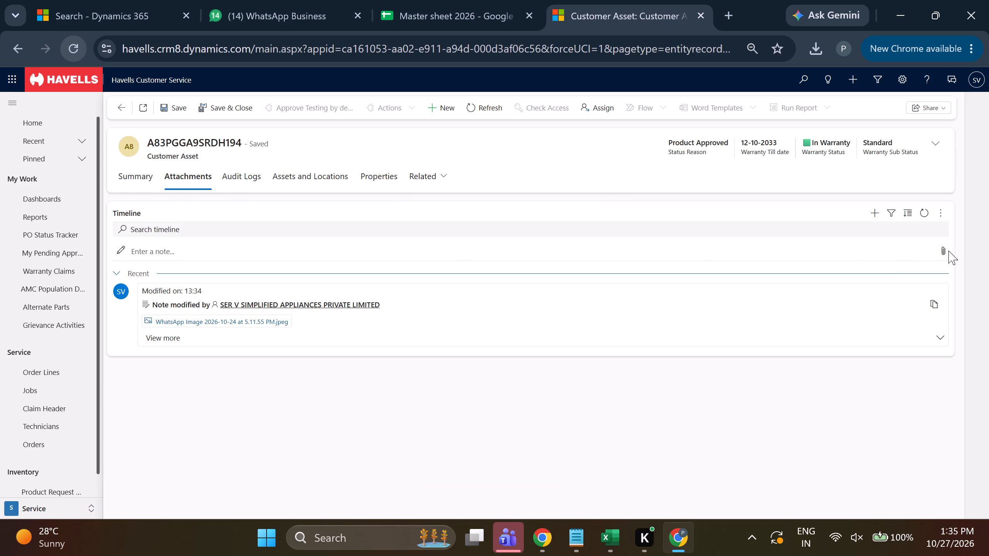
left_click(941, 249)
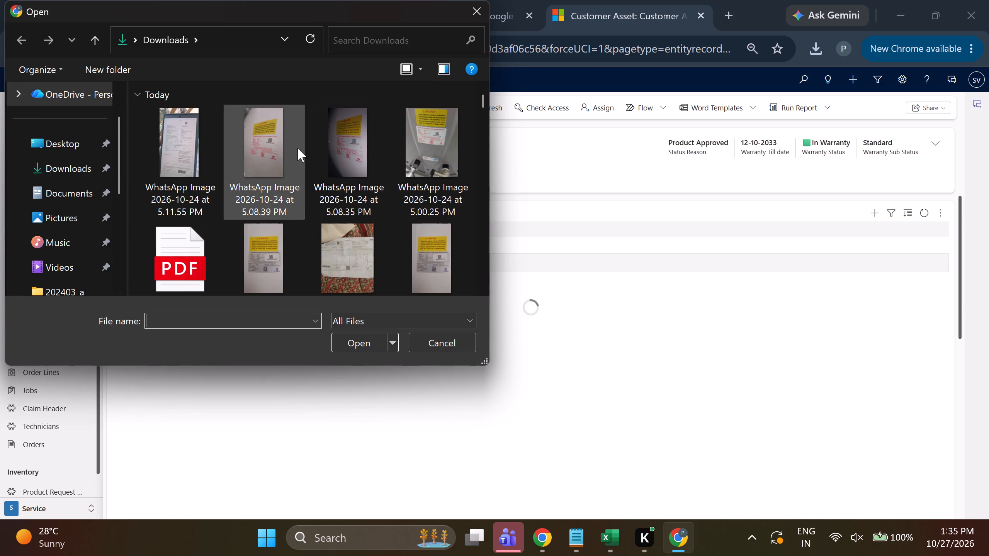
double_click(282, 148)
left_click(231, 112)
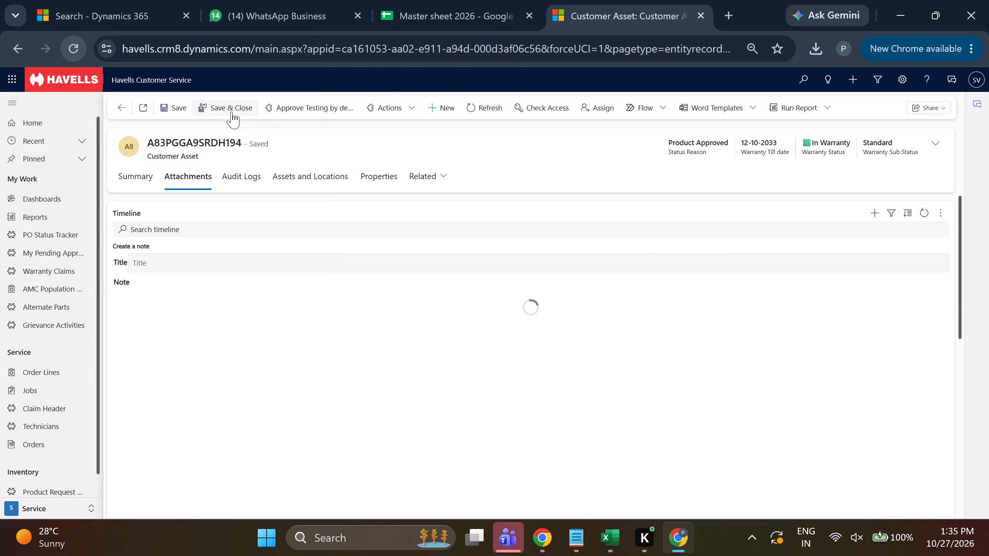
left_click(231, 112)
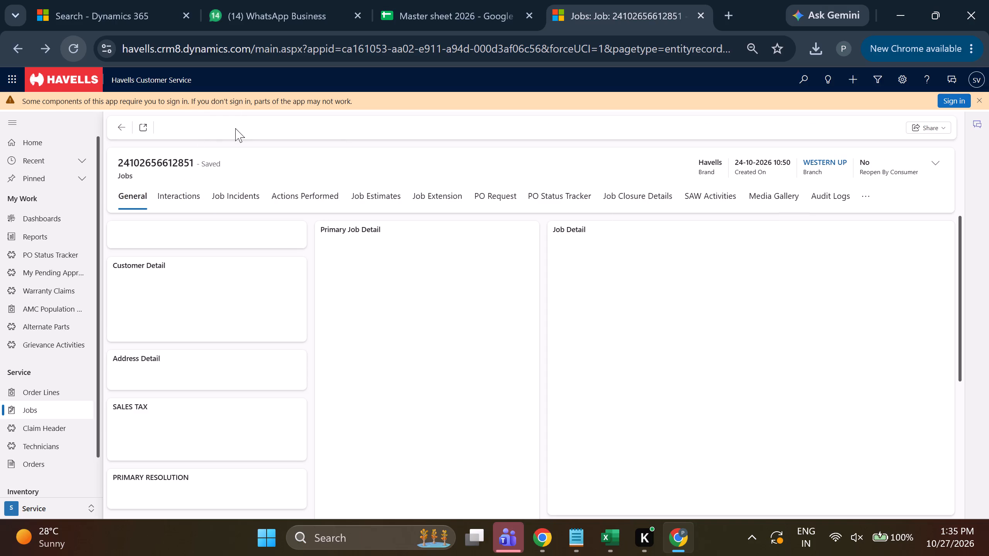
left_click(226, 126)
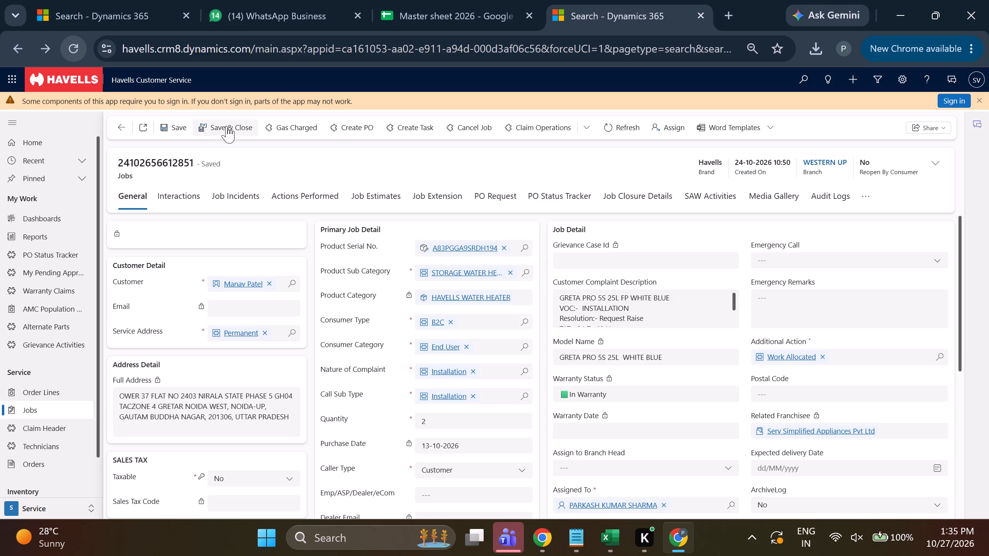
left_click(275, 198)
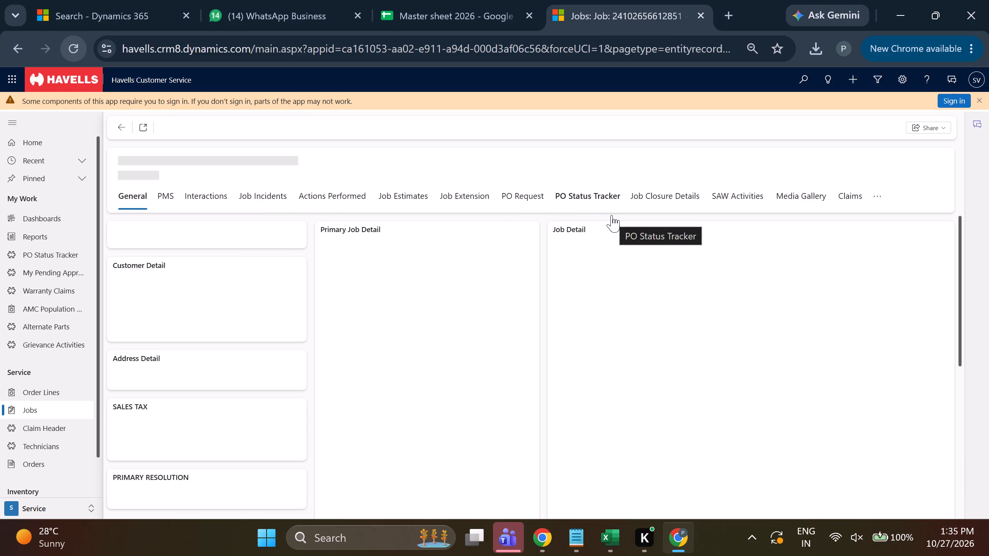
left_click(657, 198)
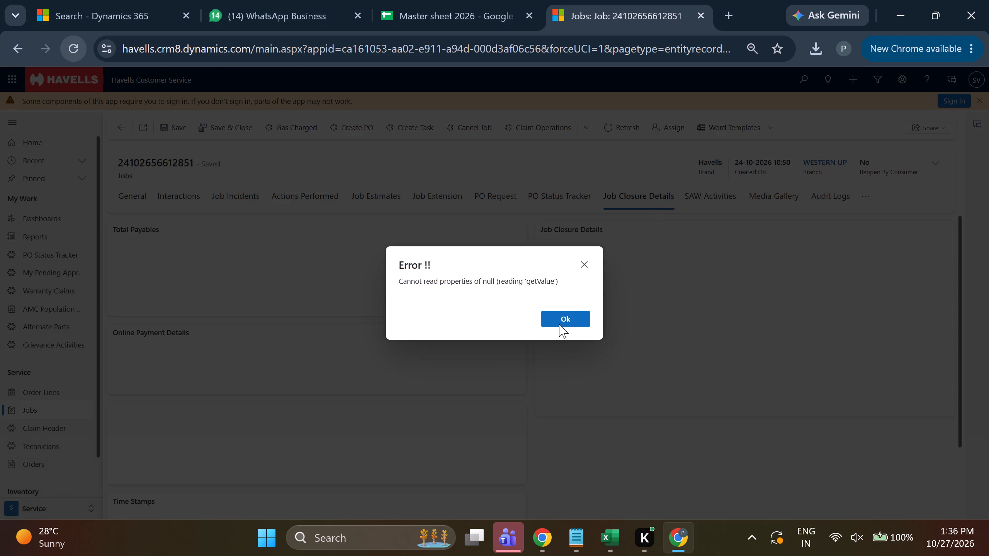
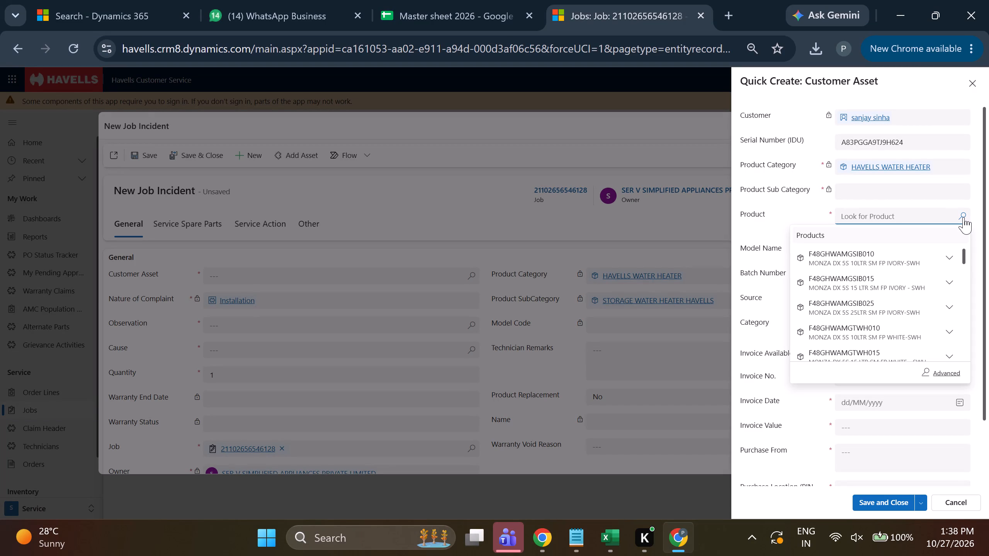
scroll(851, 340, "down", 4)
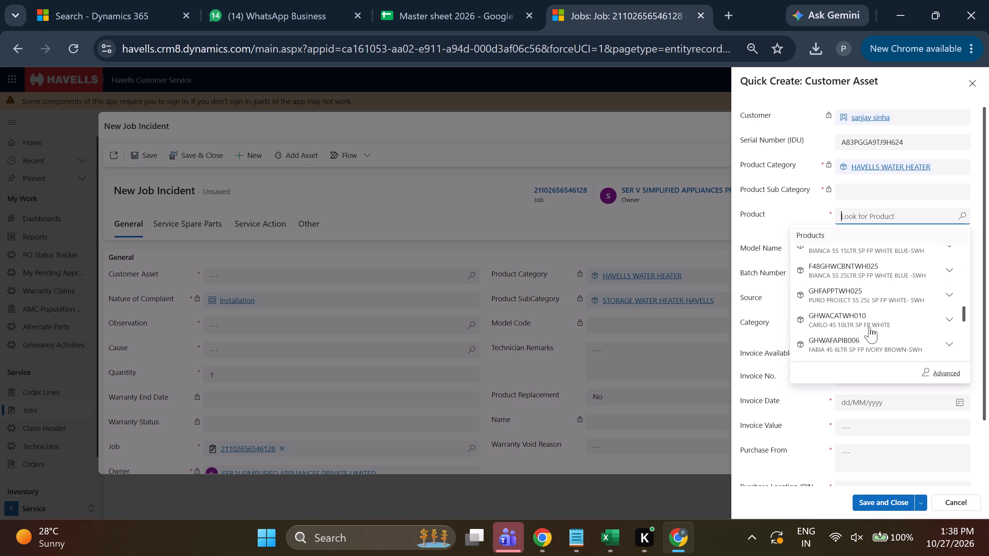
scroll(872, 297, "down", 1)
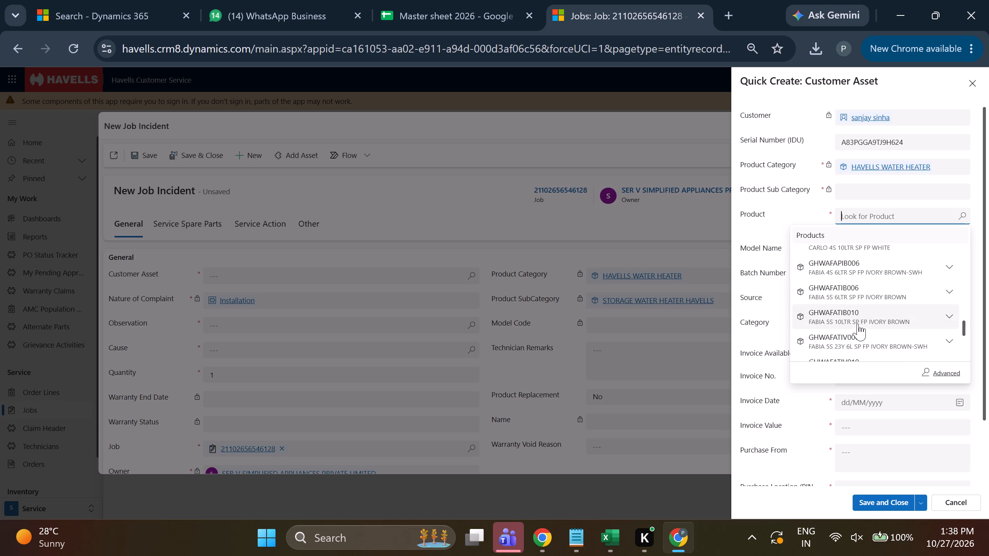
scroll(858, 324, "down", 3)
scroll(862, 325, "up", 2)
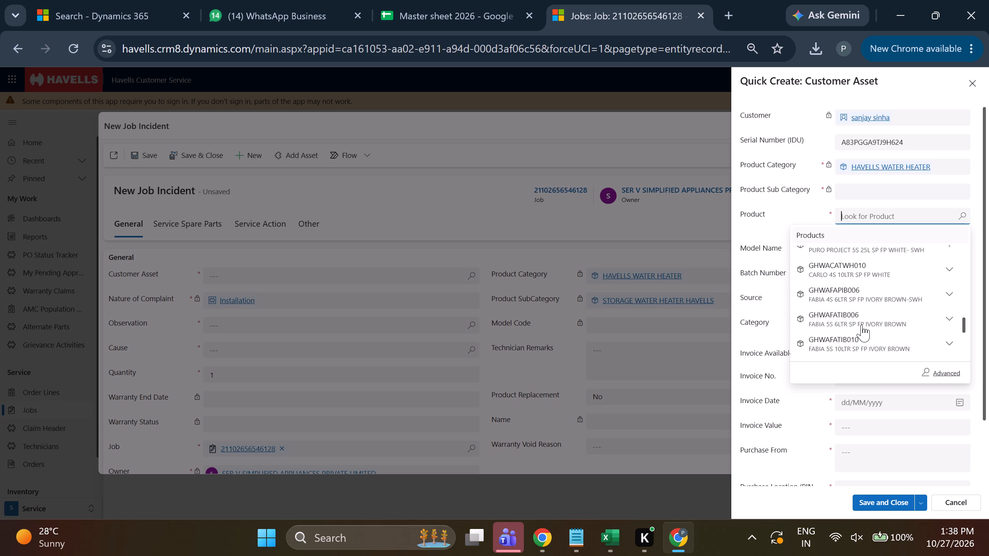
scroll(862, 325, "up", 2)
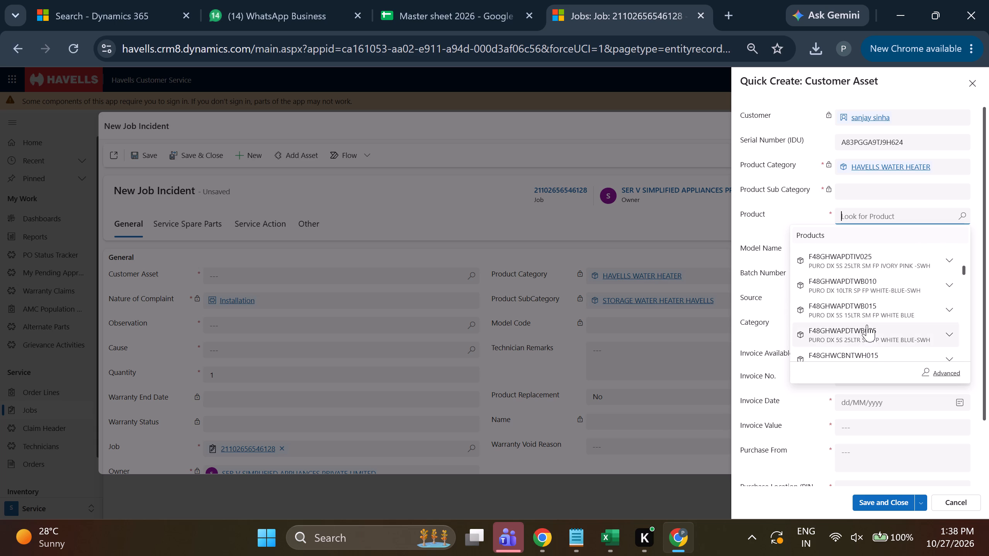
scroll(865, 320, "down", 1)
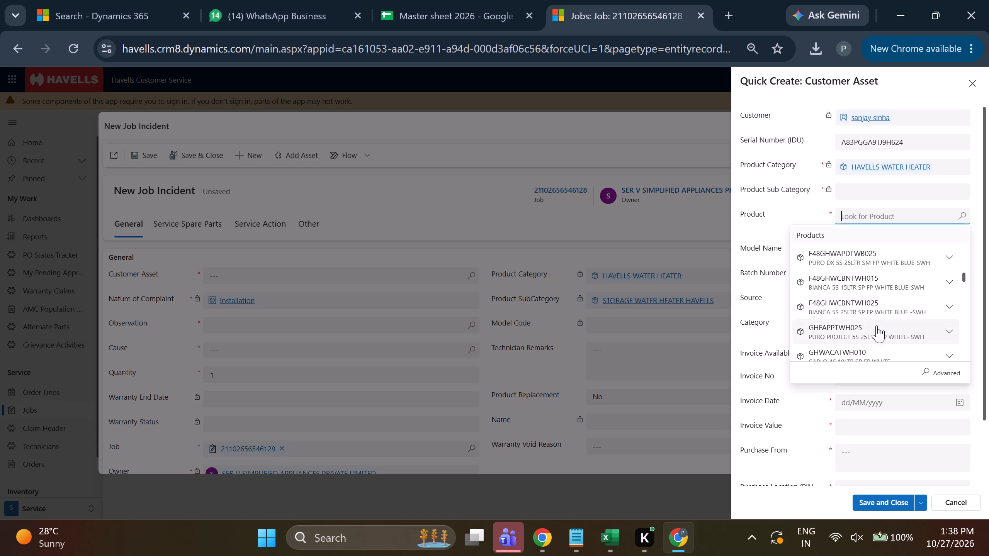
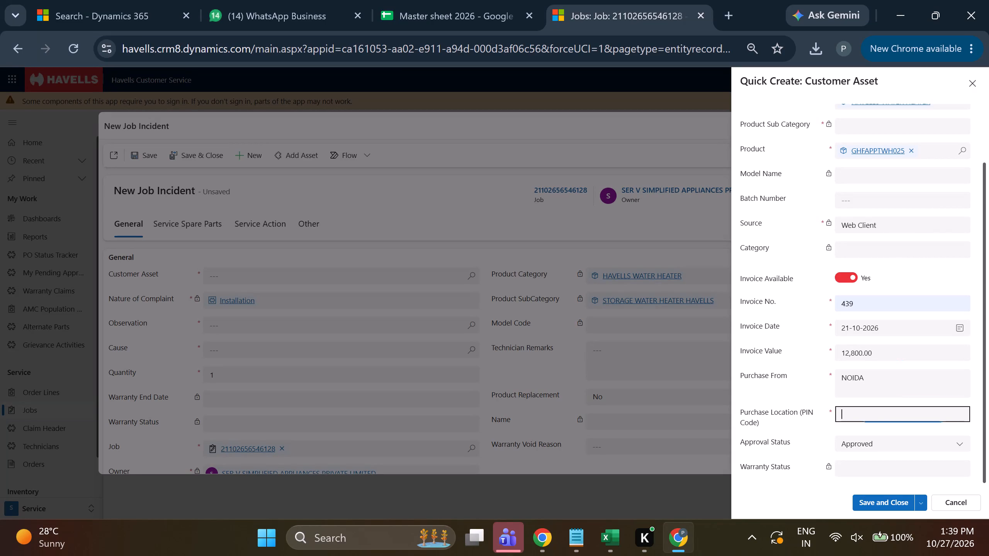
Set the new customer asset's purchase location postal code to 201301 and save the asset.
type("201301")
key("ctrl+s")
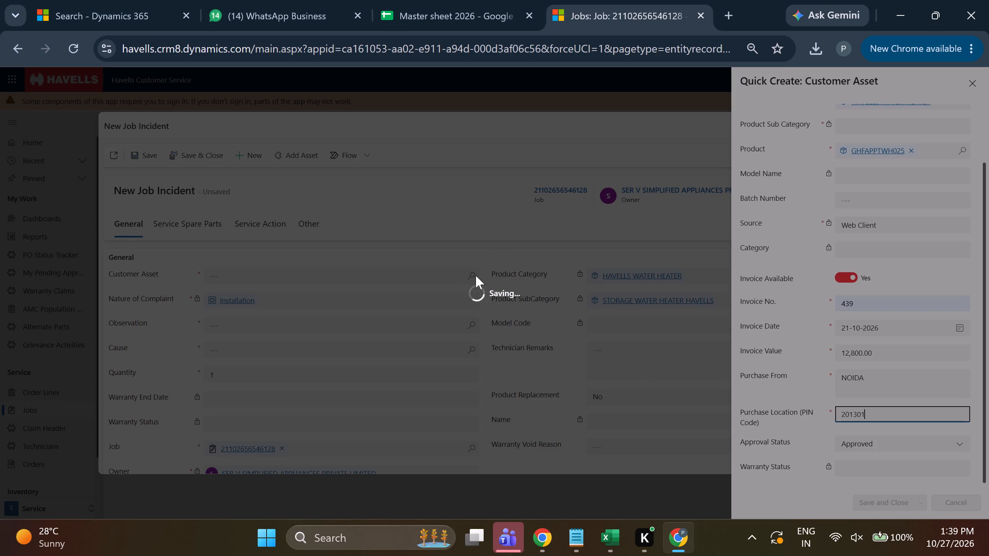
left_click(476, 275)
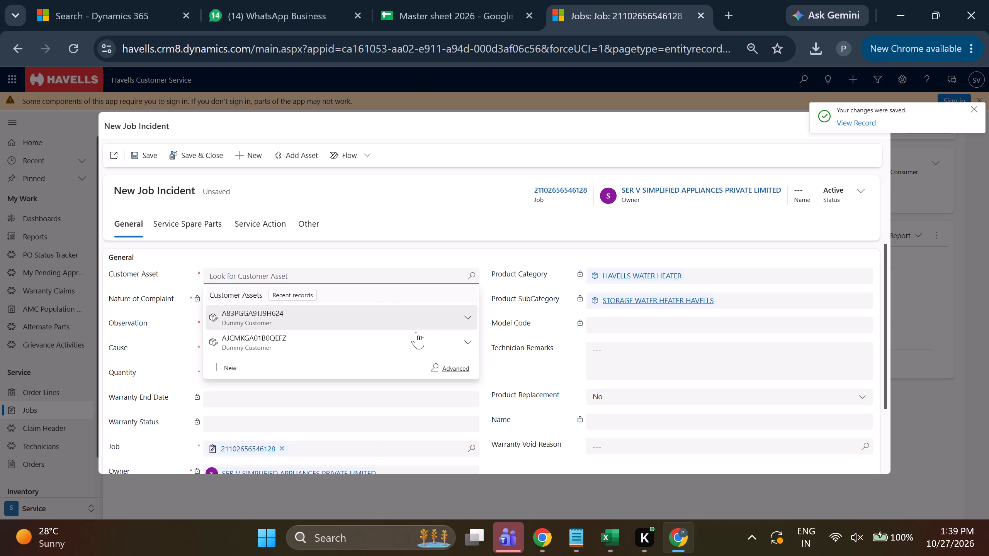
left_click(420, 316)
left_click(474, 328)
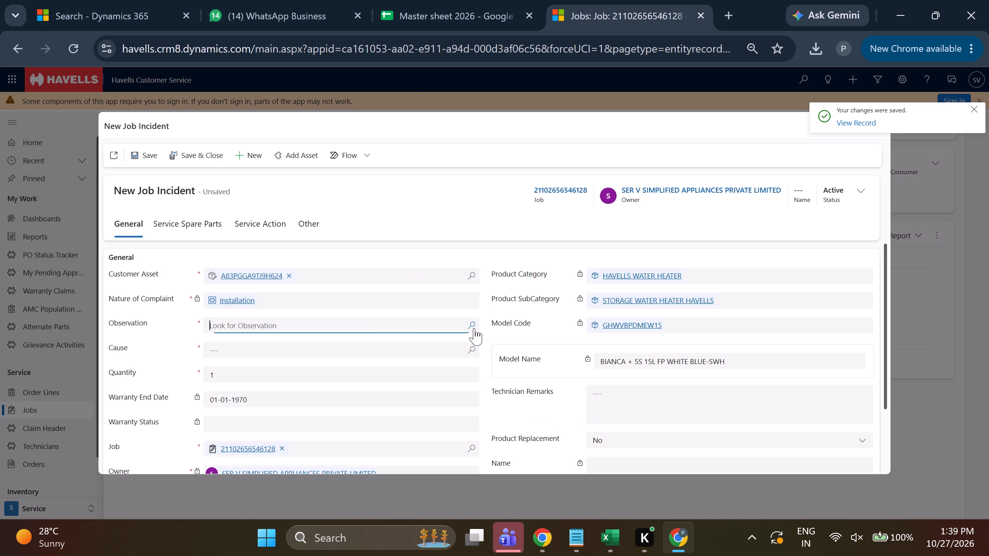
left_click(257, 241)
left_click(481, 349)
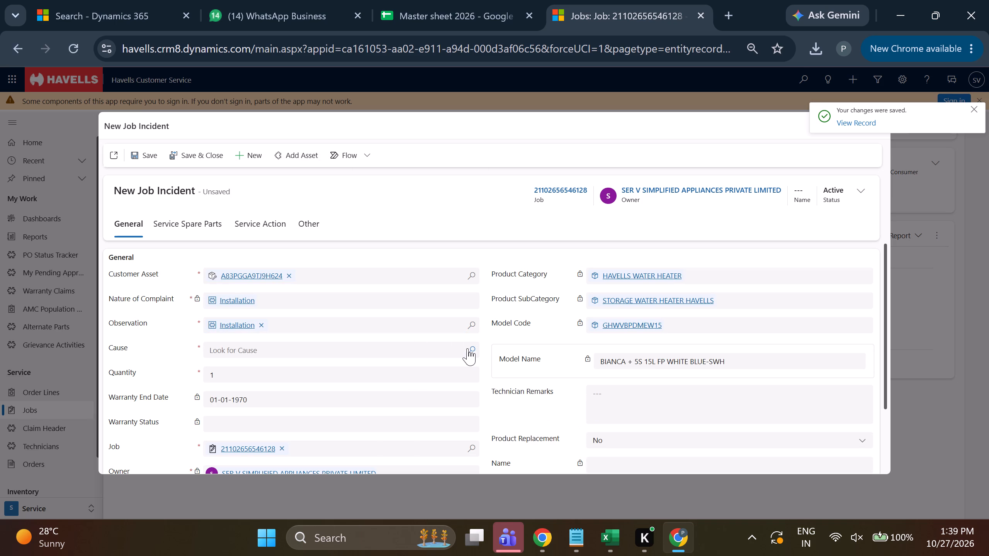
left_click(467, 348)
left_click(281, 307)
left_click(131, 154)
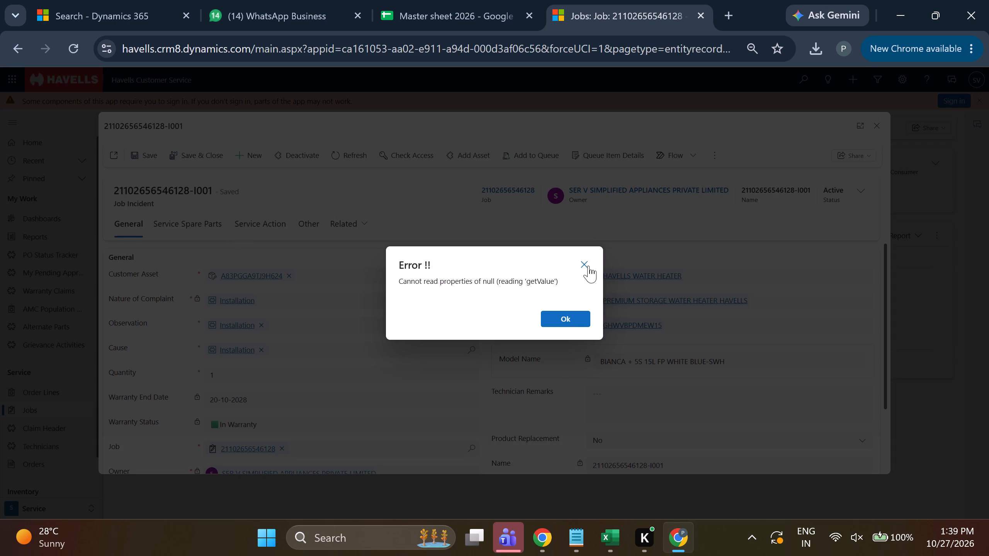
left_click(586, 264)
left_click(586, 264)
Mark the incident's Installation Done service action as Used, then save and close the job service record.
left_click(267, 223)
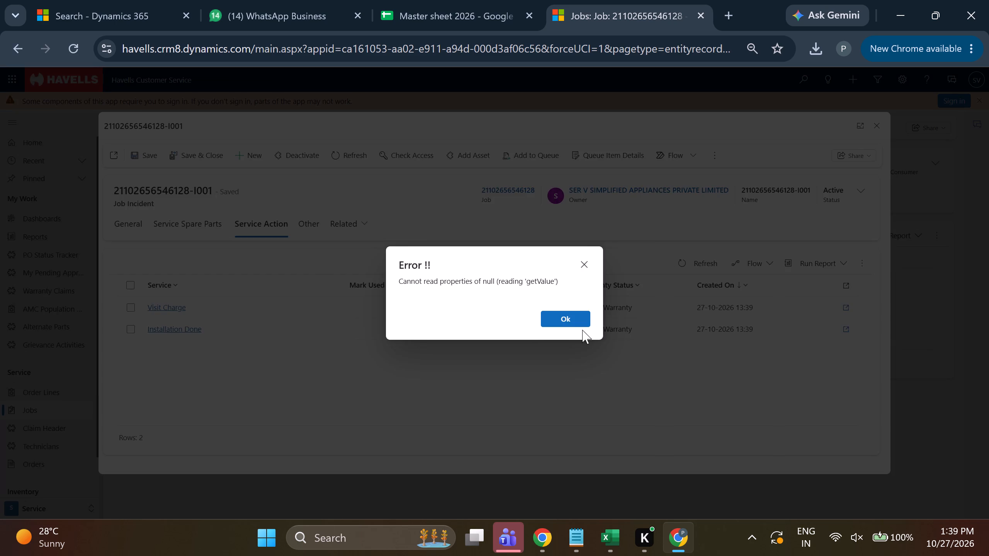
triple_click(583, 268)
triple_click(583, 268)
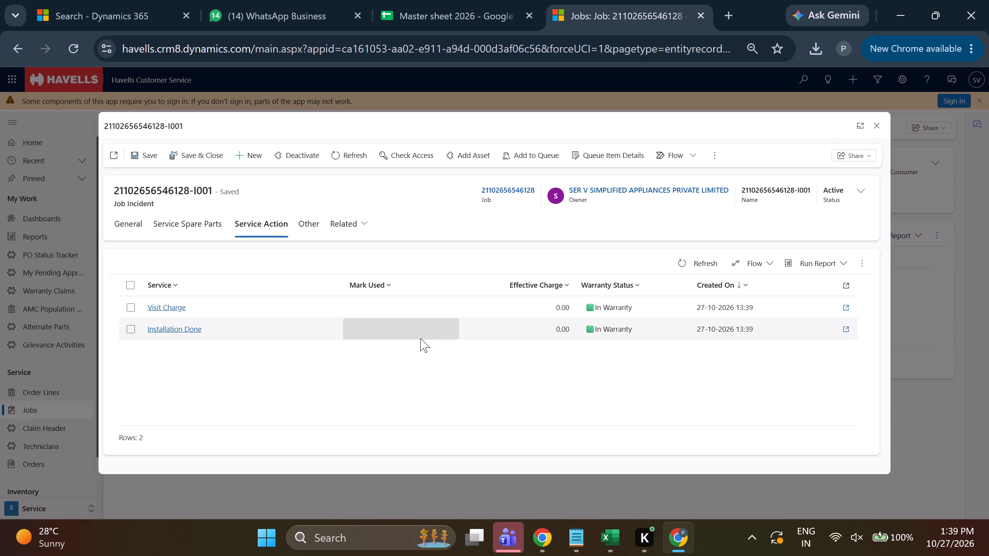
triple_click(417, 332)
left_click(417, 332)
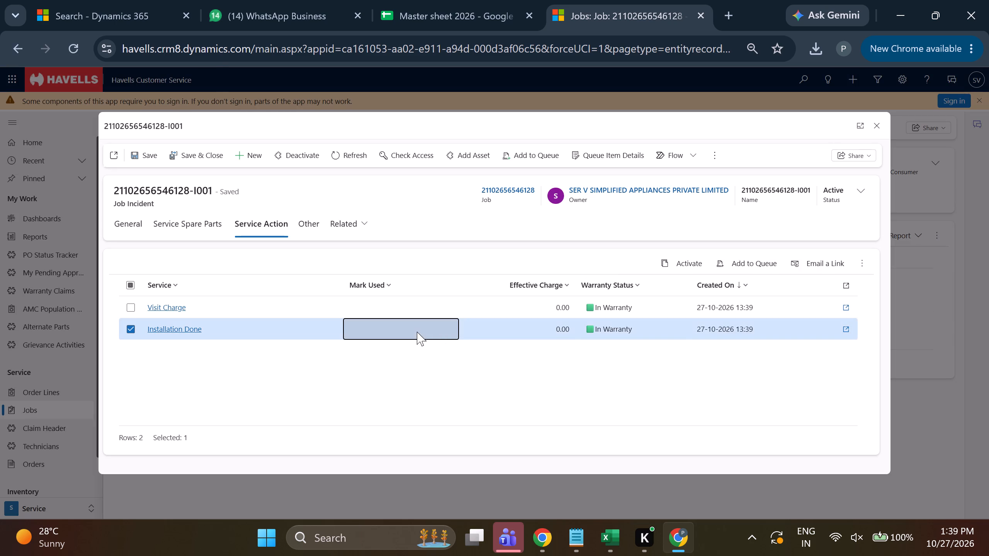
double_click(417, 332)
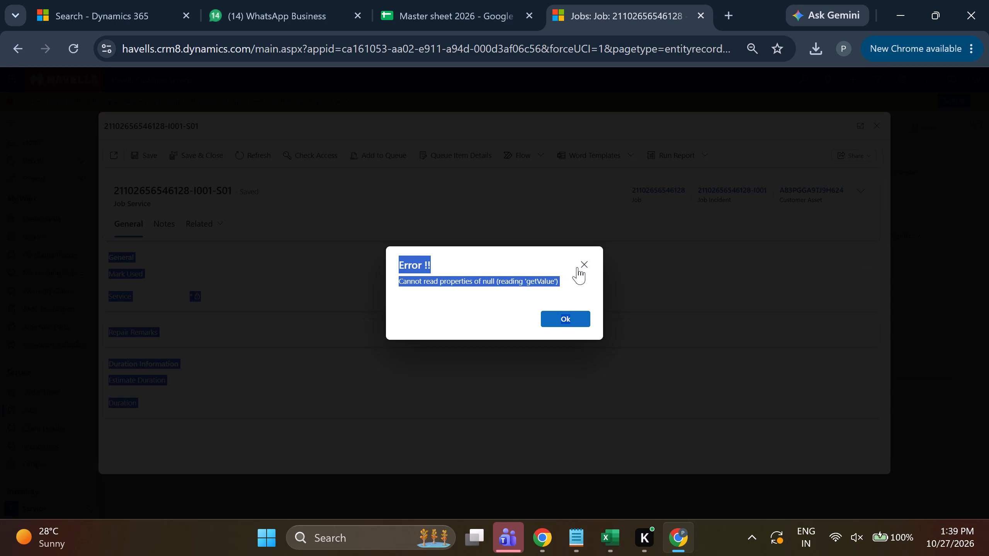
left_click(588, 264)
triple_click(589, 263)
left_click(589, 263)
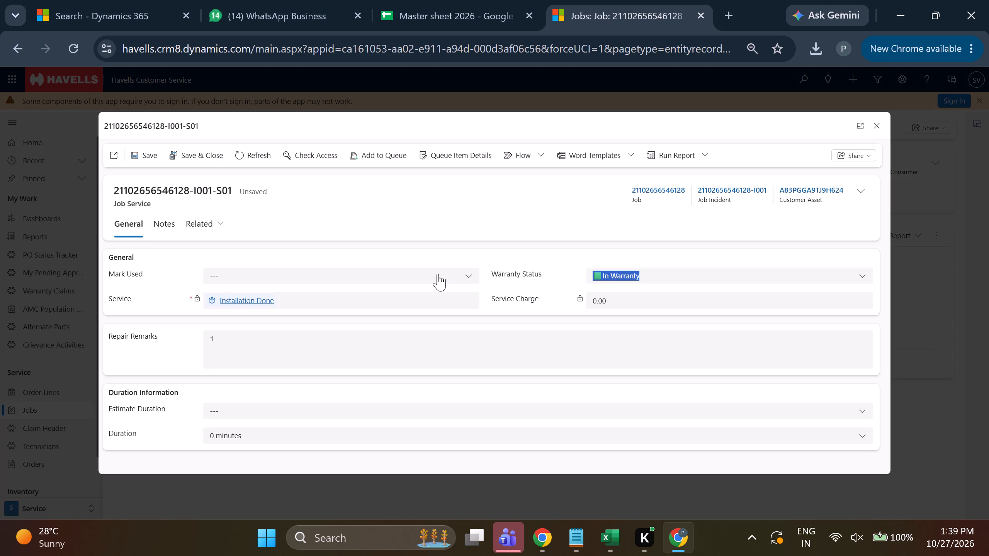
left_click(438, 274)
left_click(434, 329)
left_click(191, 152)
triple_click(582, 266)
triple_click(582, 266)
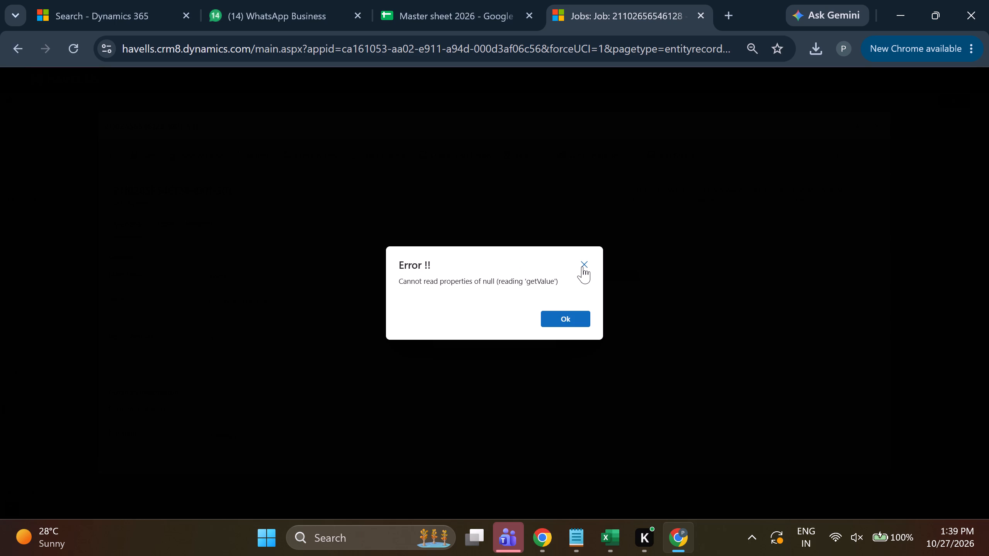
left_click(579, 264)
triple_click(584, 264)
triple_click(584, 264)
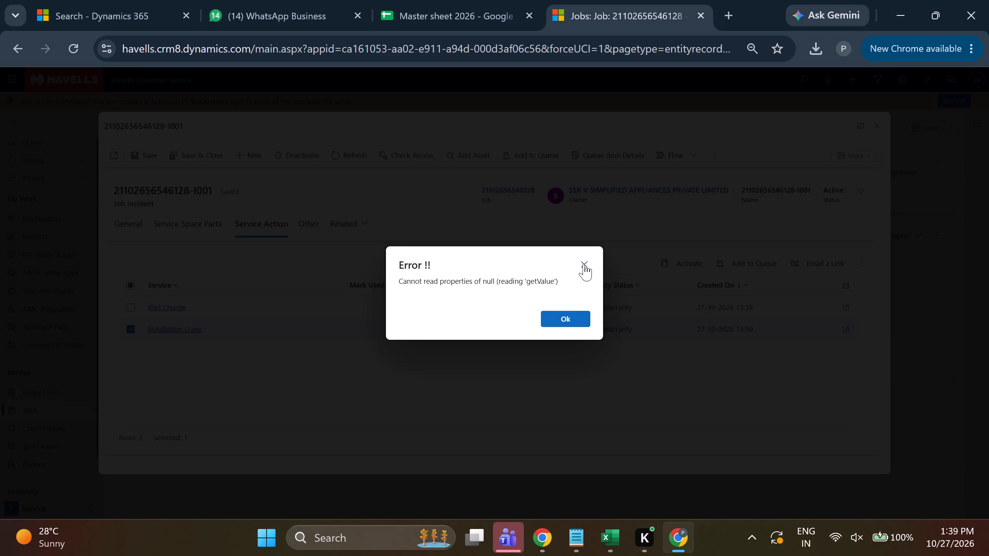
left_click(584, 264)
left_click(201, 151)
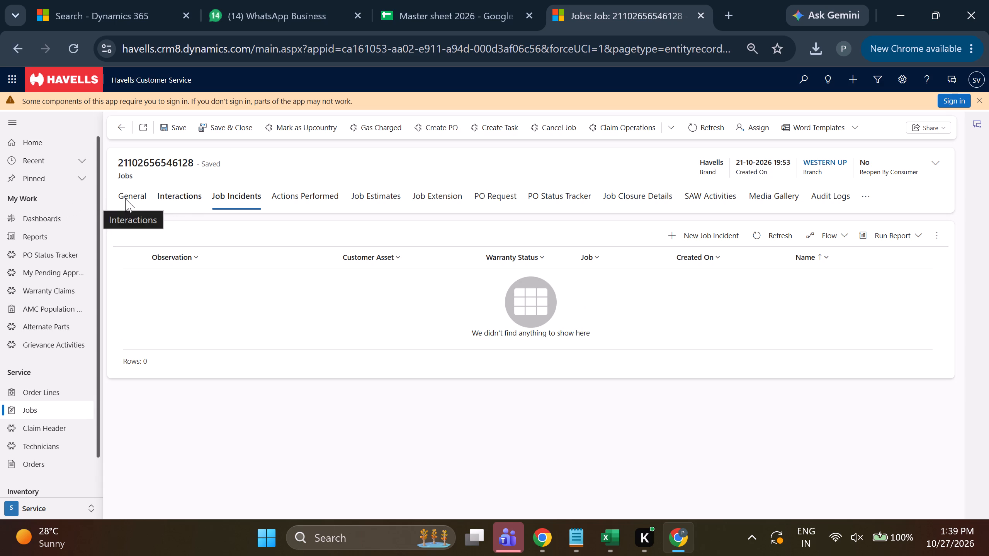
left_click(576, 317)
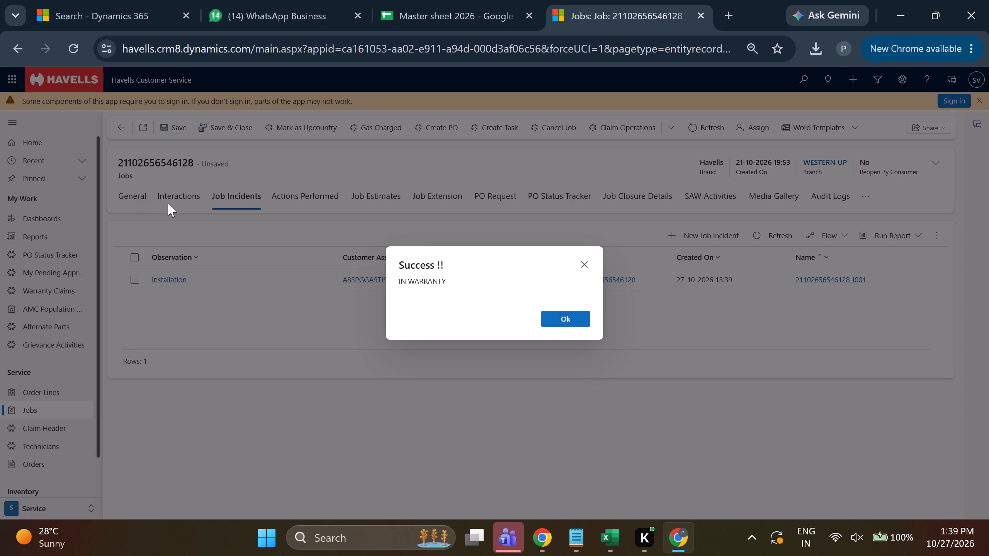
left_click(133, 196)
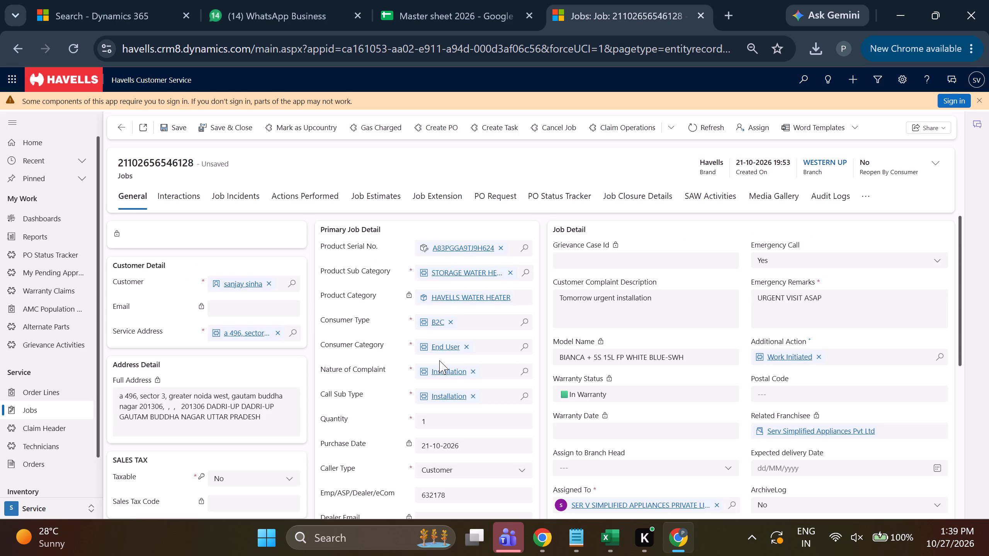
scroll(532, 365, "down", 1)
scroll(579, 372, "up", 3)
left_click(733, 500)
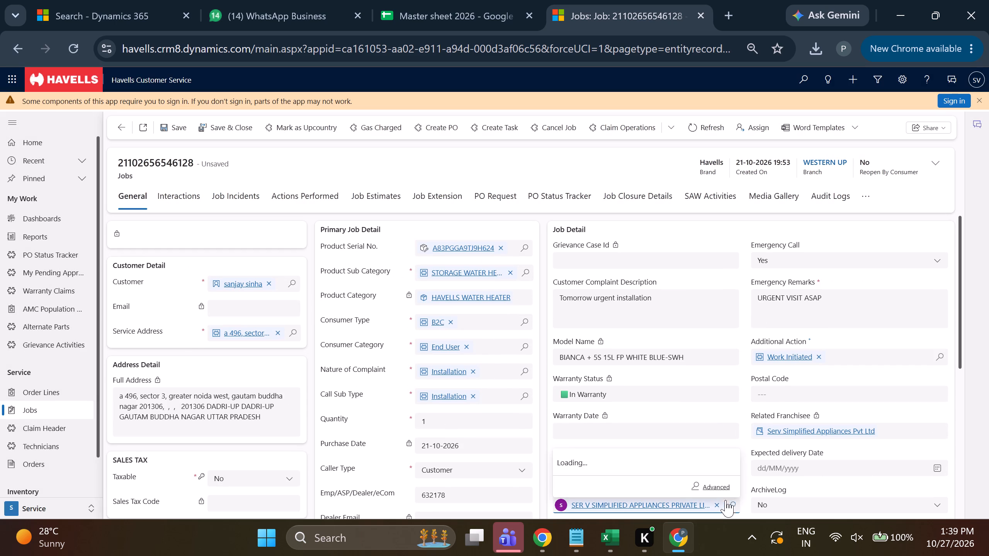
scroll(639, 409, "down", 2)
left_click(634, 442)
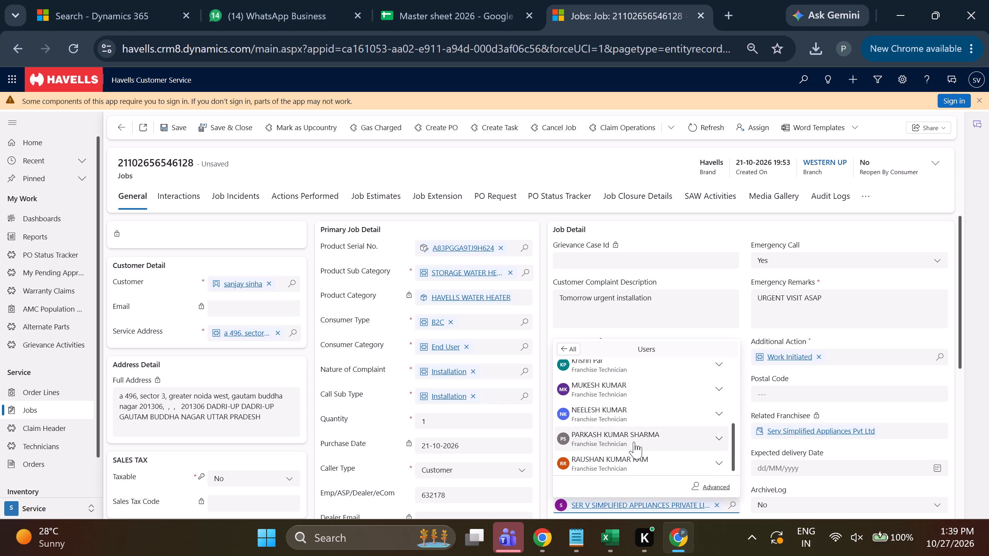
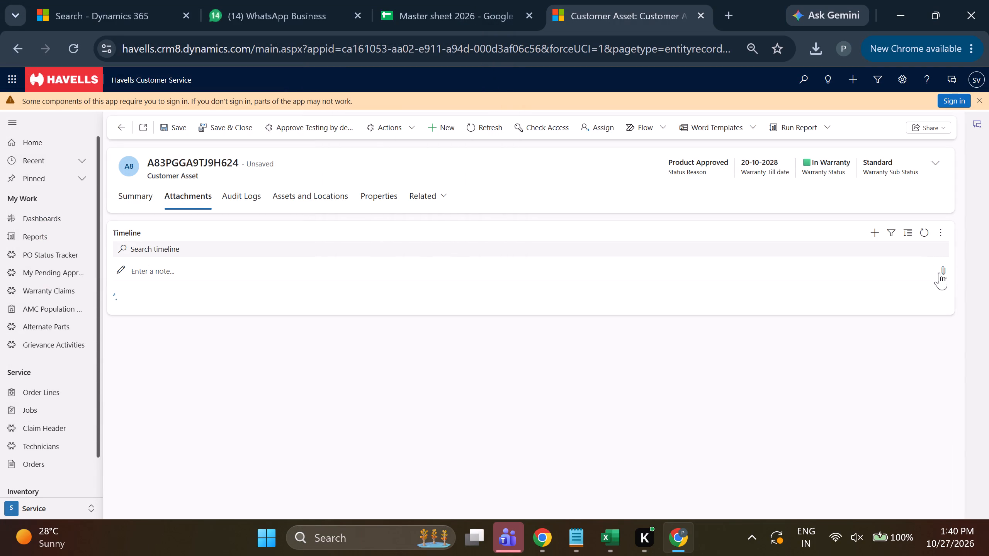
Start attaching a file to a new note in the customer asset's attachments timeline.
left_click(945, 271)
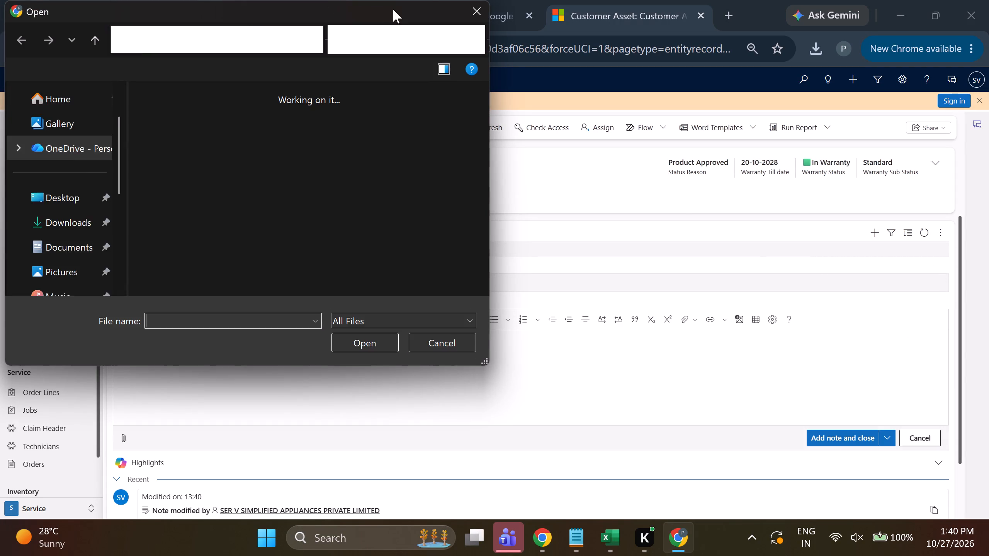
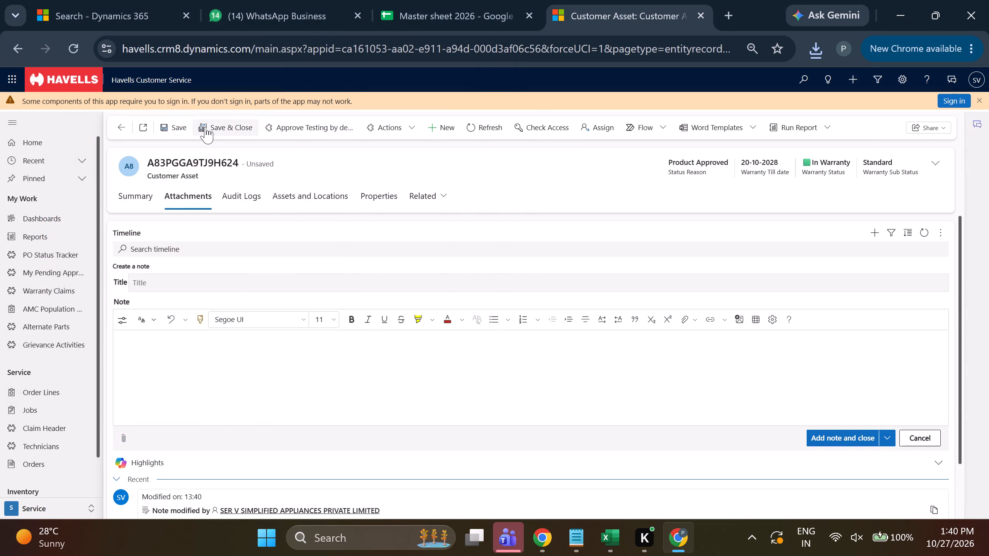
left_click(209, 127)
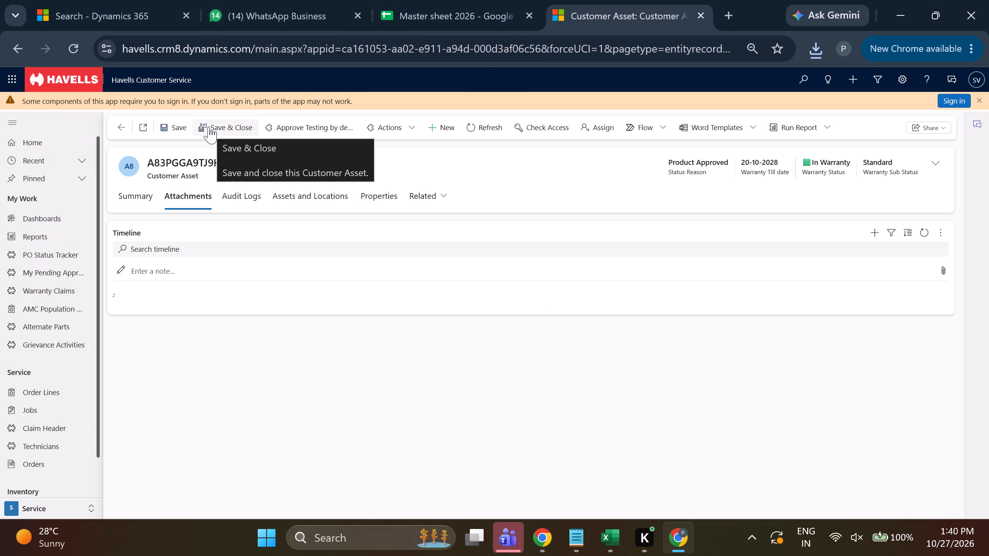
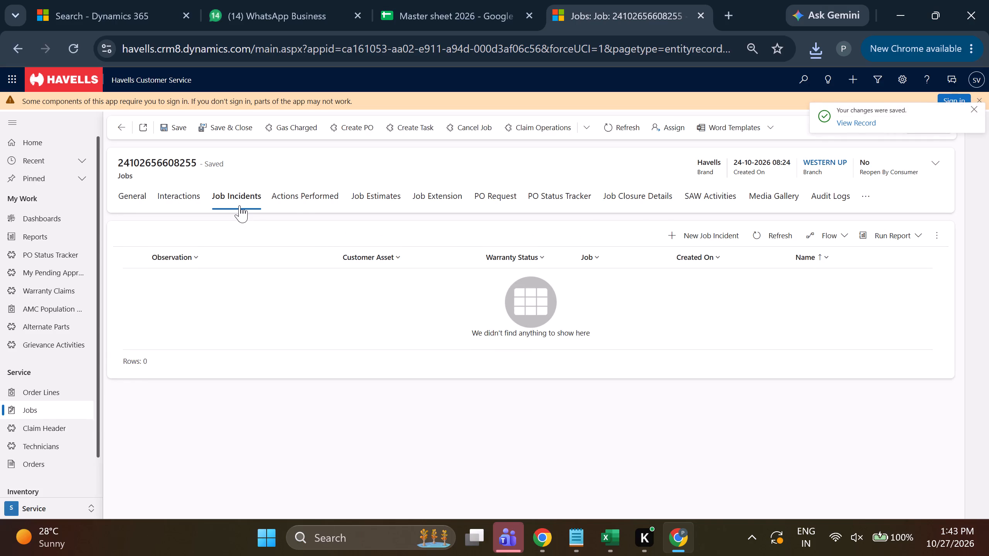
left_click(704, 238)
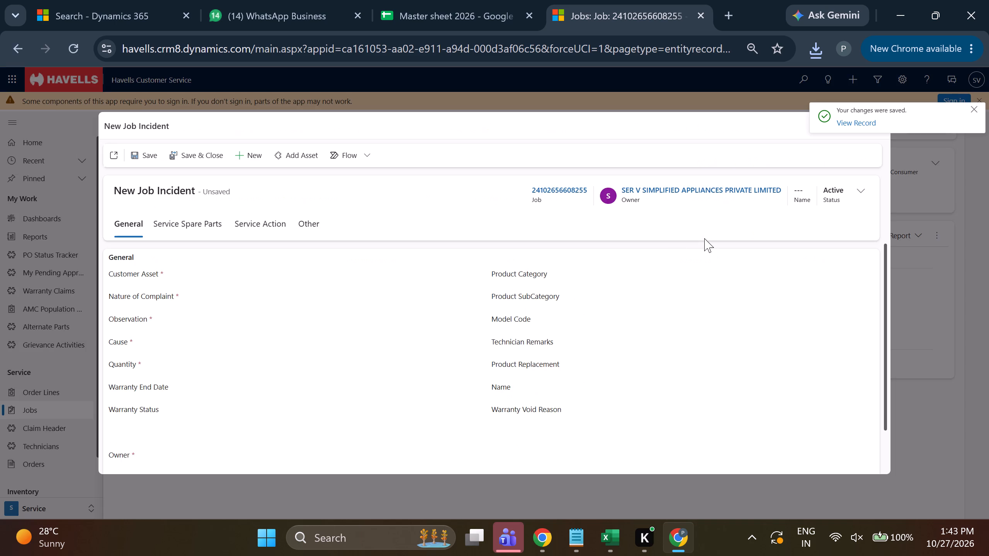
left_click(301, 161)
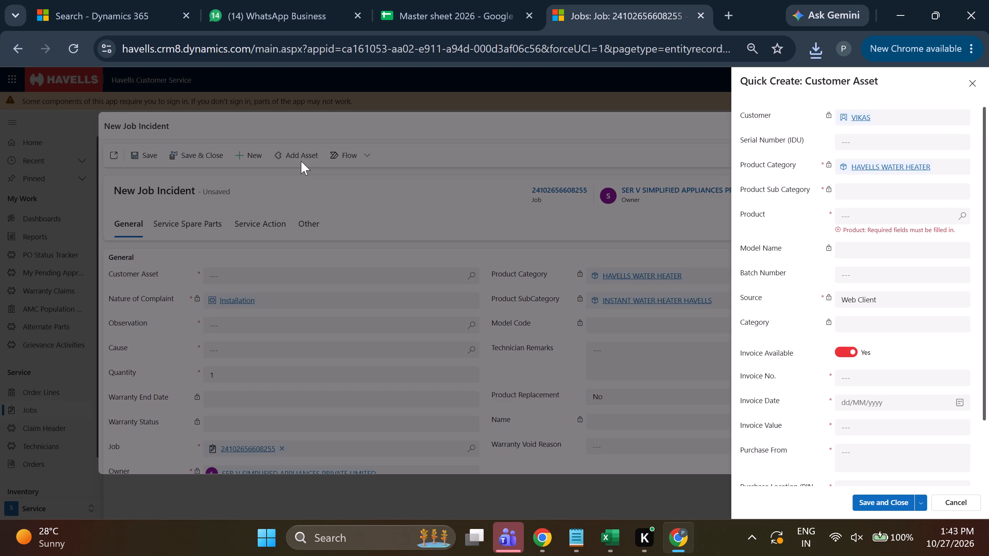
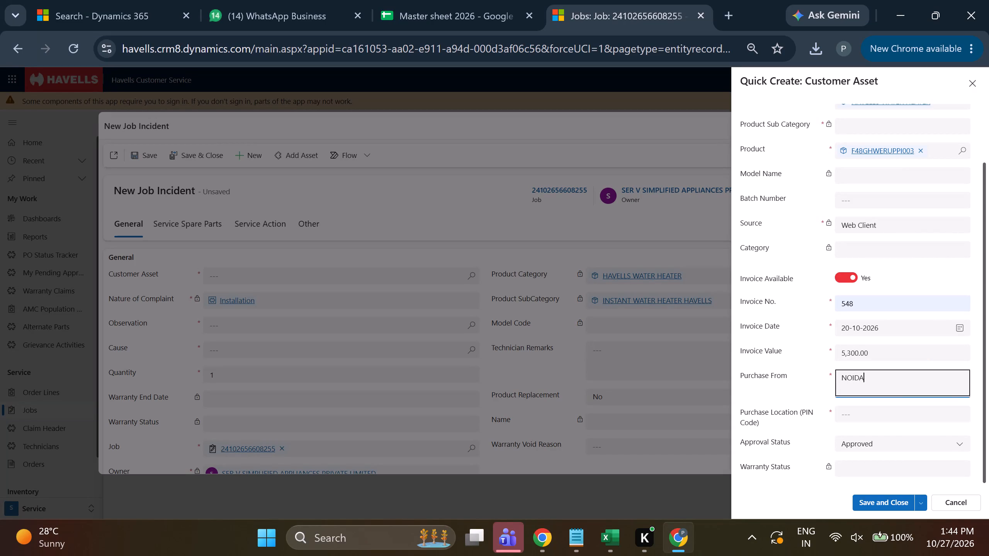
Set the new customer asset's purchase location PIN code to 201301, then save and close the asset.
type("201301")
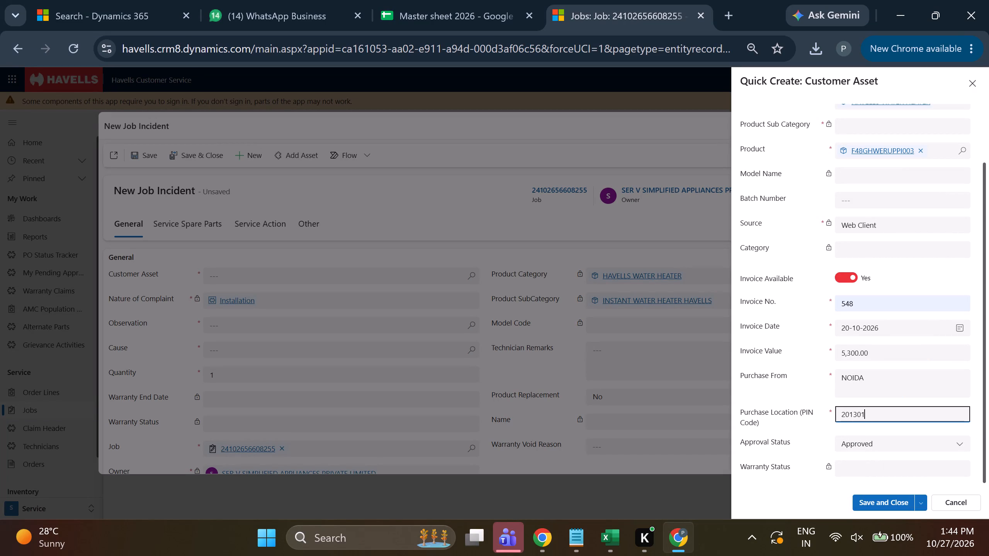
left_click(882, 502)
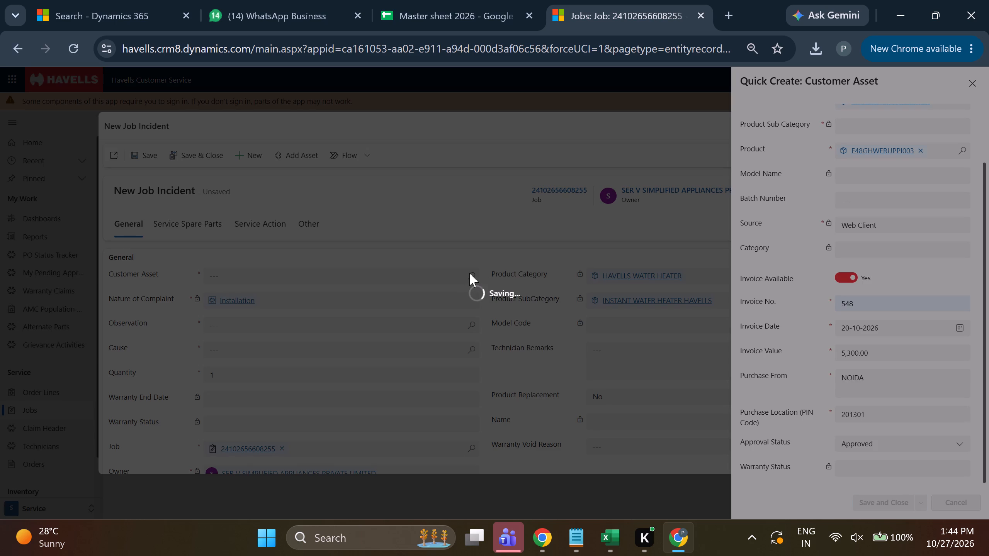
left_click(469, 273)
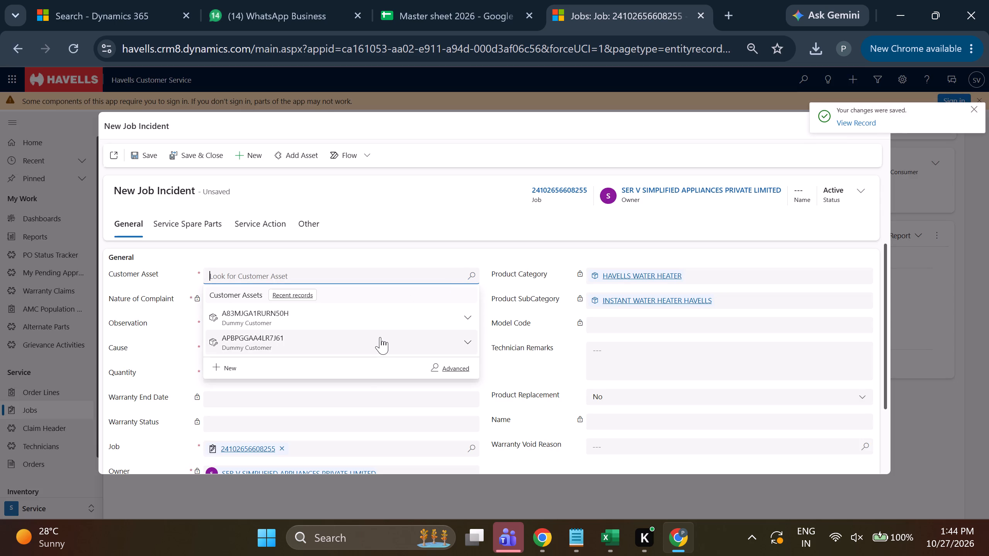
left_click(337, 339)
left_click(472, 324)
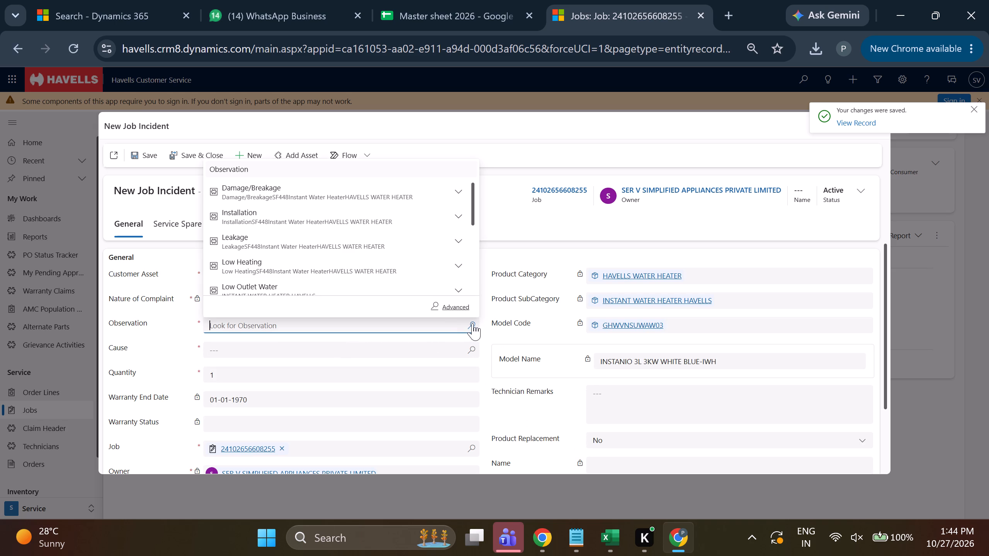
left_click(291, 208)
left_click(476, 351)
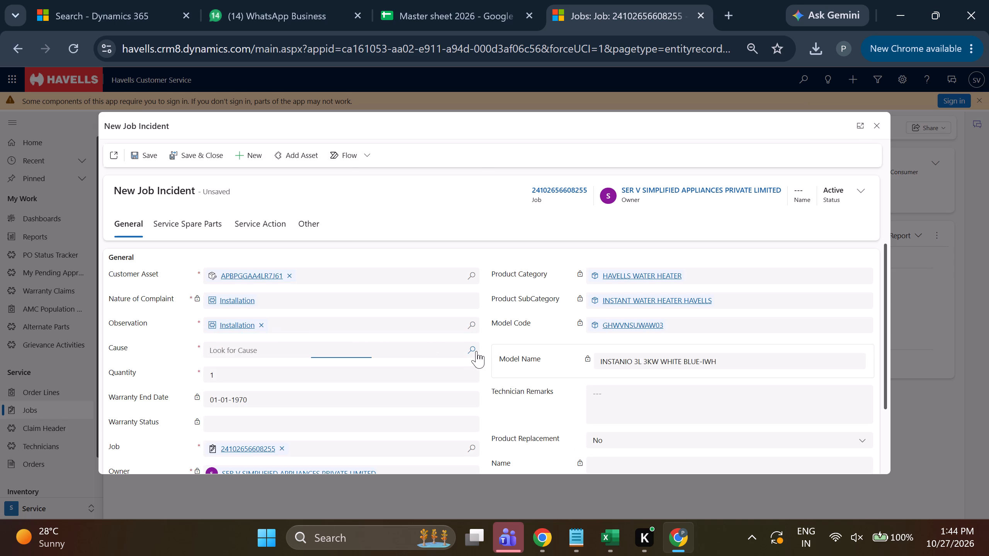
left_click(253, 307)
left_click(140, 150)
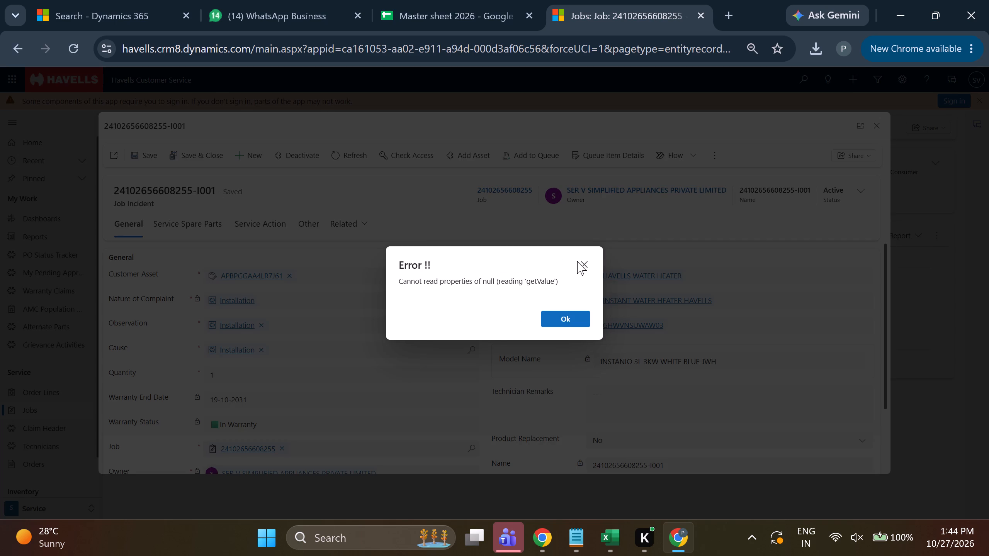
left_click(581, 264)
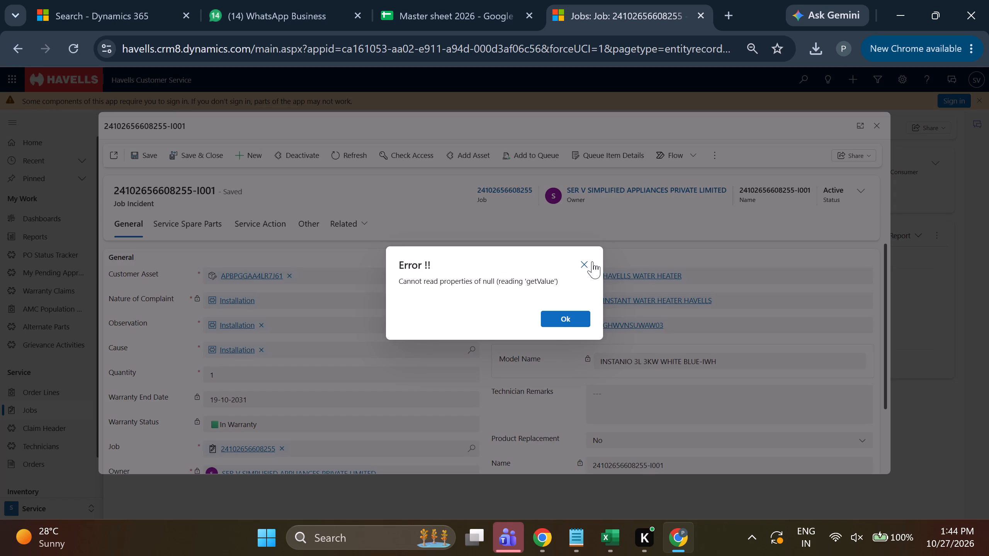
left_click(588, 261)
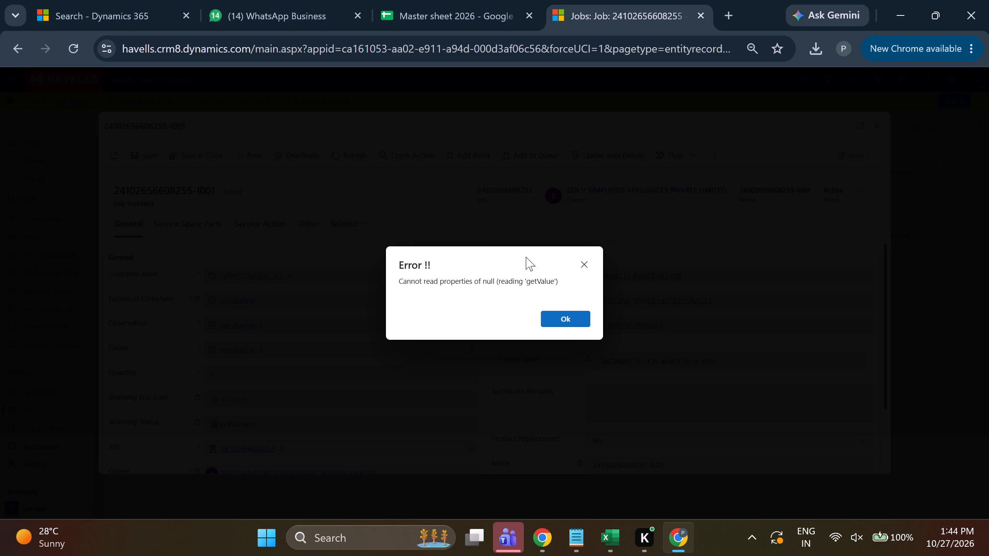
left_click(581, 266)
left_click(586, 263)
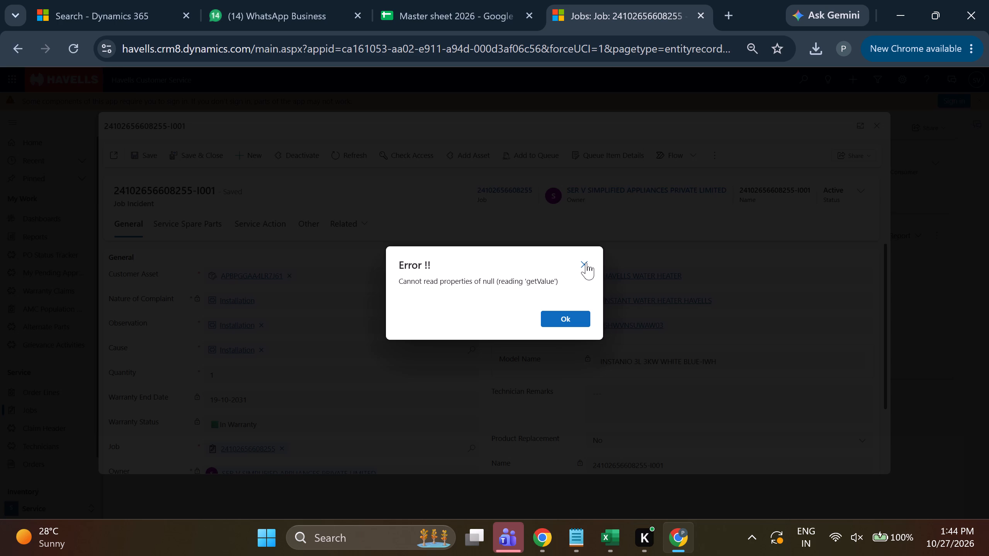
left_click(586, 263)
left_click(586, 263)
Mark the first Installation Done service action of the incident as Used, and save and close both the service and the incident.
left_click(240, 222)
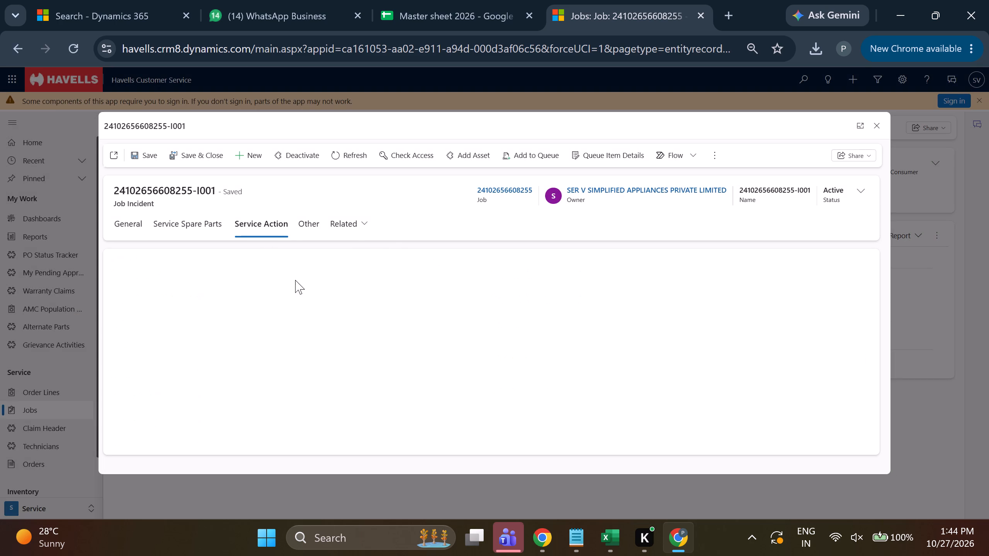
triple_click(408, 331)
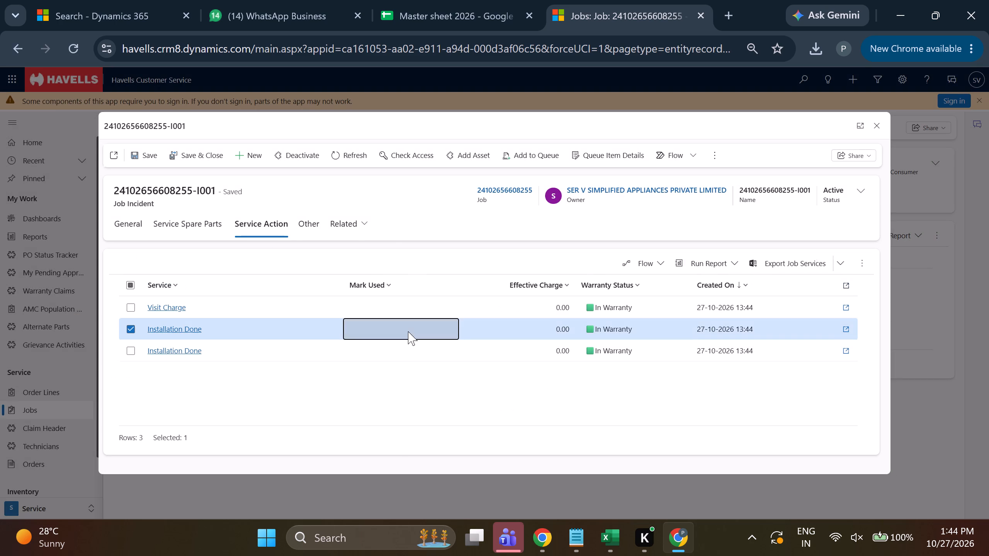
left_click(408, 331)
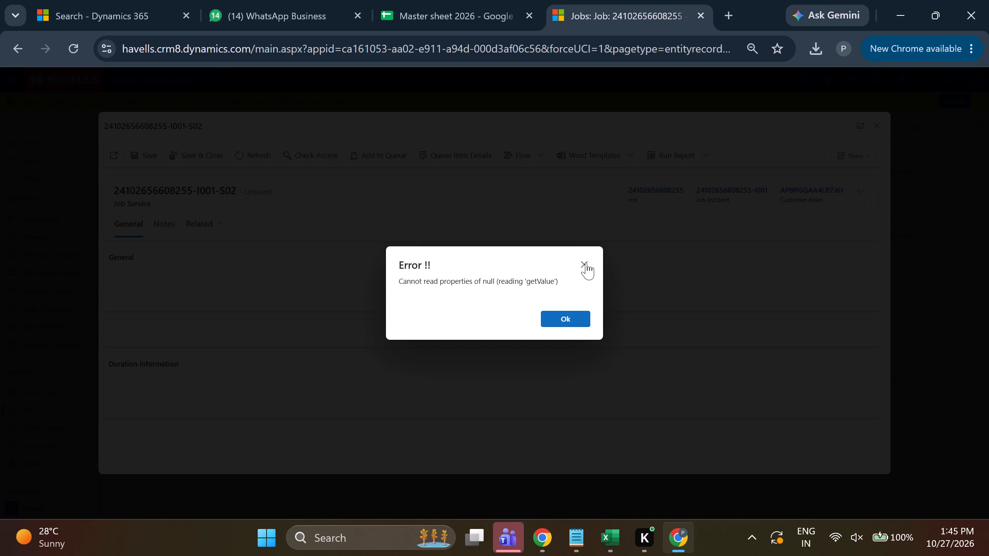
triple_click(586, 263)
triple_click(586, 263)
left_click(436, 280)
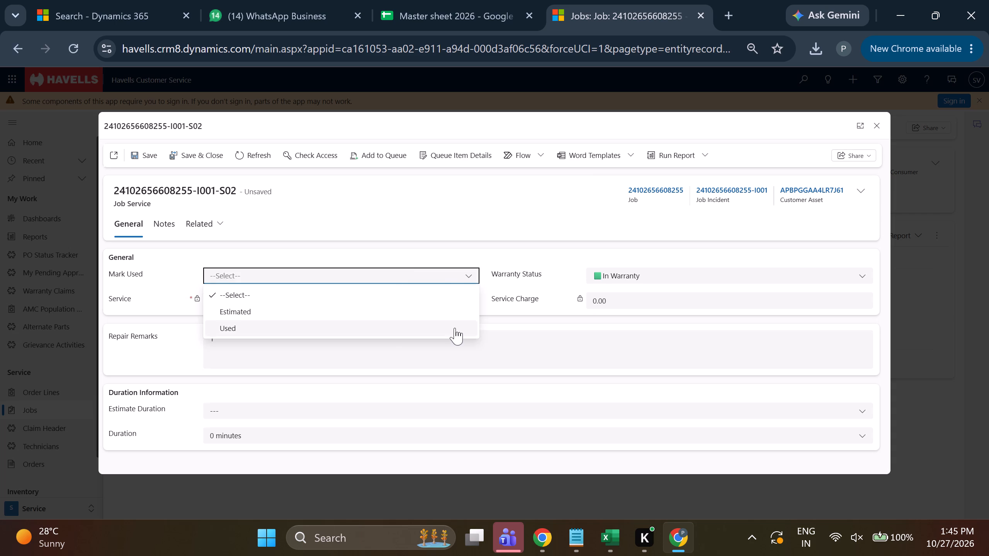
left_click(453, 328)
triple_click(583, 266)
triple_click(583, 266)
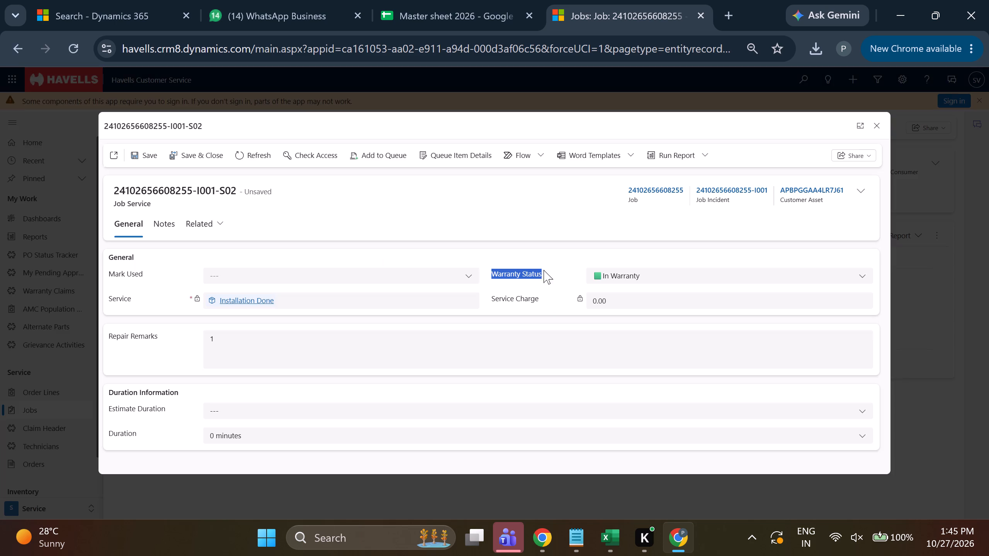
left_click(447, 280)
triple_click(578, 264)
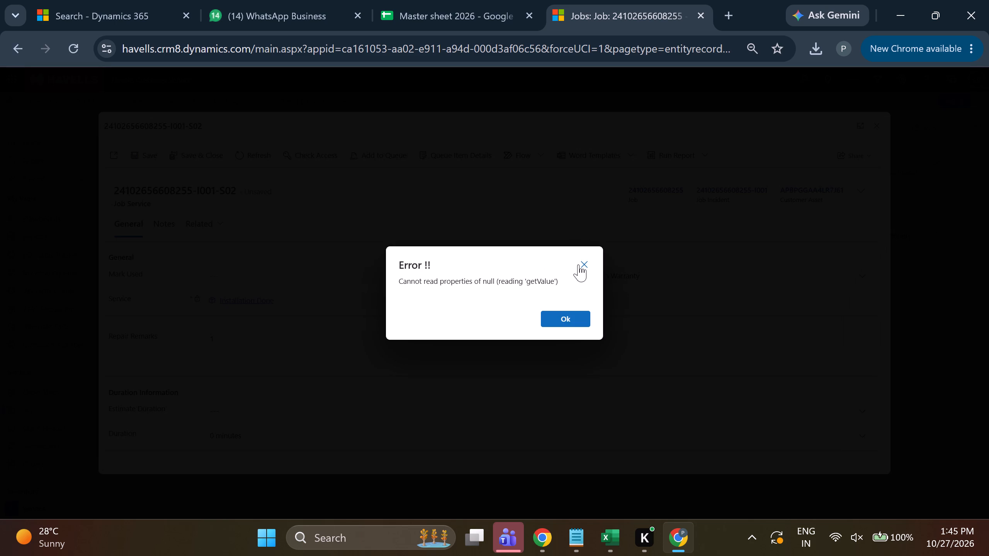
triple_click(578, 264)
left_click(457, 279)
left_click(439, 325)
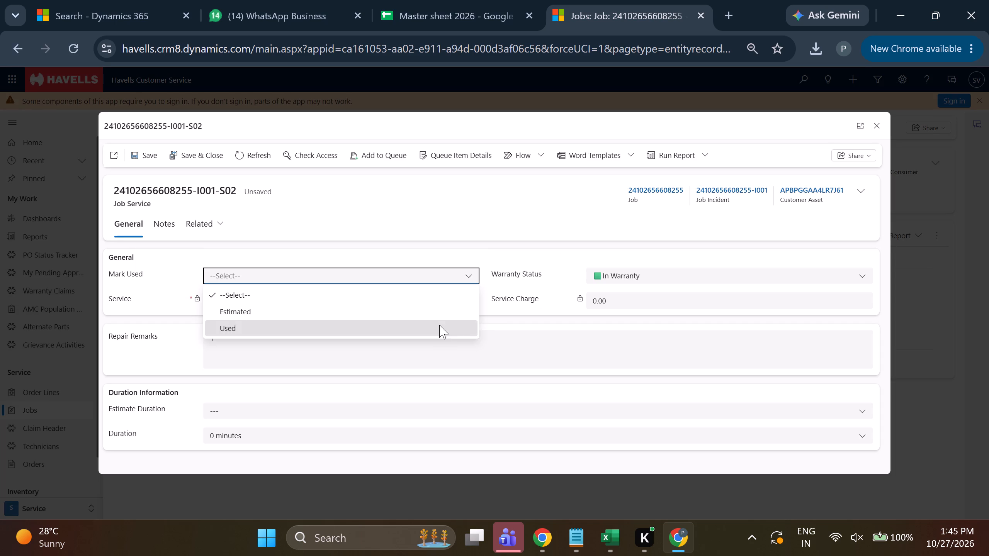
left_click(178, 153)
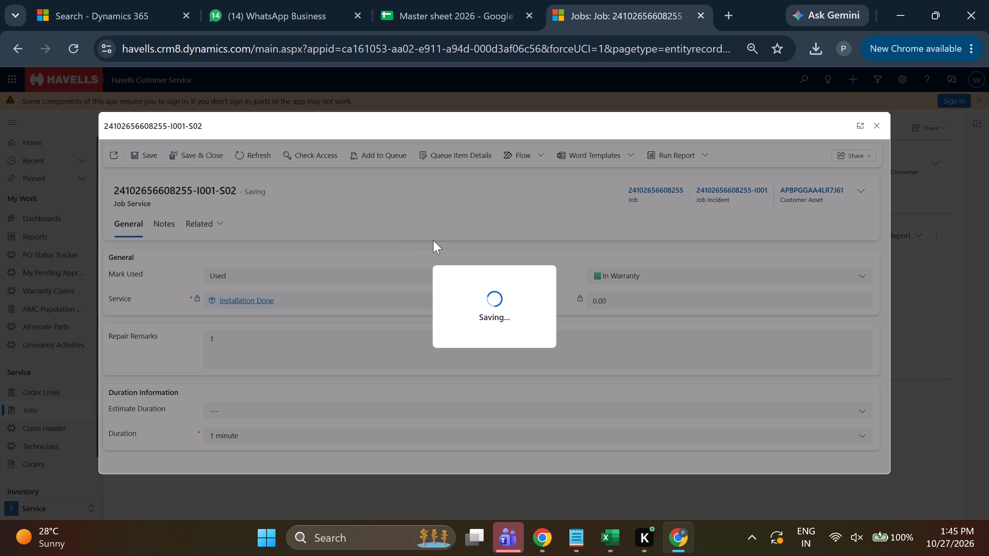
left_click(212, 155)
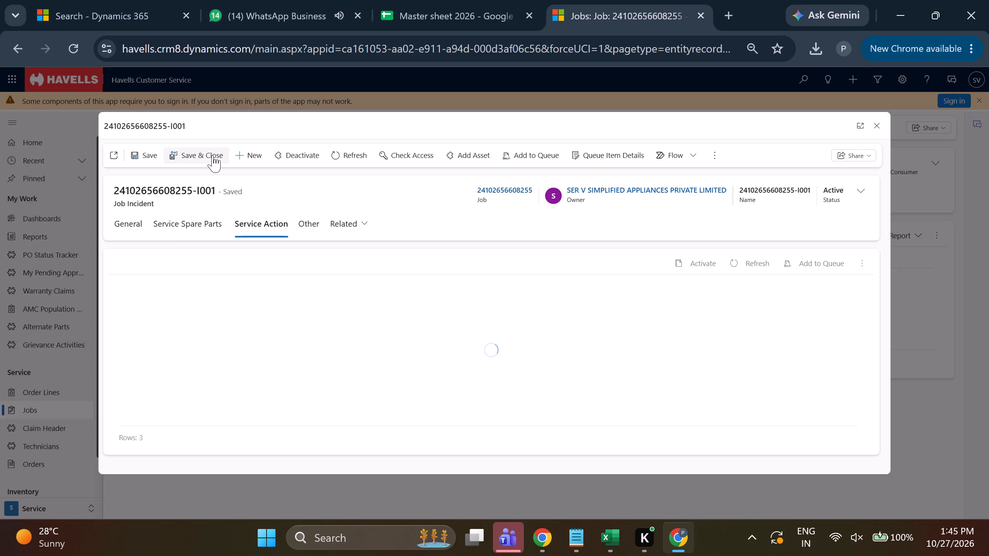
left_click(122, 204)
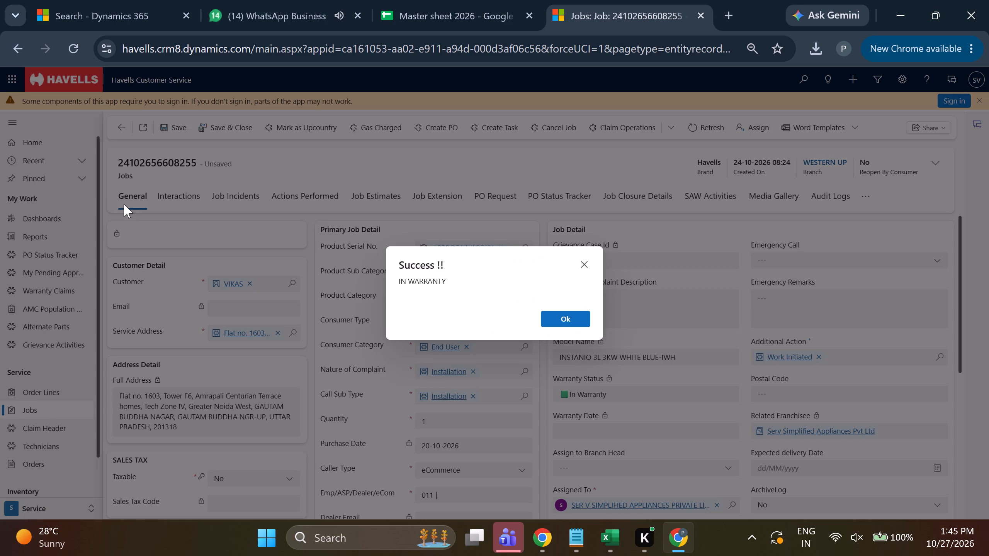
left_click(566, 317)
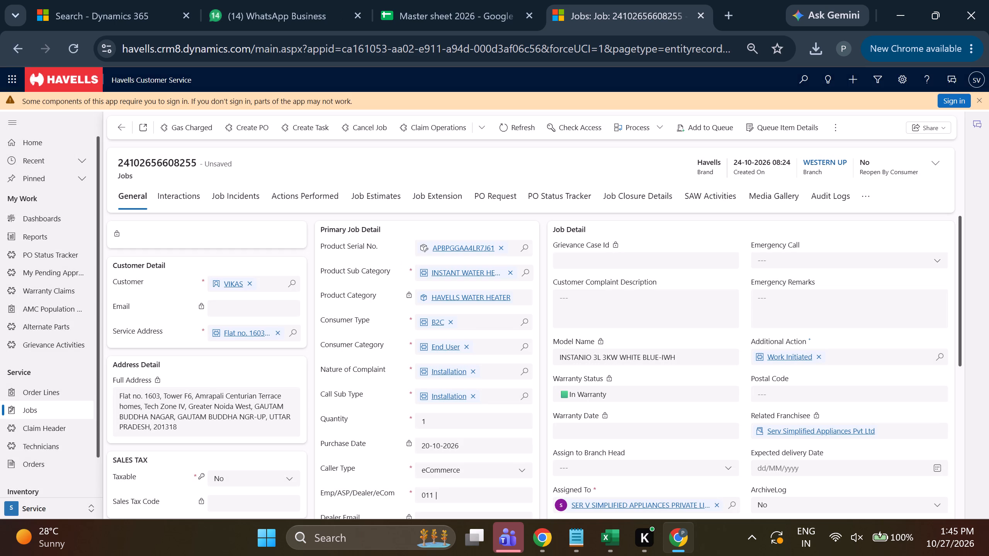
scroll(622, 370, "down", 1)
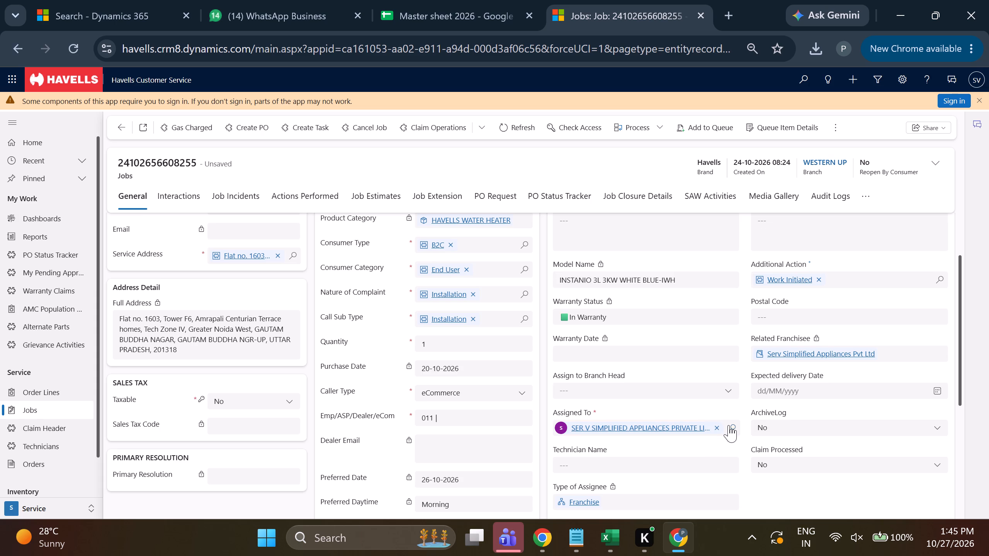
left_click(729, 425)
scroll(648, 339, "down", 2)
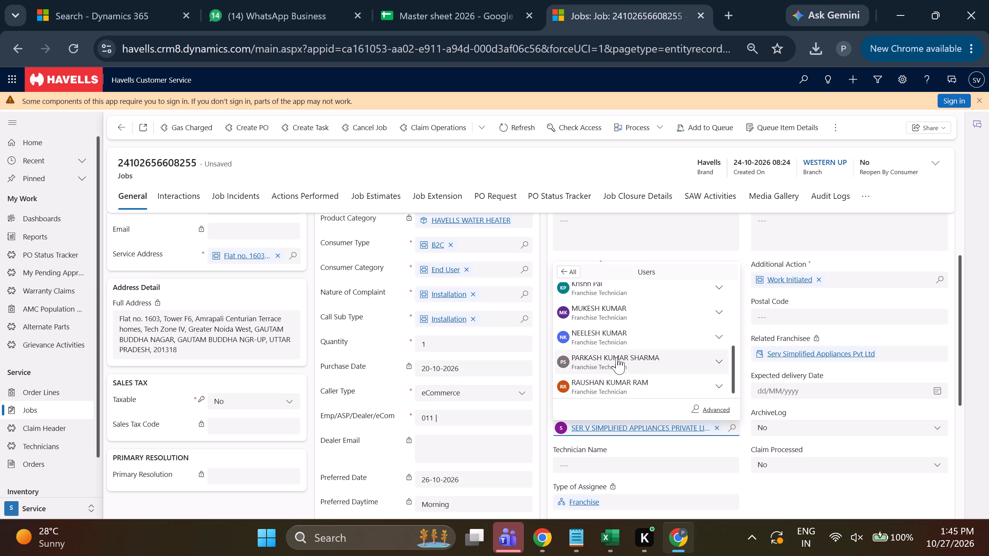
left_click(617, 357)
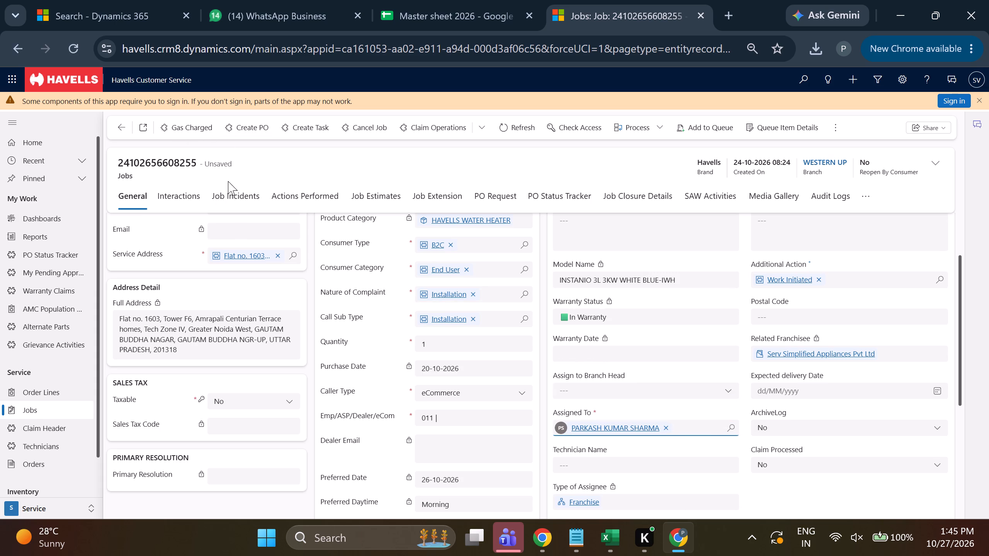
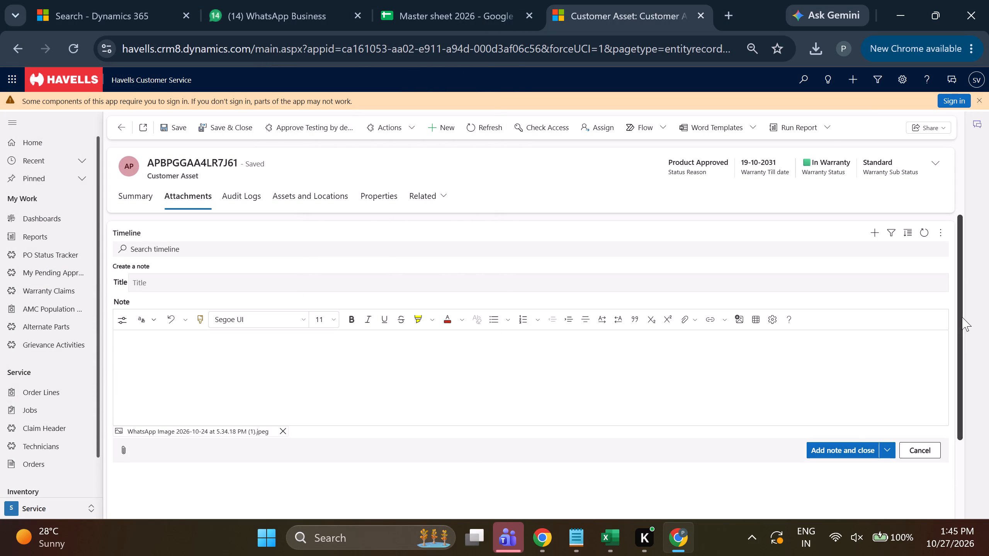
Attach the image "WhatsApp Image 2026-10-24 at 5.34.18 PM" to a note on the customer asset, and save and close the asset.
left_click(945, 267)
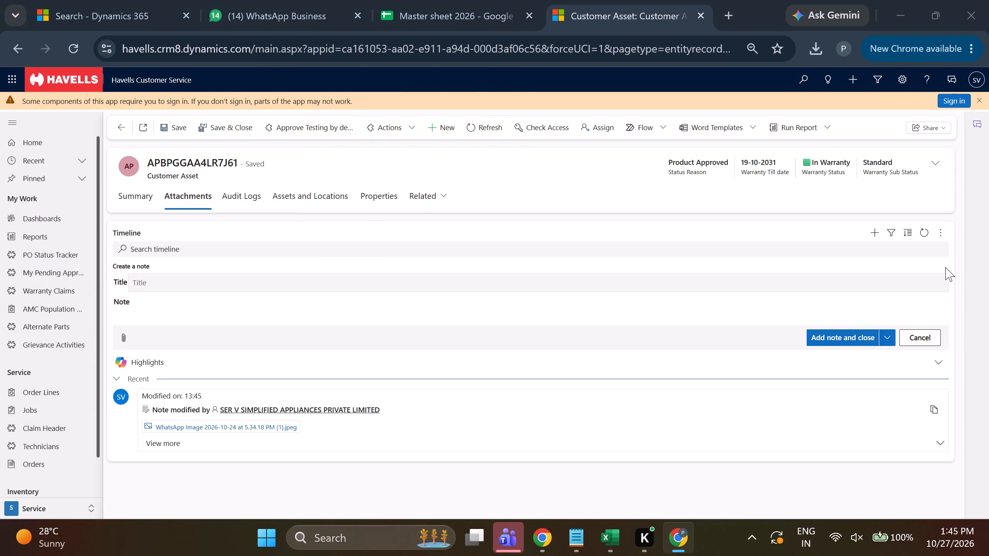
double_click(355, 151)
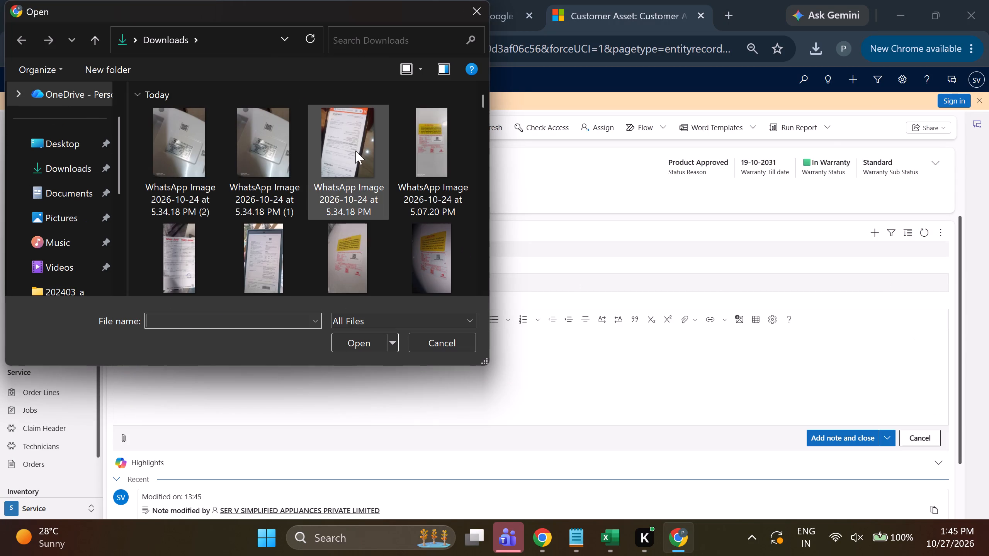
left_click(233, 128)
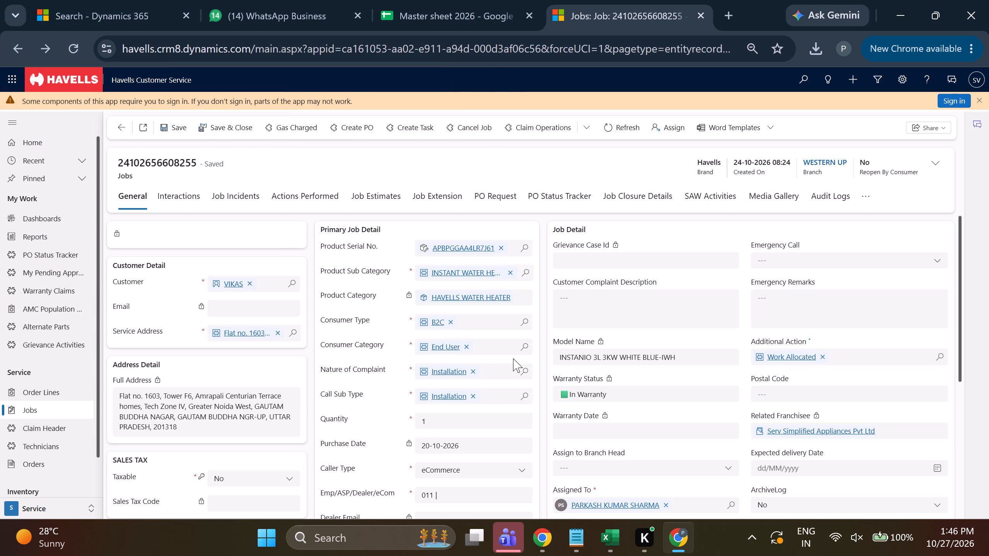
In the job closure details, enter INSTALLATION DONE as consumer remark and repair description, set Job Completed to Yes, and save the job.
left_click(630, 199)
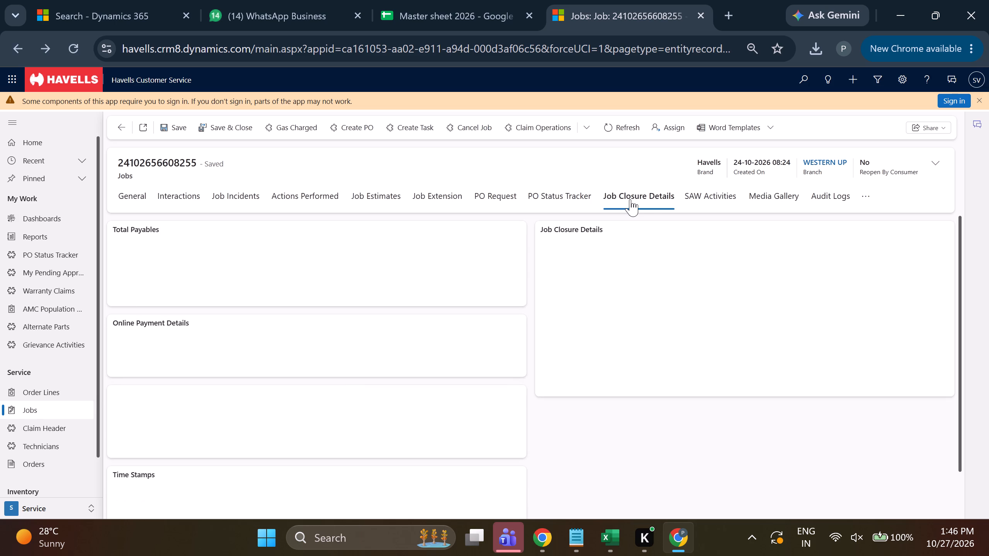
left_click(684, 345)
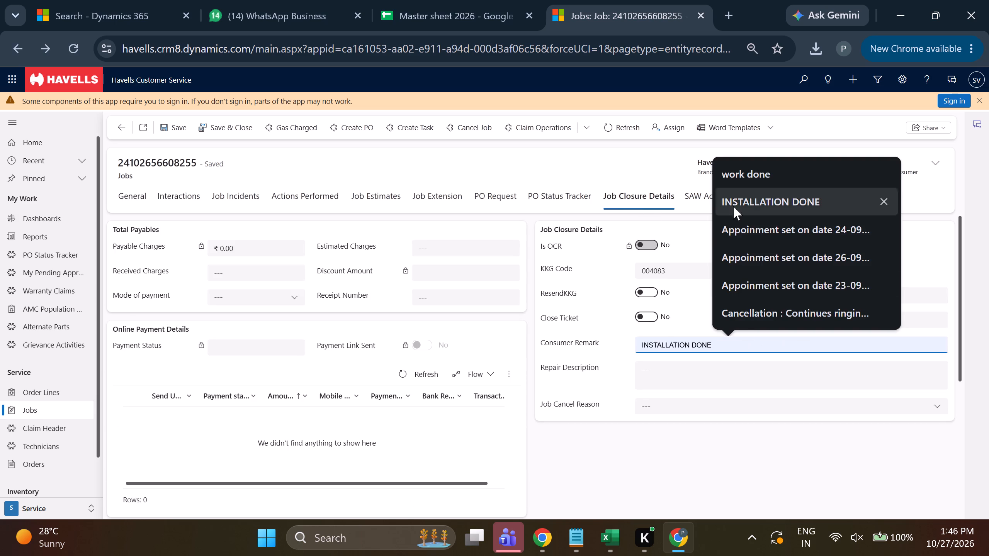
left_click(733, 205)
triple_click(743, 341)
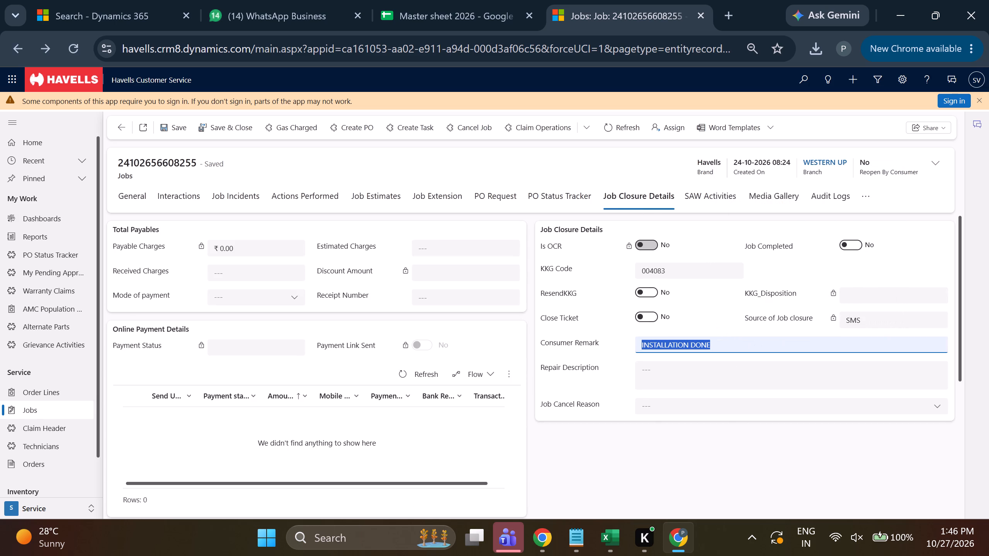
key("ctrl+c")
left_click(742, 379, "ctrl")
key("ctrl+v")
left_click(850, 244)
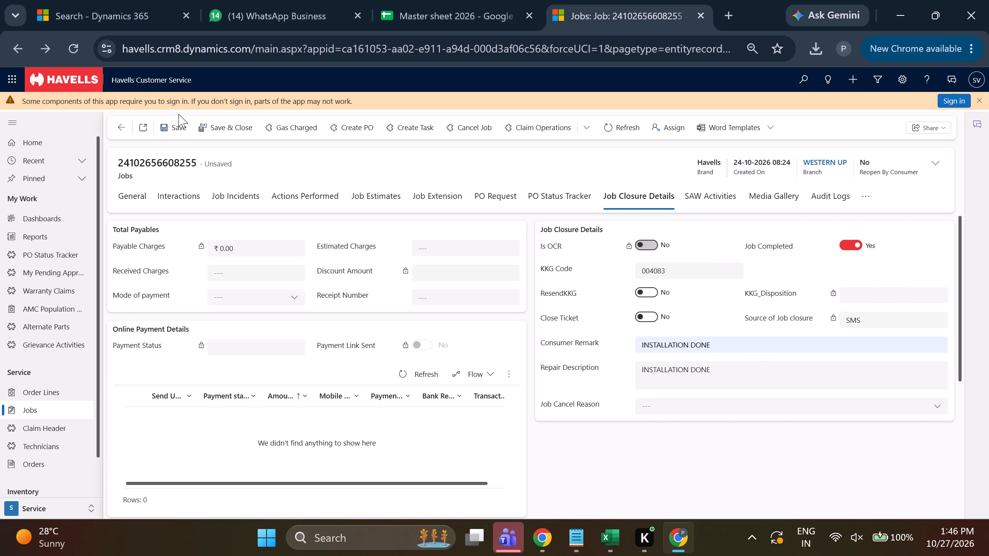
left_click(173, 125)
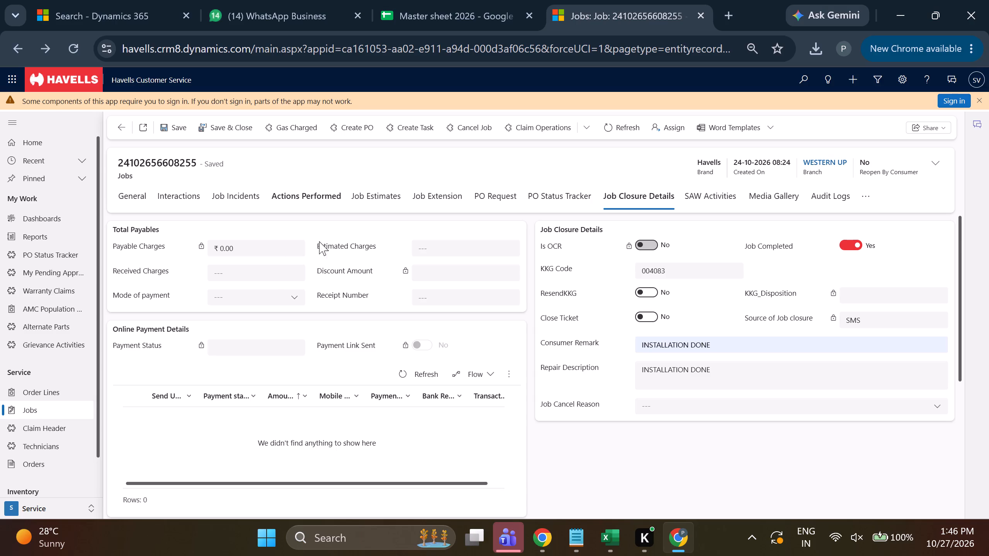
left_click(212, 127)
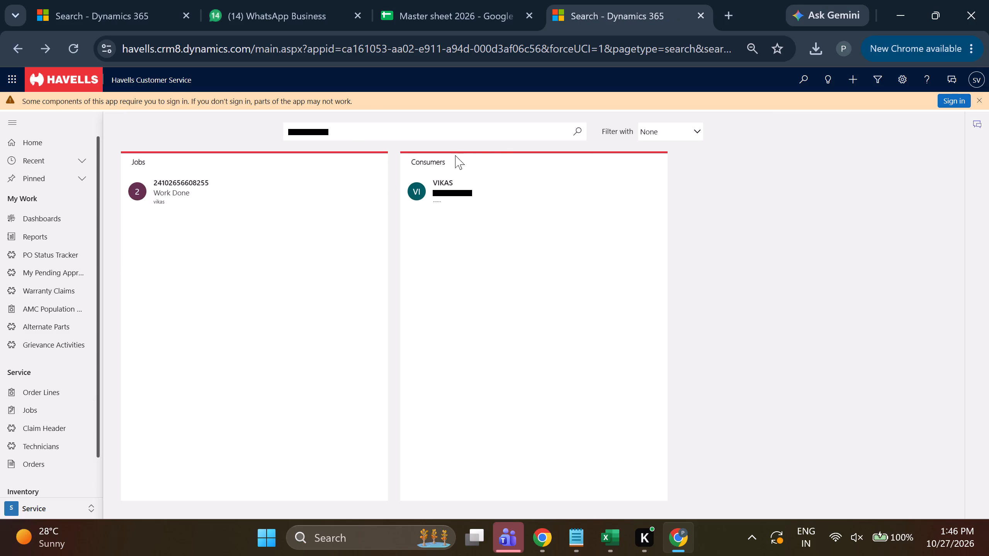
left_click(570, 135)
left_click(476, 0)
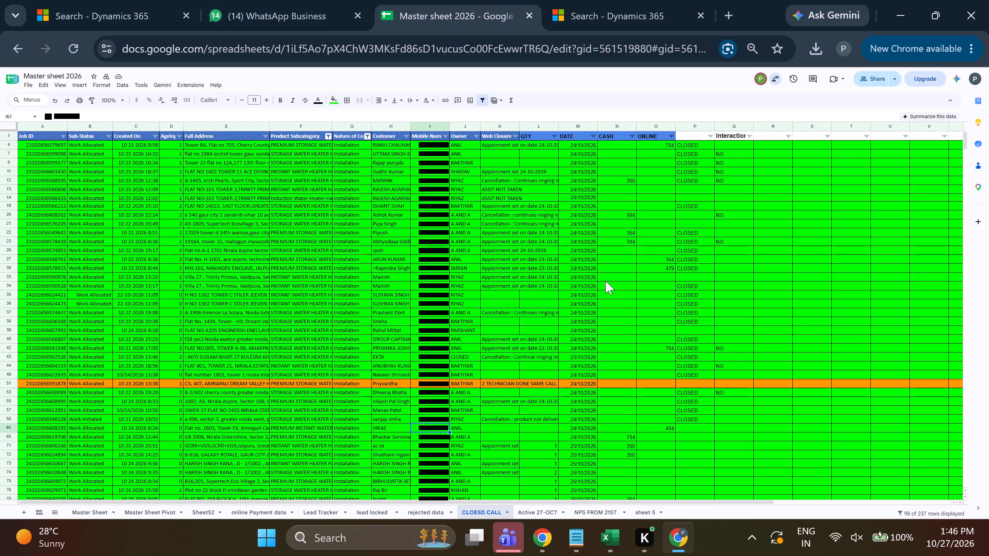
key("Right")
key("Right")
key("Right")
key("Right")
key("Right")
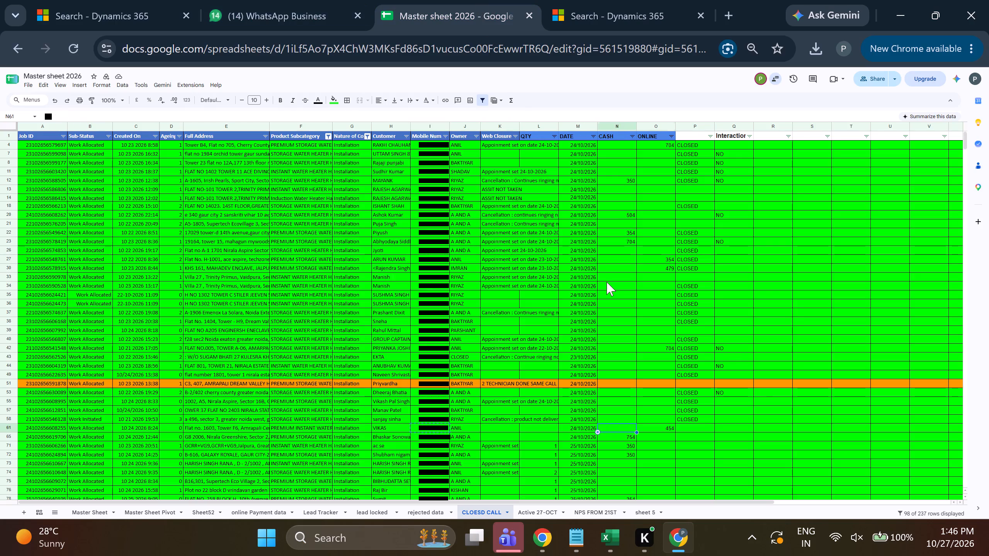
key("Right")
key("Right")
key("Up")
key("ctrl+c")
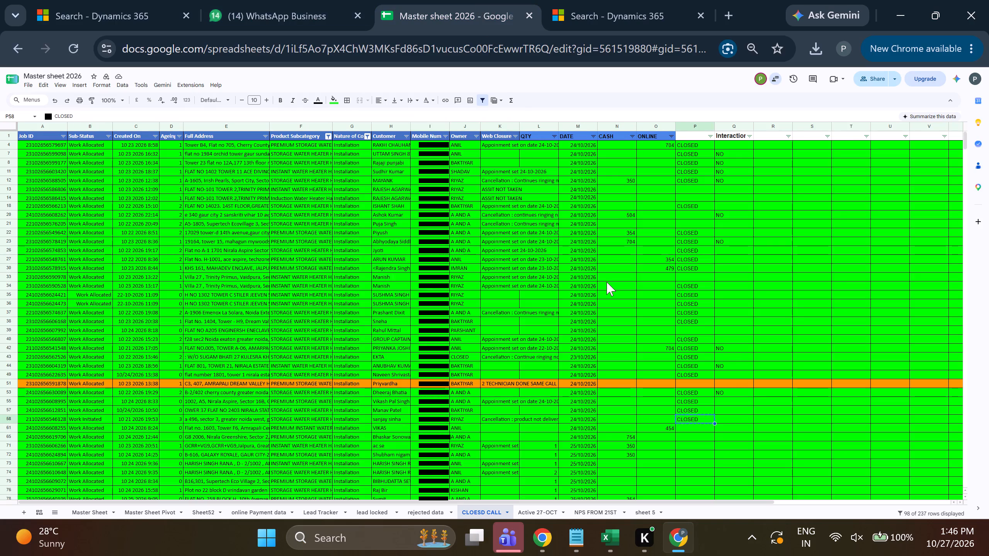
key("Down")
key("ctrl+v")
key("Down")
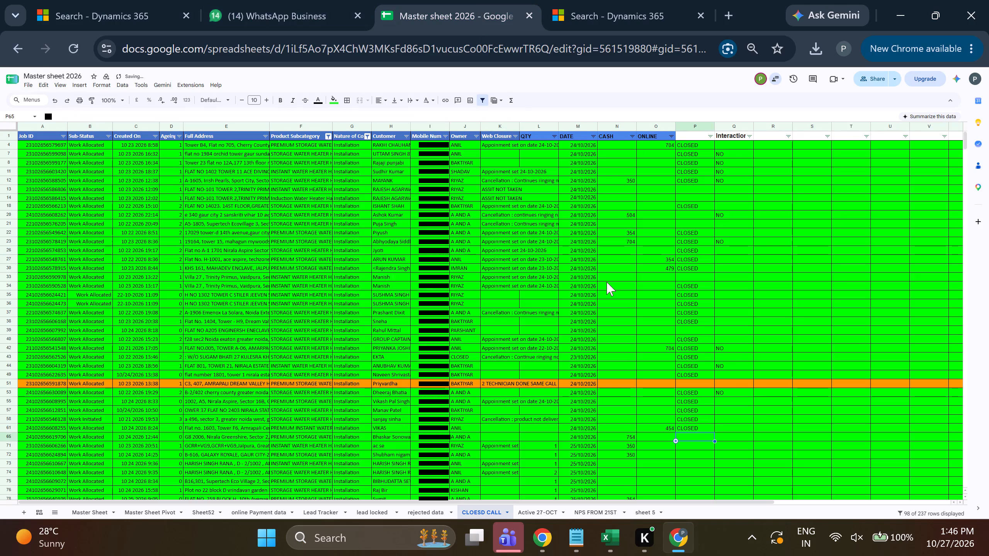
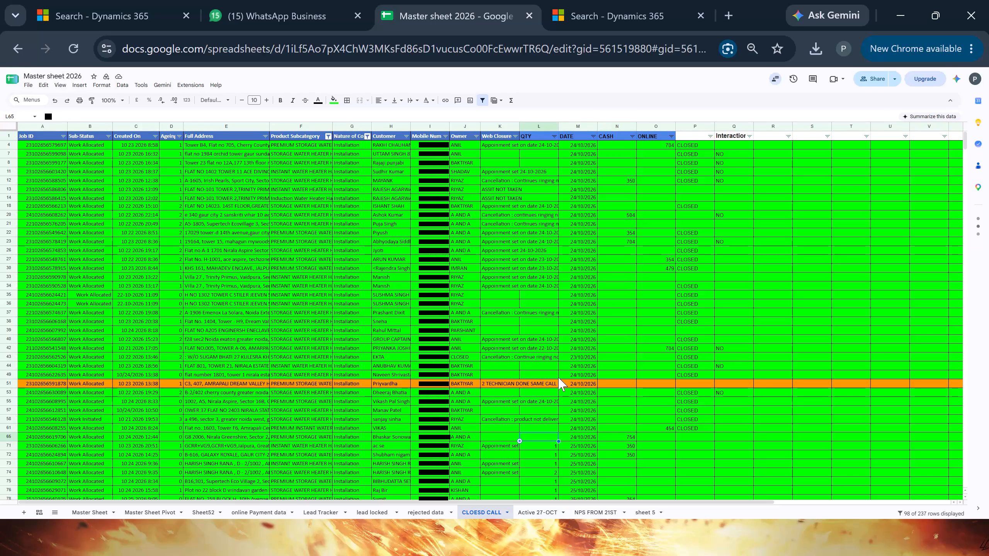
key("ctrl+c")
left_click(666, 0)
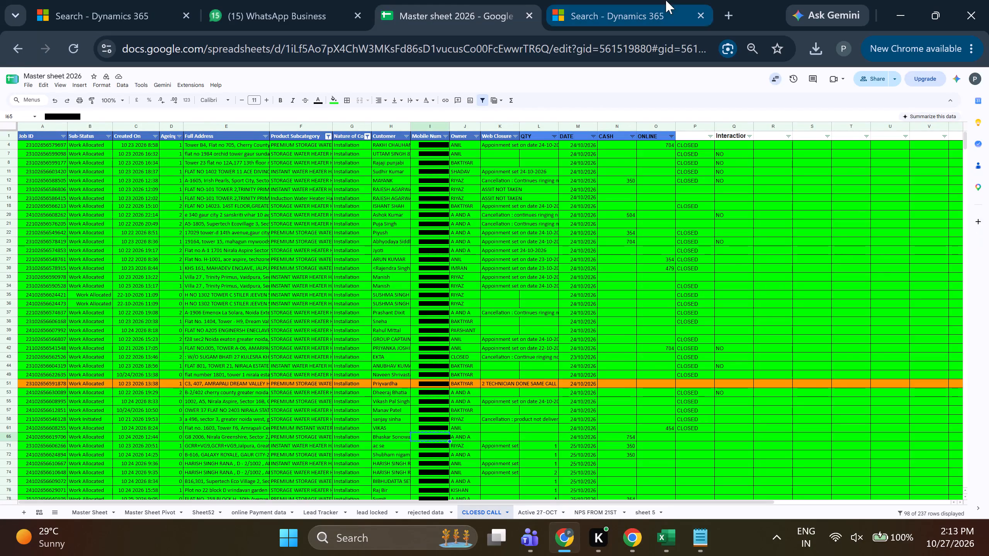
double_click(409, 136)
key("ctrl+v")
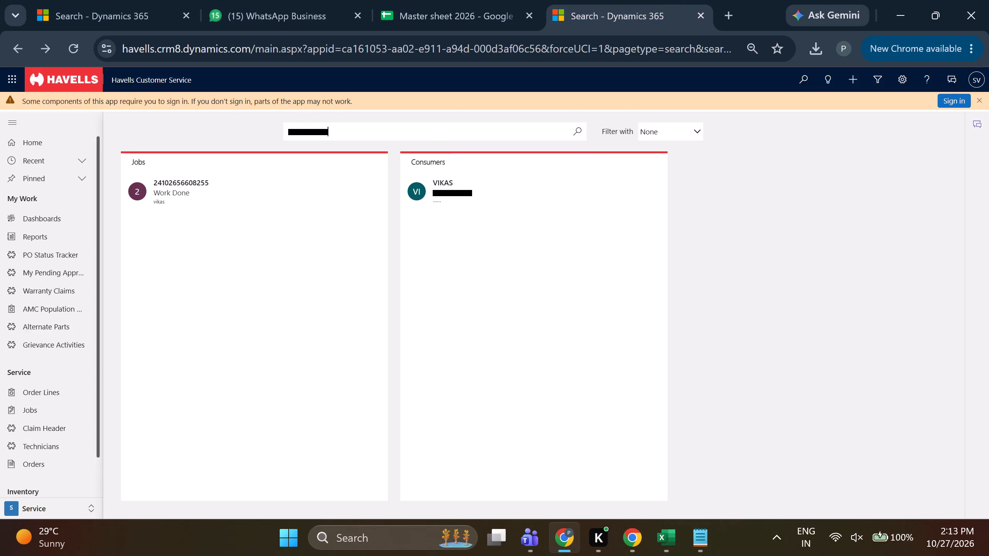
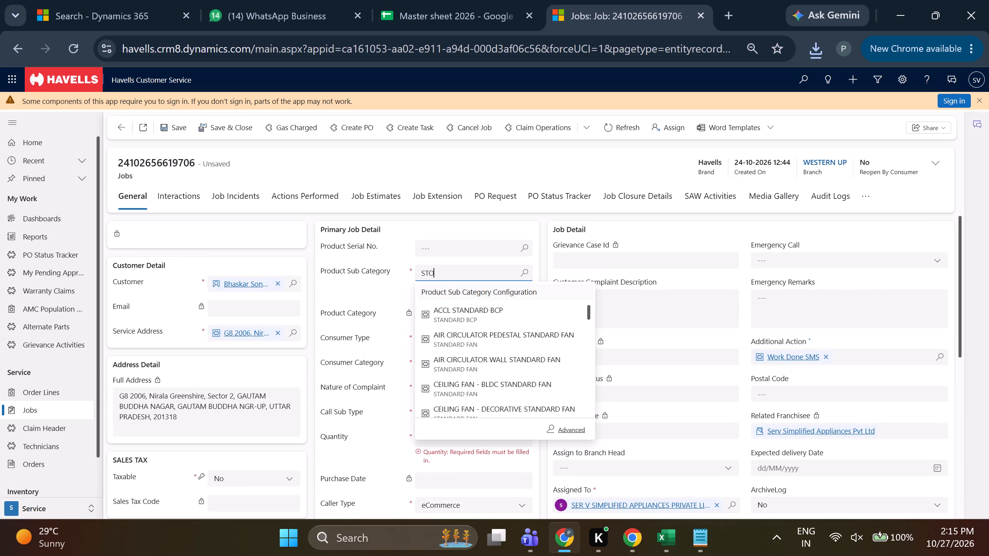
Set the job's product sub category to STORAGE WATER HEATER HAVELLS and save the job.
left_click(510, 318)
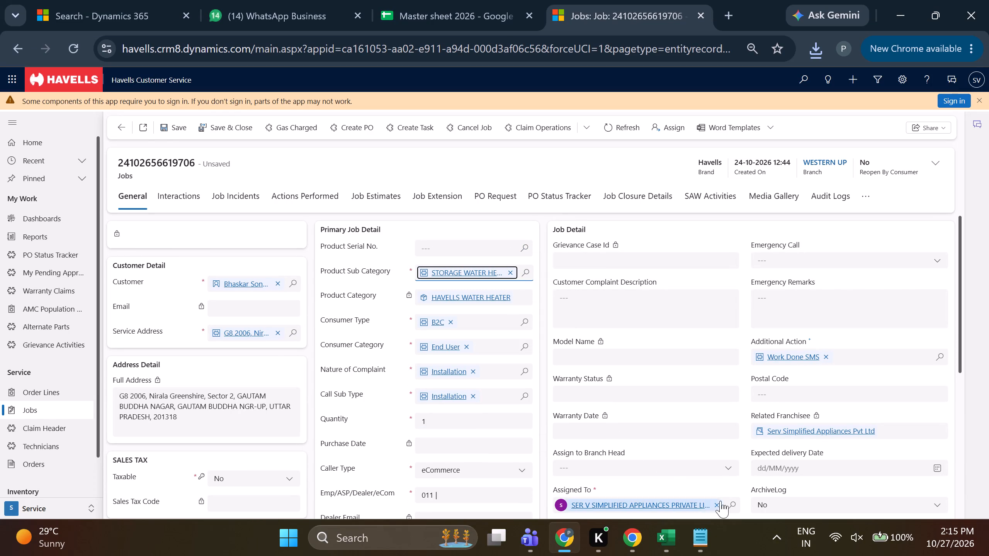
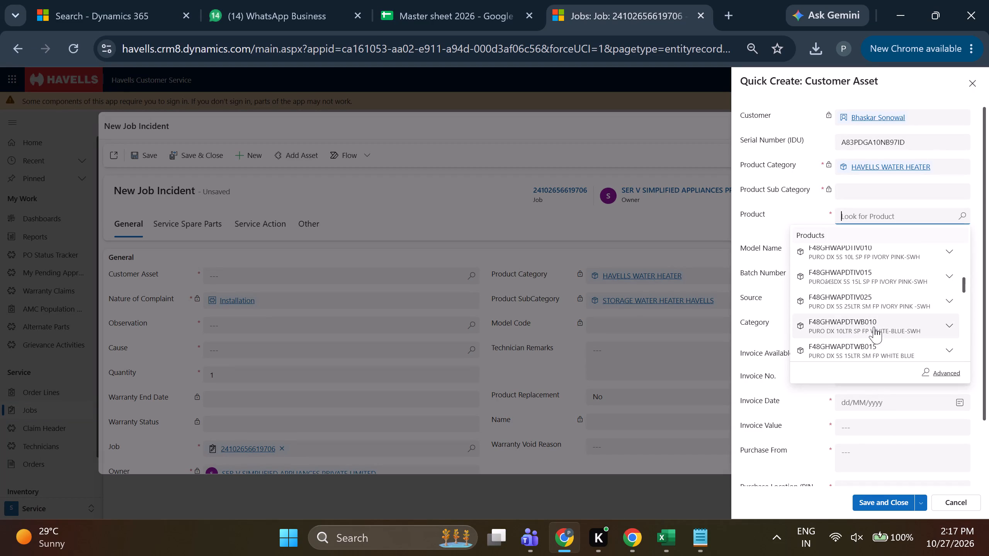
Set the product of the new water heater customer asset to GHWACATWH010, the CARLO 4S 10LTR SP FP WHITE model.
scroll(874, 327, "down", 1)
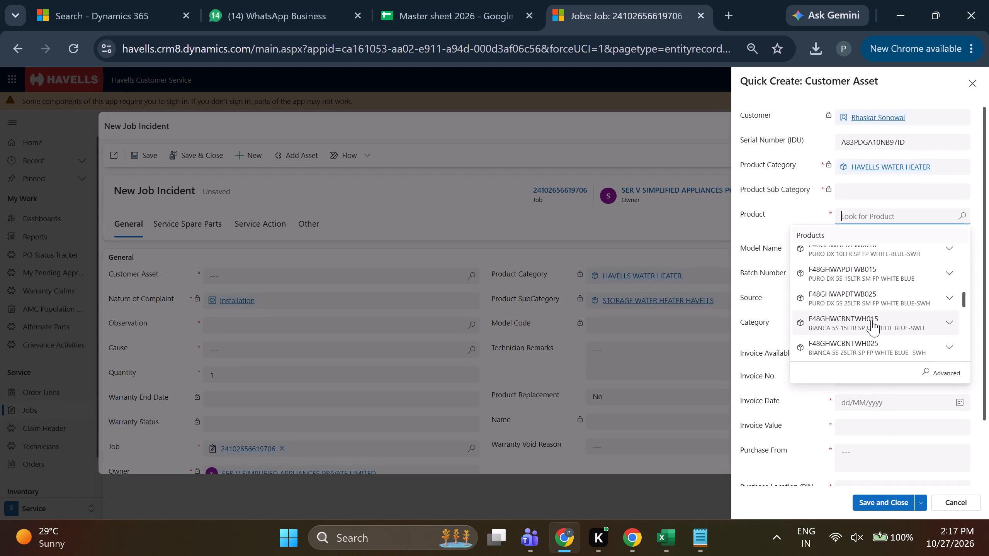
scroll(865, 329, "down", 1)
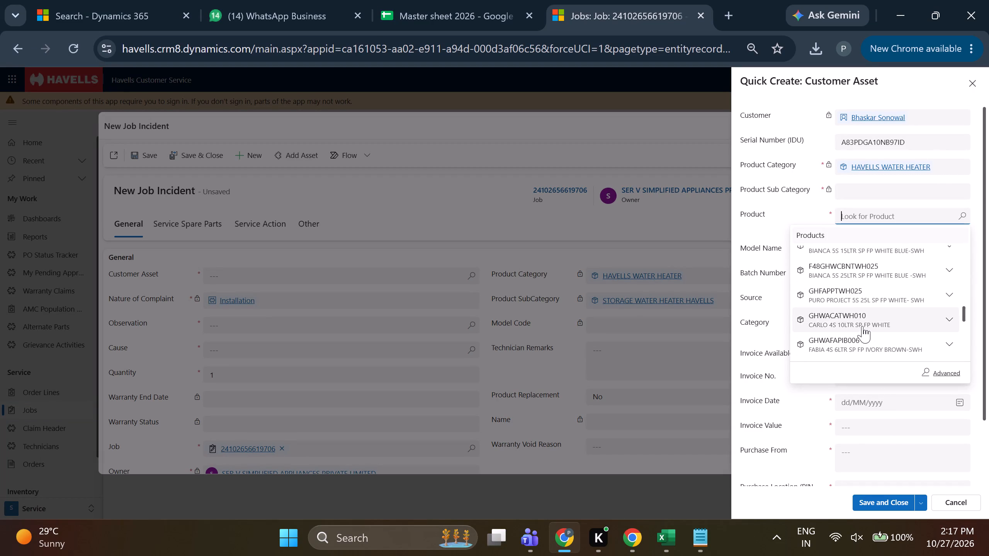
left_click(862, 326)
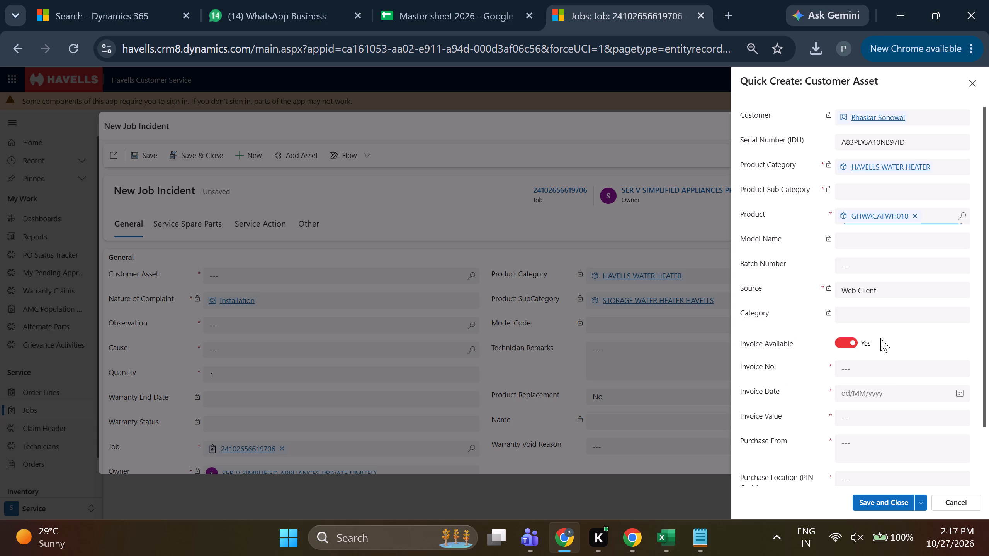
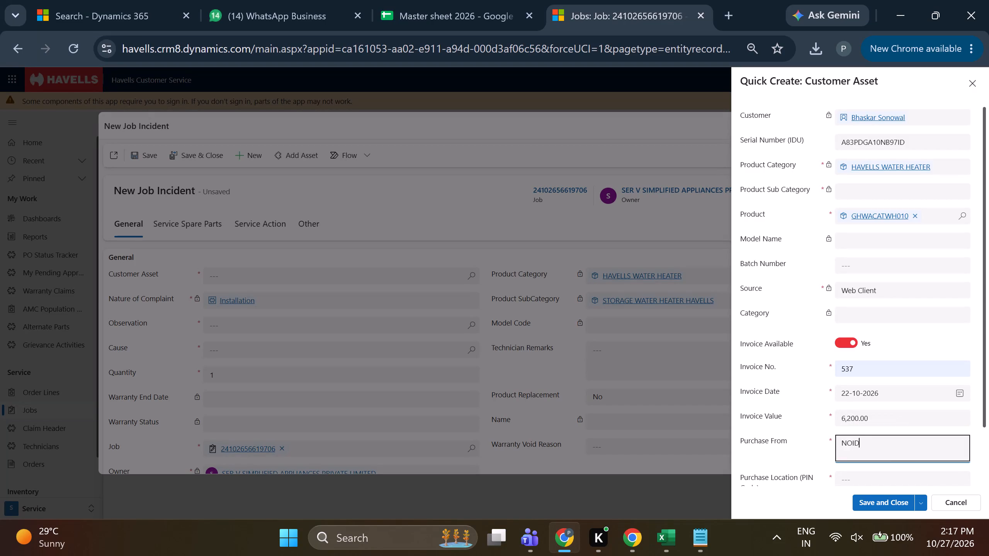
Complete the new customer asset with purchase source NOIDA and purchase location PIN code 201301, and save it.
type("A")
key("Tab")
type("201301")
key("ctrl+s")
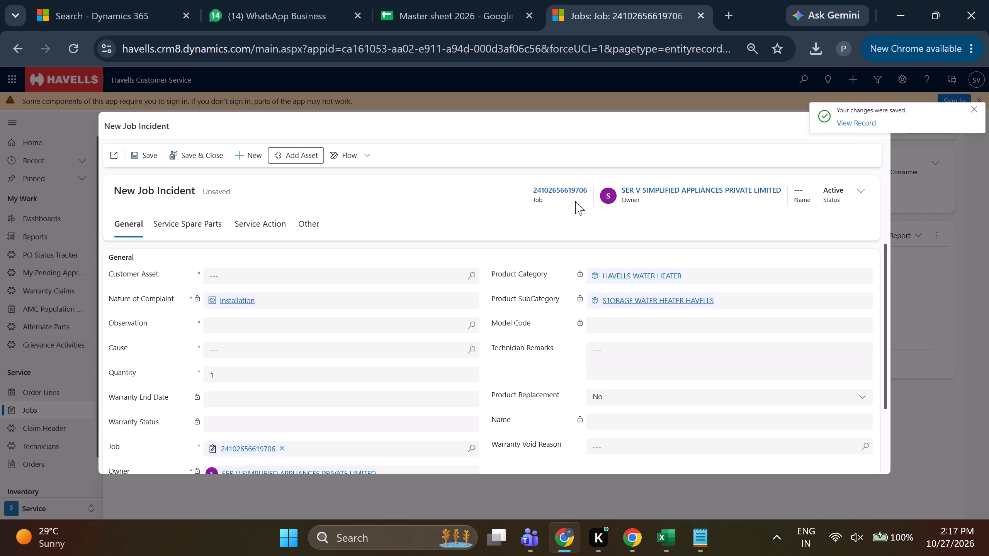
left_click(470, 278)
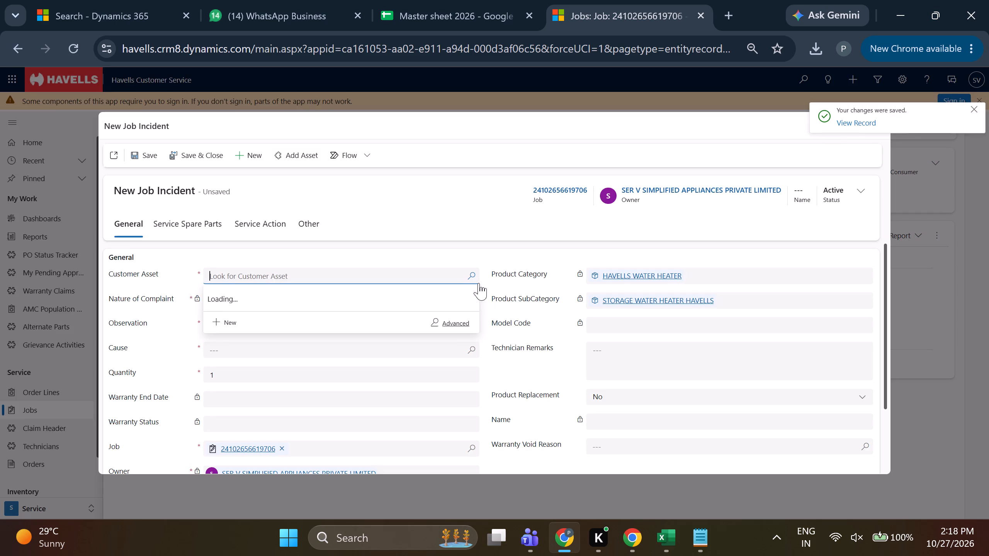
left_click(377, 314)
left_click(474, 329)
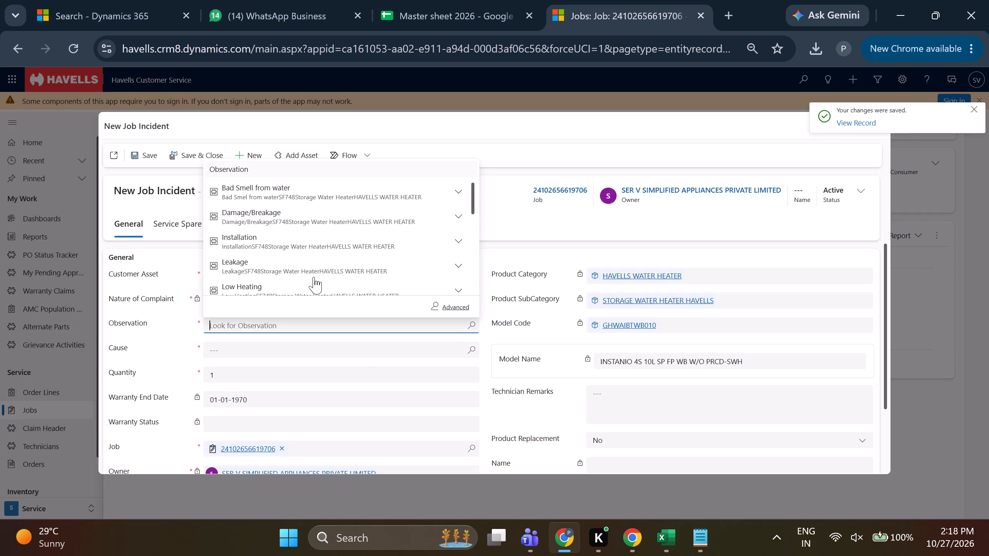
left_click(265, 241)
left_click(469, 358)
left_click(247, 304)
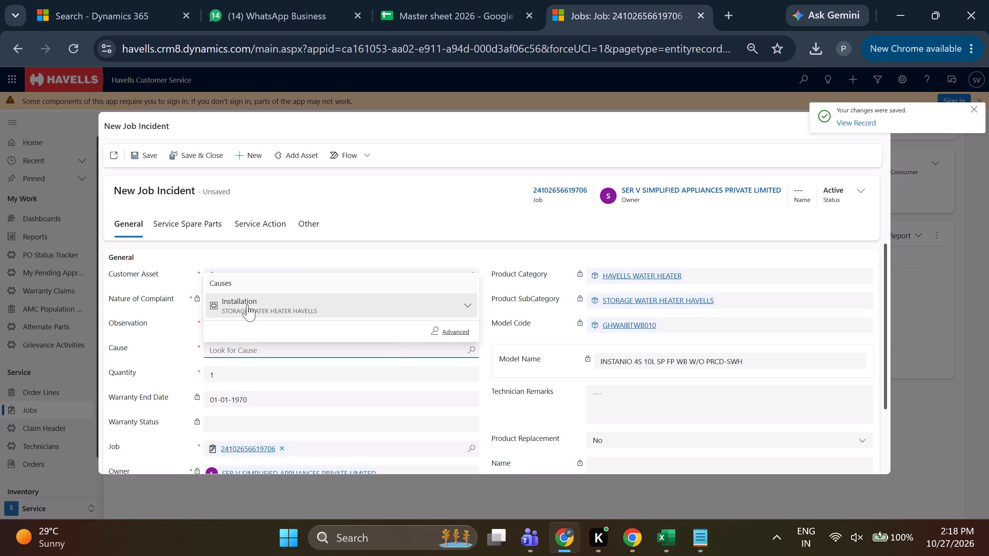
left_click(138, 149)
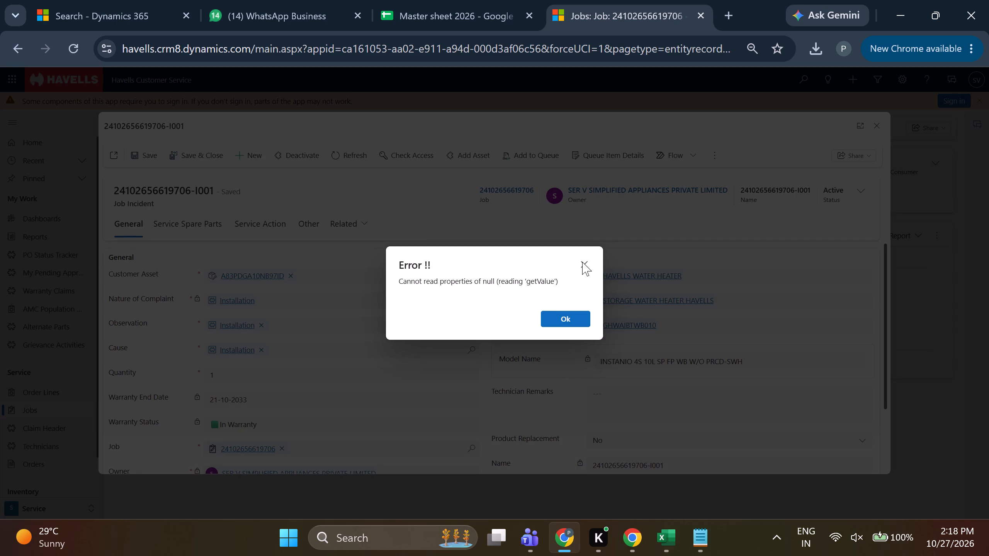
left_click(582, 262)
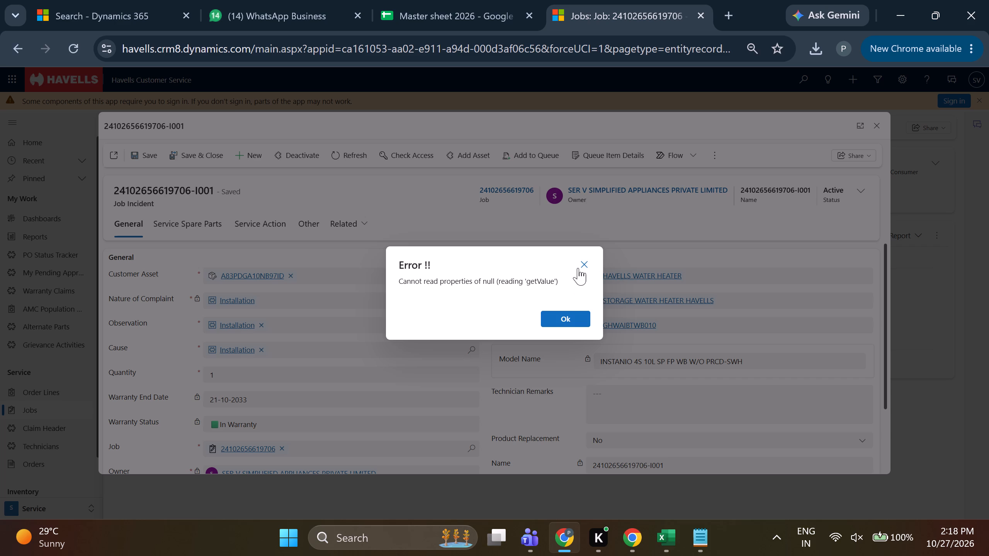
left_click(581, 266)
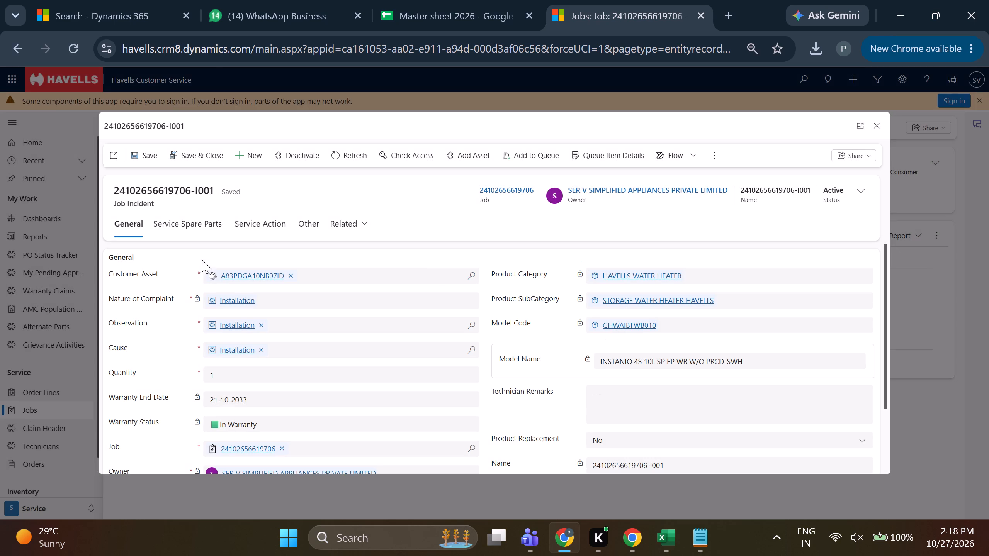
left_click(589, 266)
triple_click(581, 264)
left_click(257, 225)
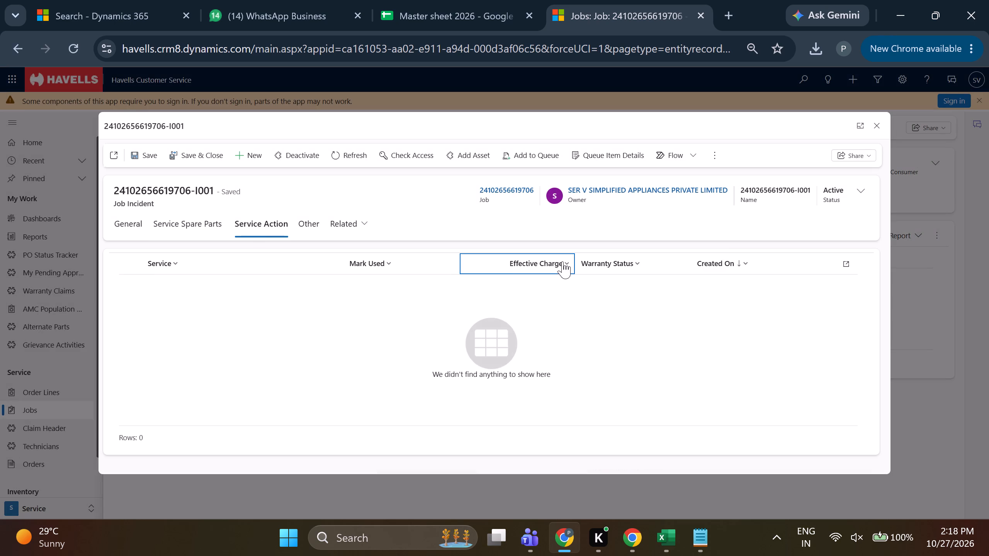
left_click(691, 256)
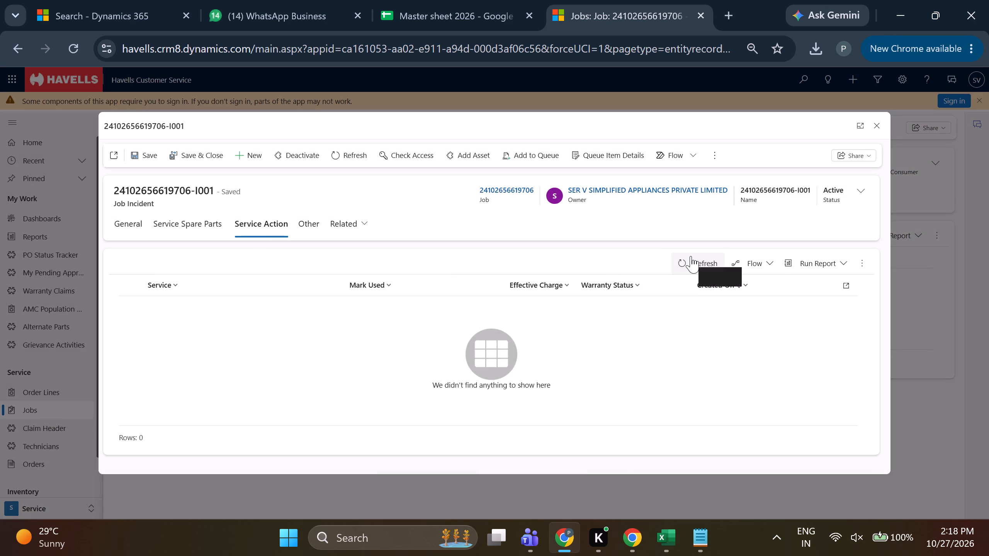
triple_click(691, 256)
triple_click(691, 256)
left_click(691, 256)
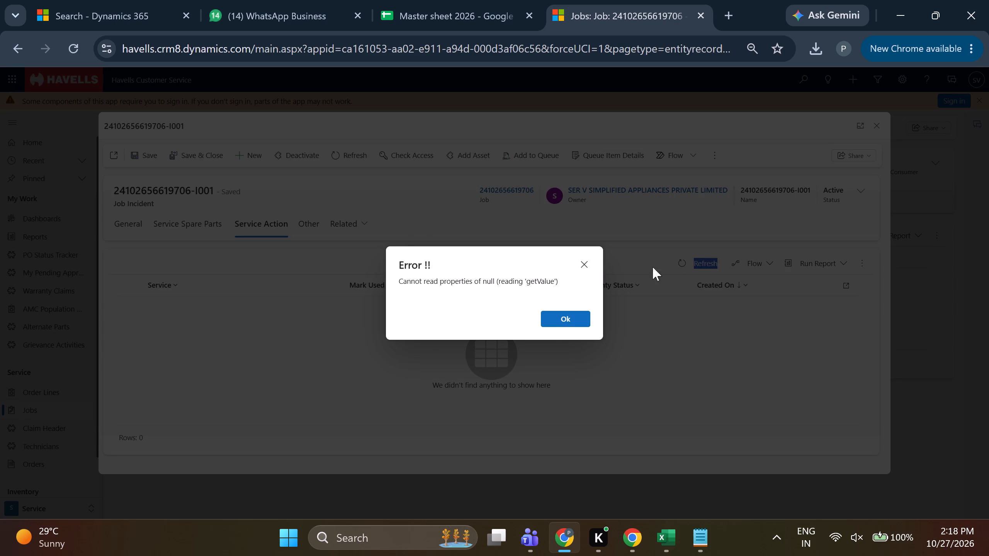
triple_click(582, 267)
left_click(582, 266)
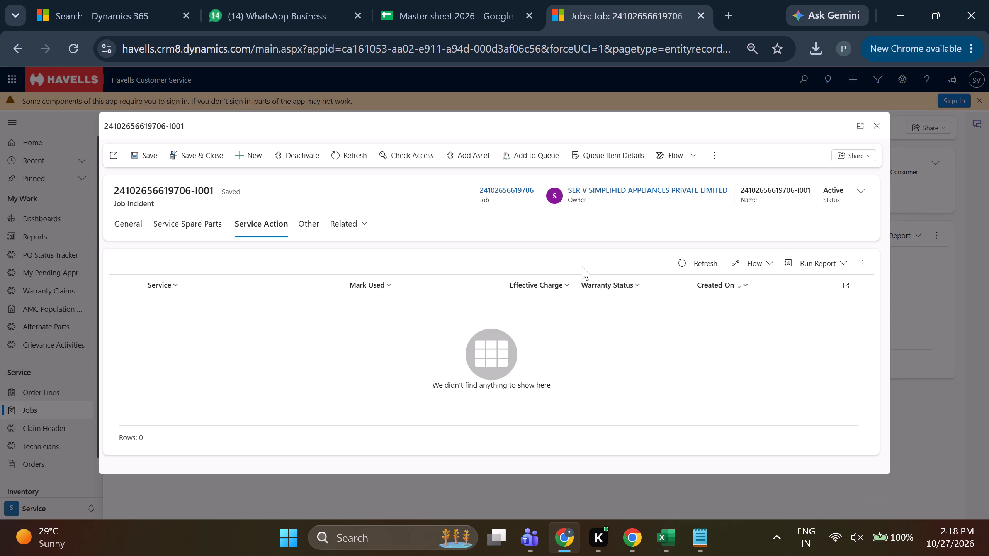
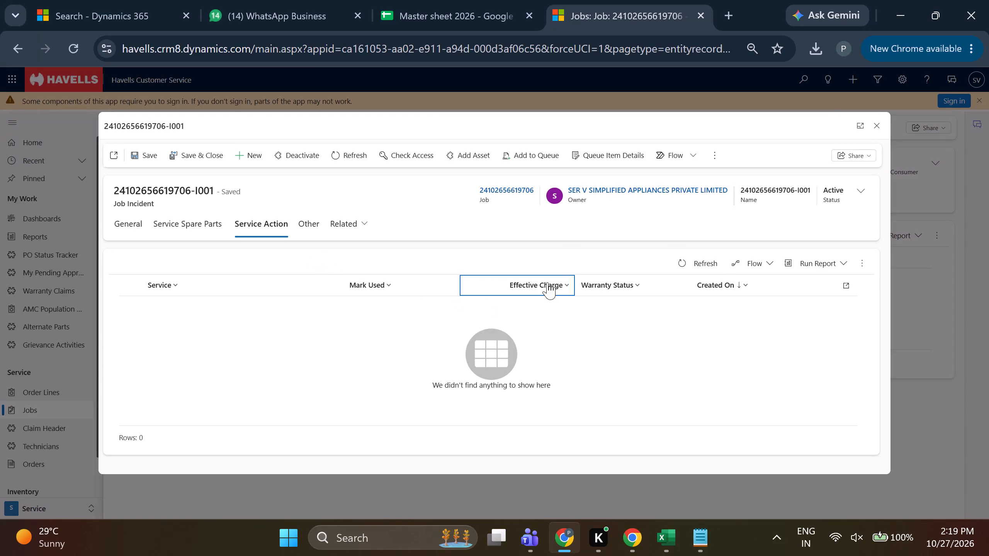
left_click(683, 254)
double_click(432, 326)
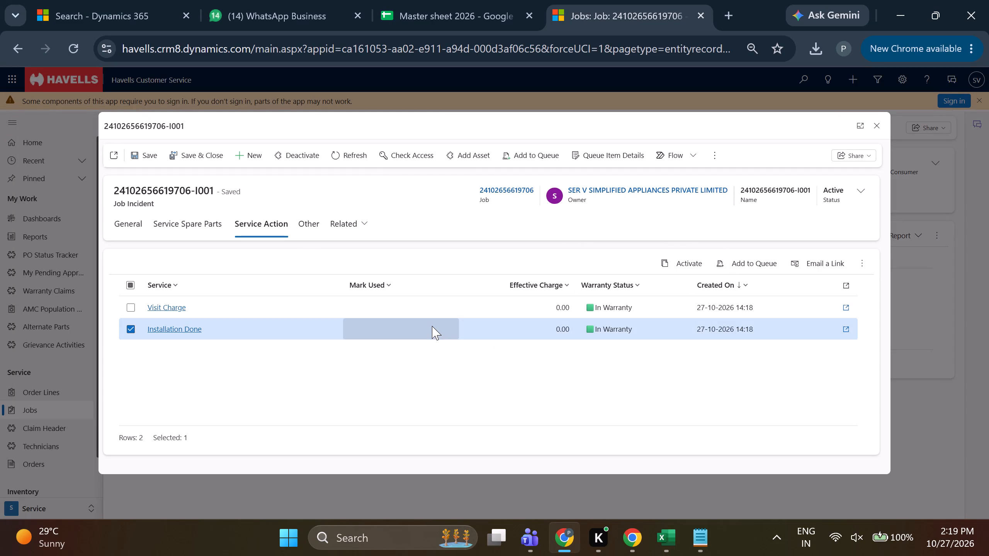
double_click(432, 326)
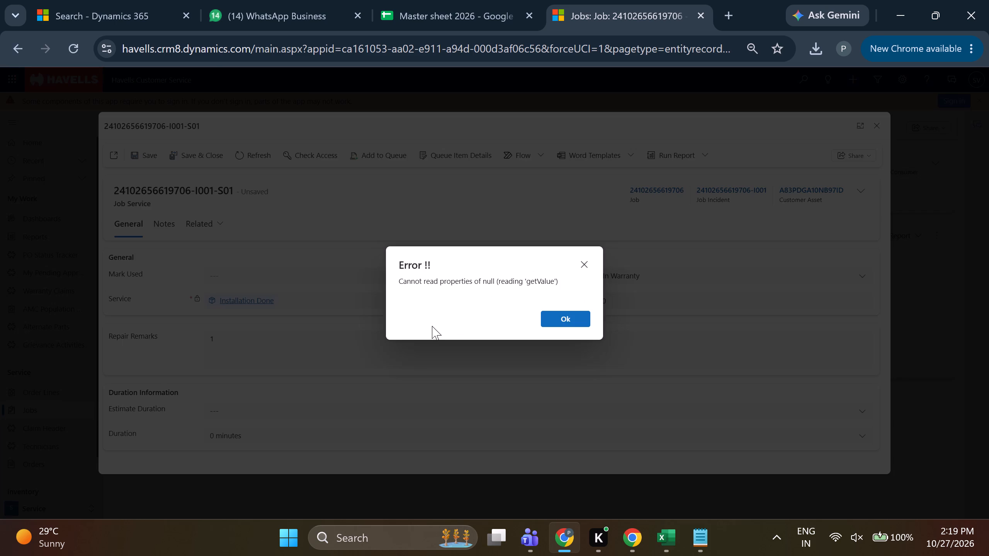
left_click(584, 268)
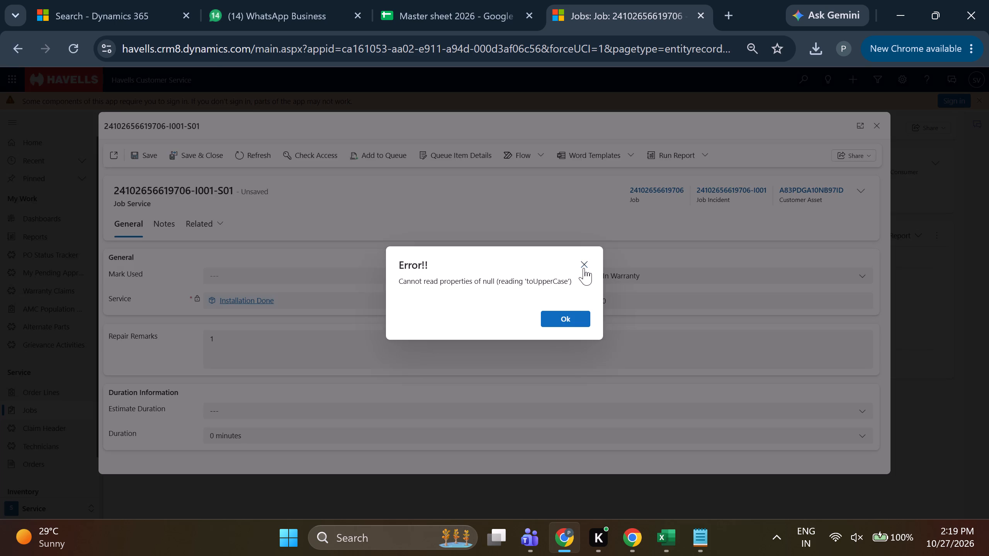
left_click(584, 268)
left_click(433, 276)
left_click(418, 333)
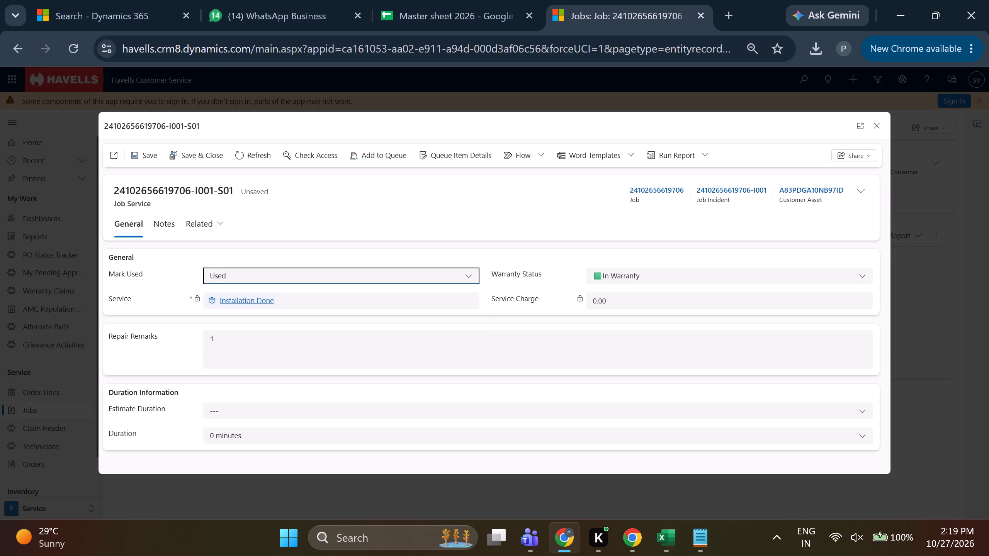
left_click(195, 155)
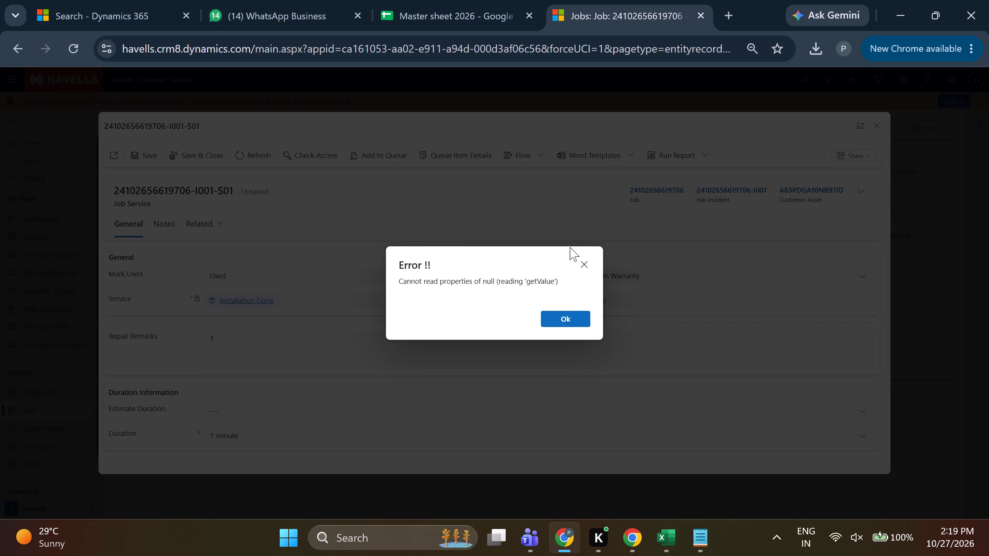
double_click(584, 263)
left_click(202, 154)
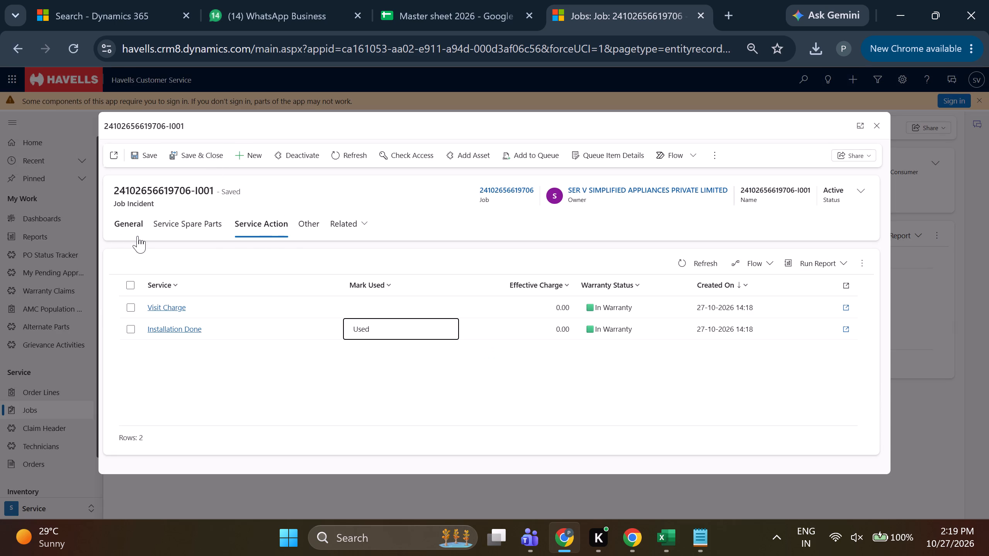
left_click(192, 157)
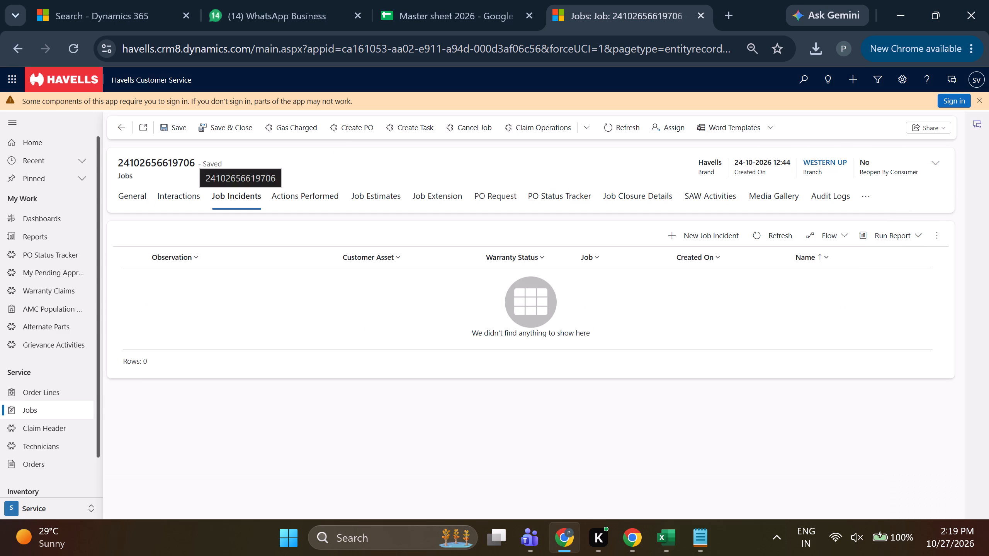
left_click(576, 322)
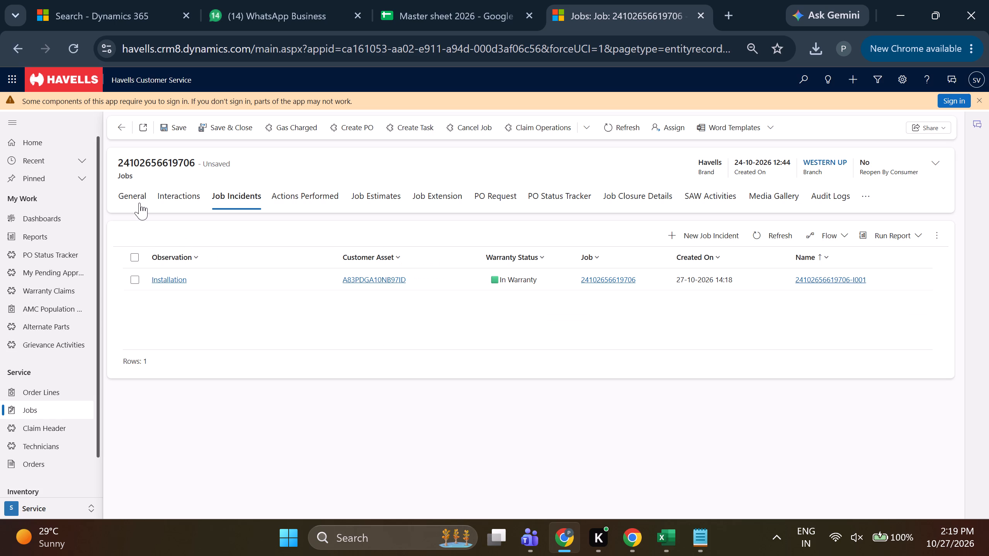
left_click(133, 200)
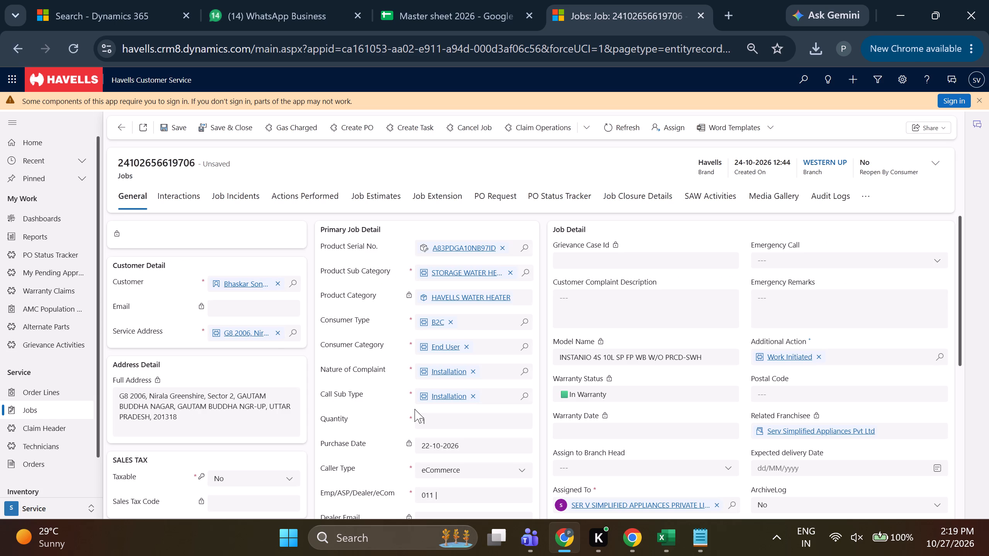
left_click(731, 503)
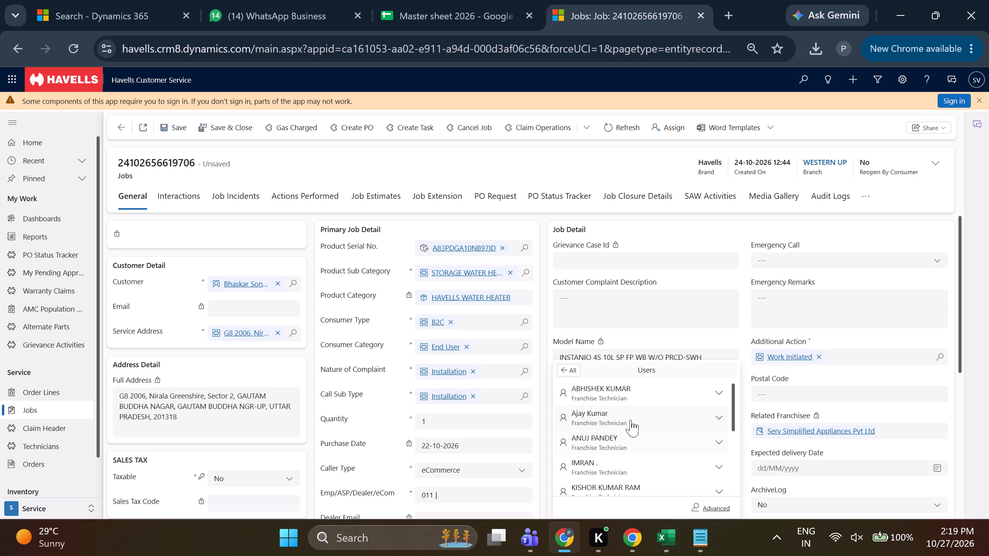
scroll(625, 409, "down", 3)
left_click(610, 439)
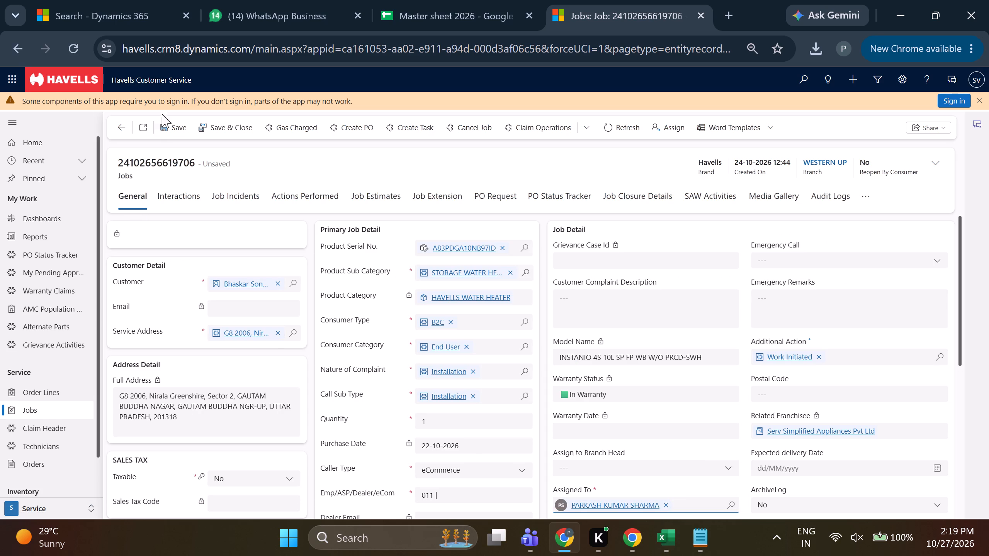
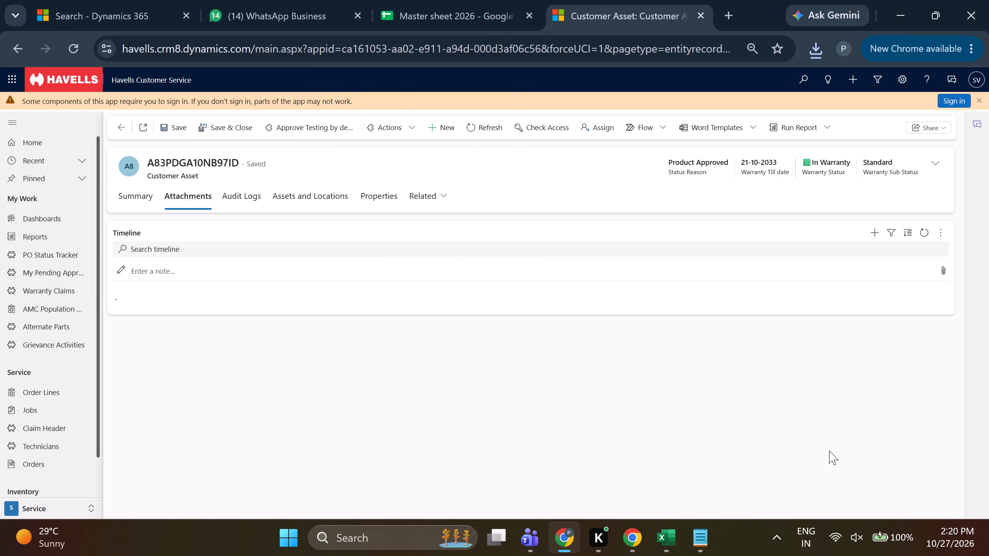
Attach a file from the Downloads folder to the customer asset's timeline, then save and close the asset.
left_click(943, 274)
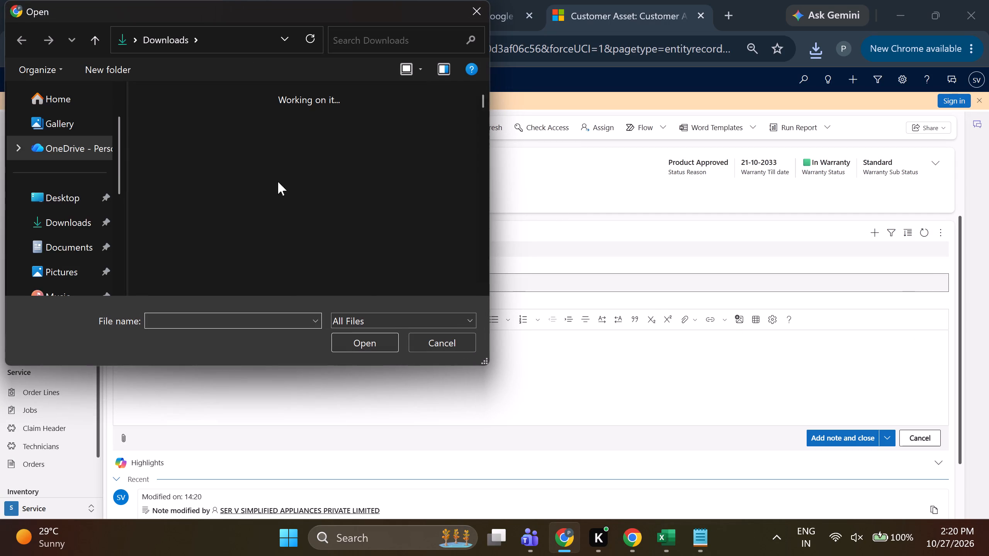
double_click(299, 170)
left_click(234, 129)
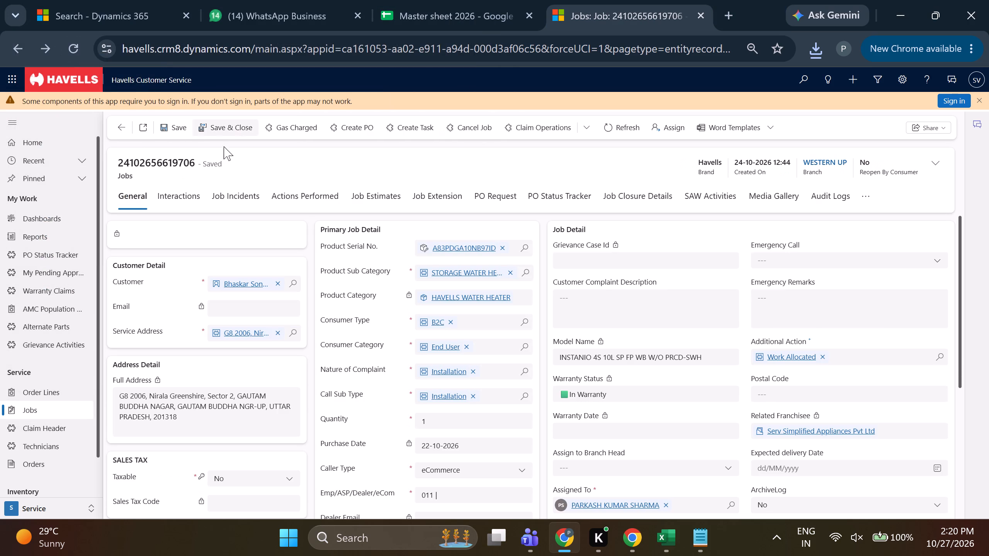
left_click(638, 203)
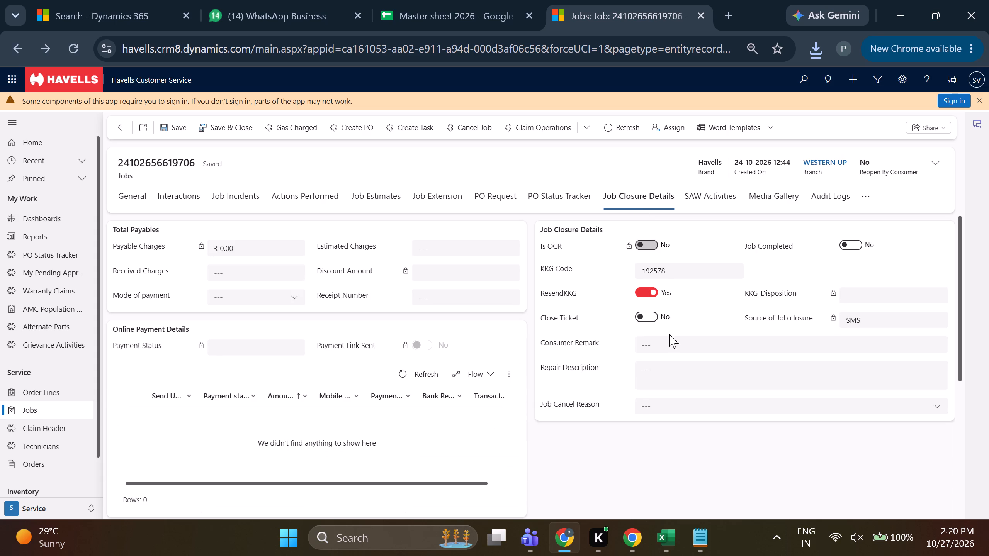
left_click(680, 349)
left_click(757, 207)
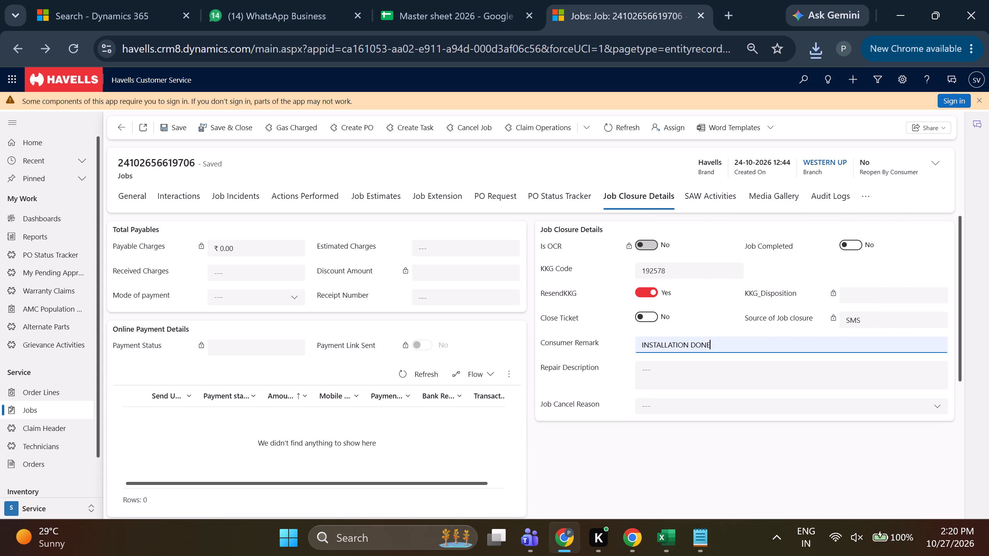
left_click(732, 341)
double_click(732, 339)
left_click(732, 339)
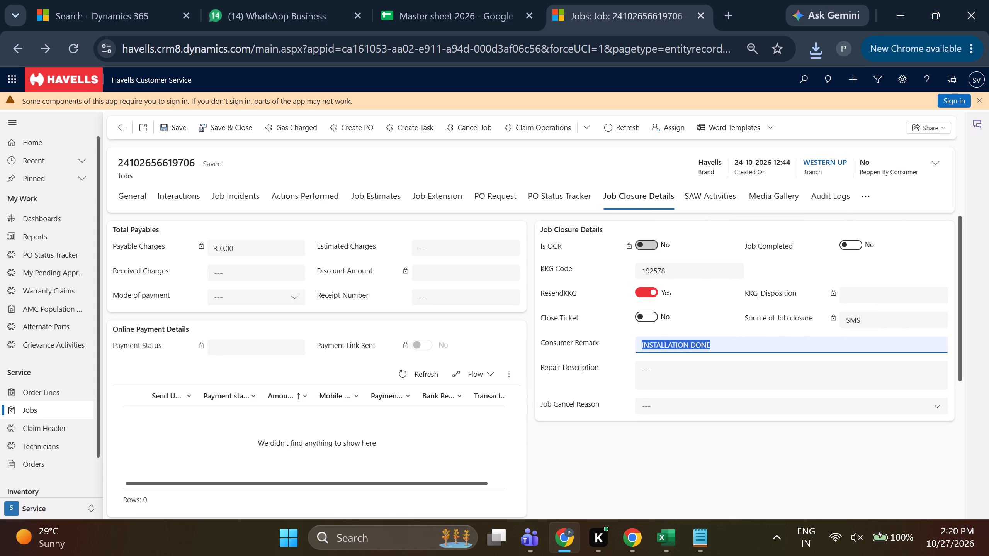
key("ctrl+c")
left_click(718, 368)
key("ctrl+v")
left_click(848, 244)
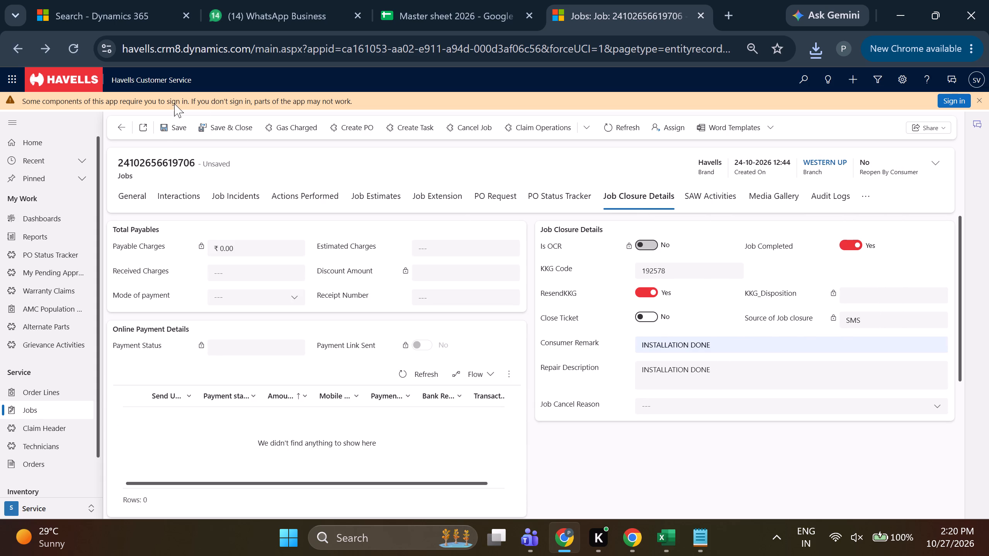
left_click(165, 134)
left_click(231, 120)
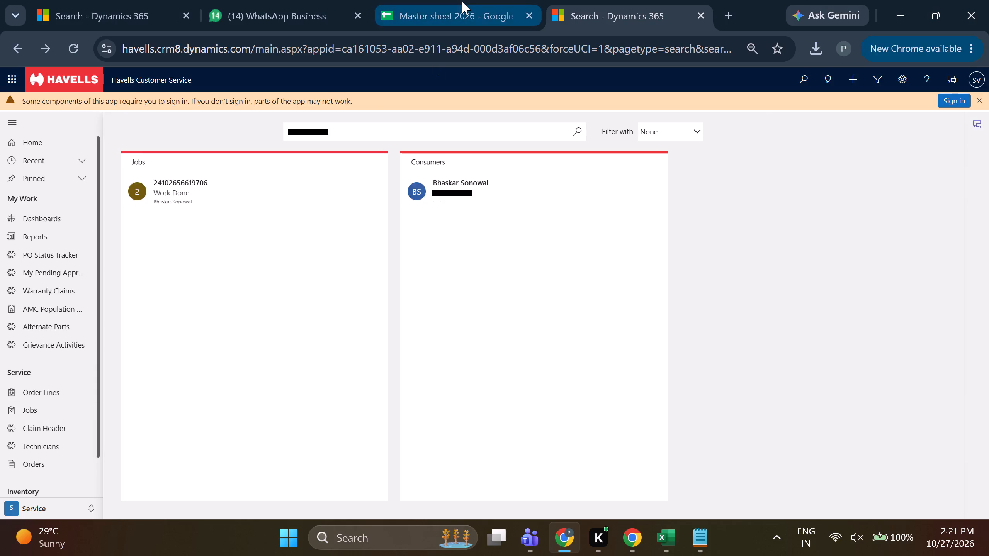
left_click(462, 1)
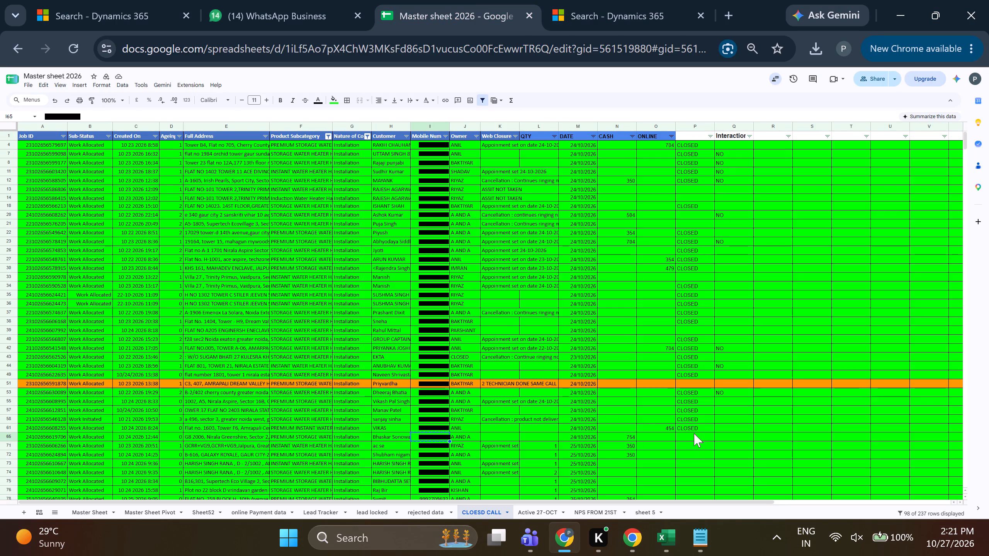
key("Right")
key("Right")
key("Right")
key("Right")
key("Right")
key("Right")
key("Right")
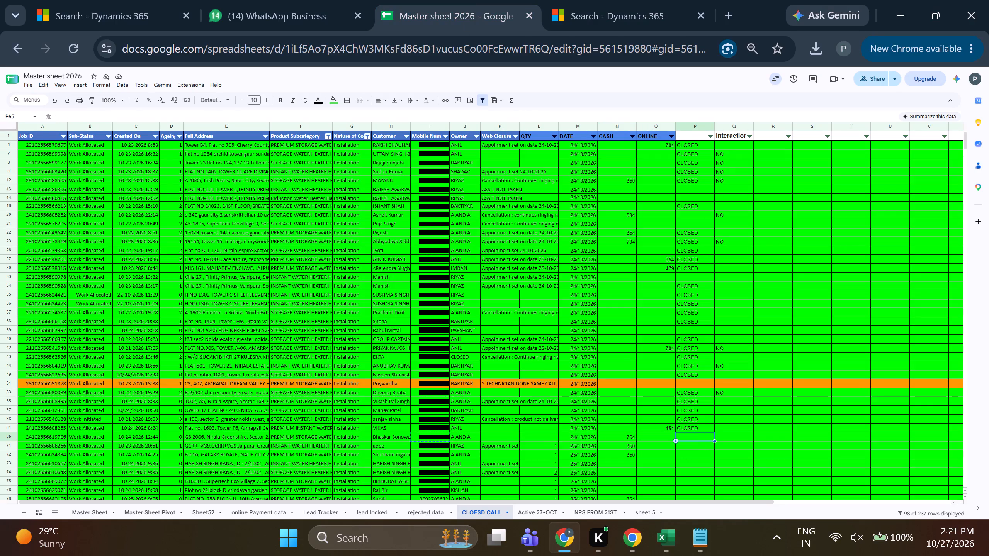
key("Up")
key("ctrl+c")
key("Down")
key("ctrl+v")
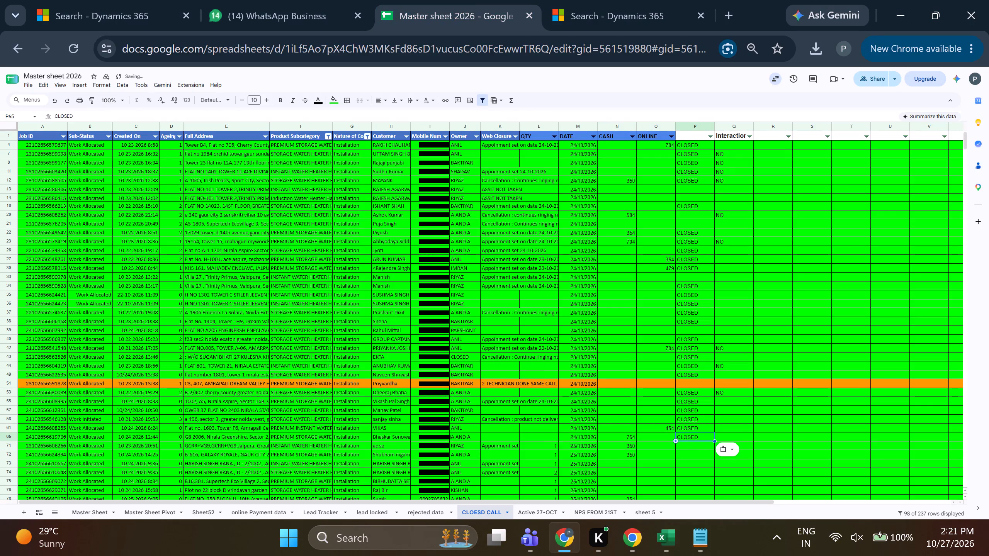
Copy the mobile number from the Master sheet's following row and replace the old search term in Dynamics 365 with it.
key("Down")
key("Left")
key("Left")
key("Left")
key("Left")
key("Left")
key("Left")
key("Left")
key("Left")
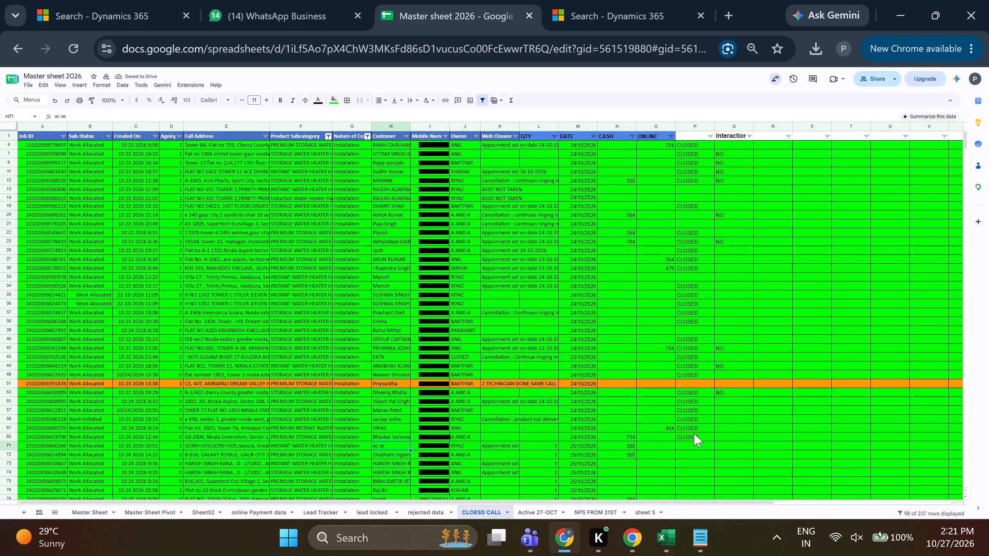
key("Right")
key("ctrl+c")
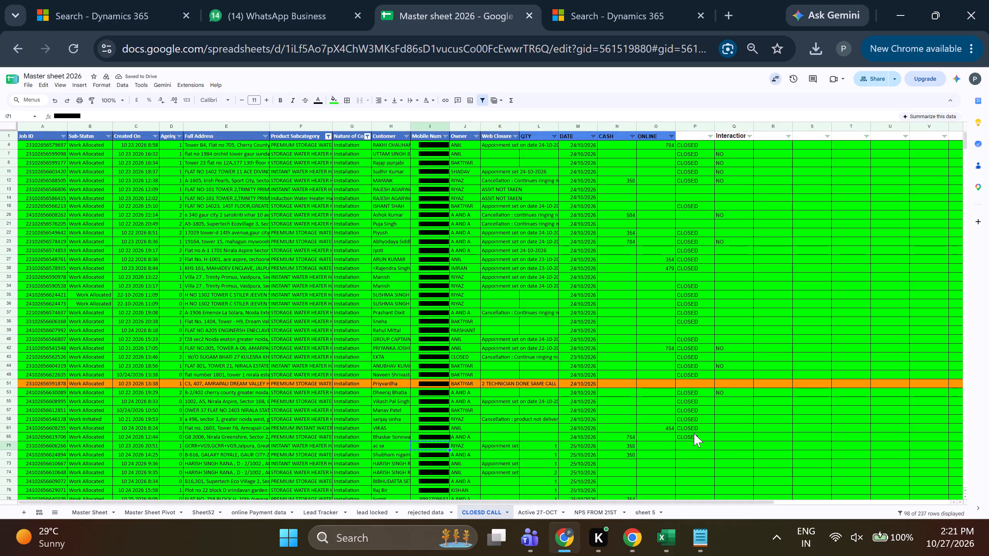
left_click(562, 0)
double_click(373, 136)
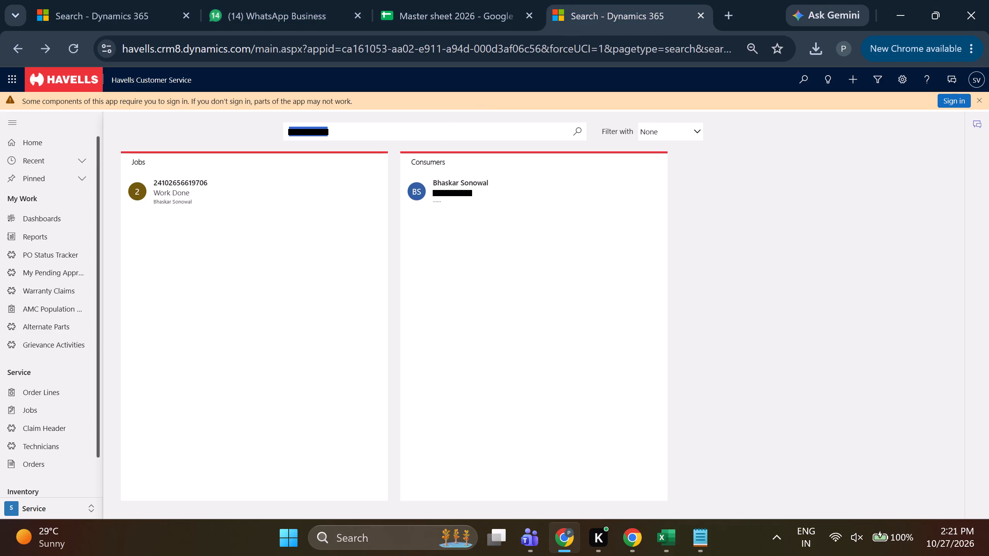
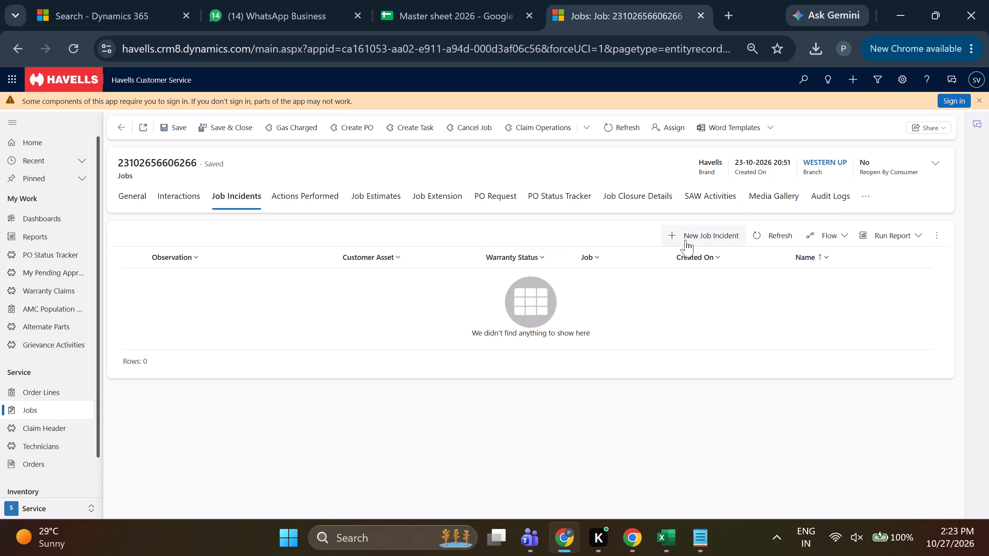
left_click(685, 240)
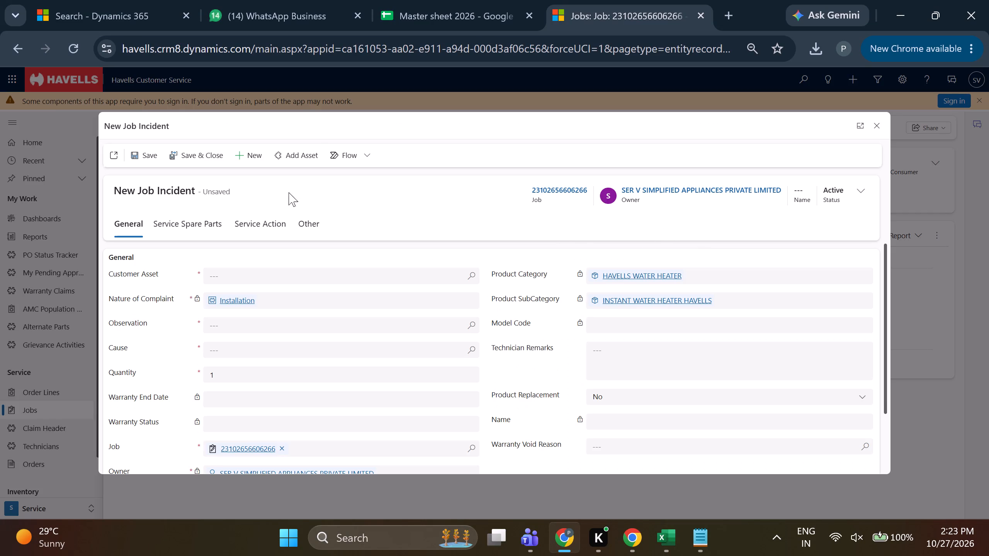
left_click(295, 161)
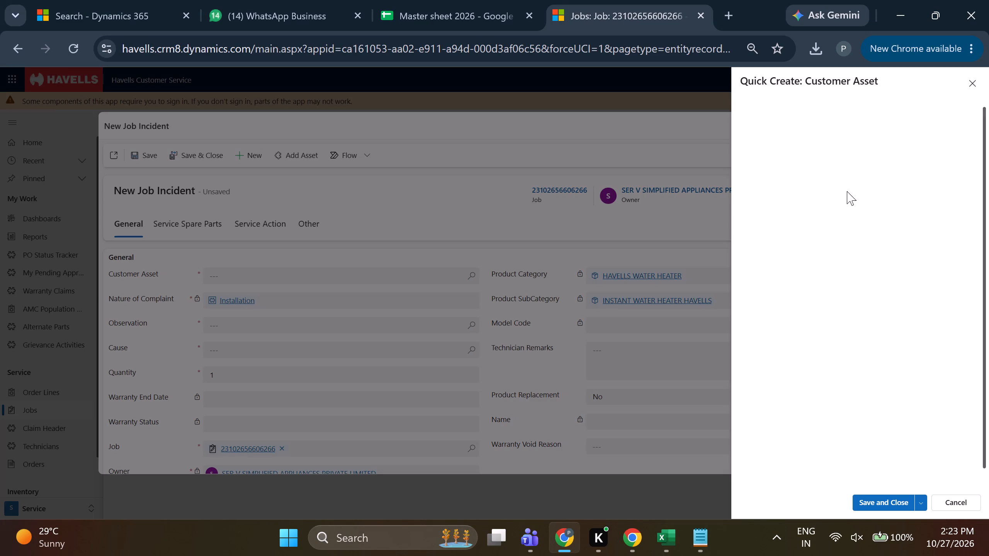
left_click(860, 136)
key("ctrl+v")
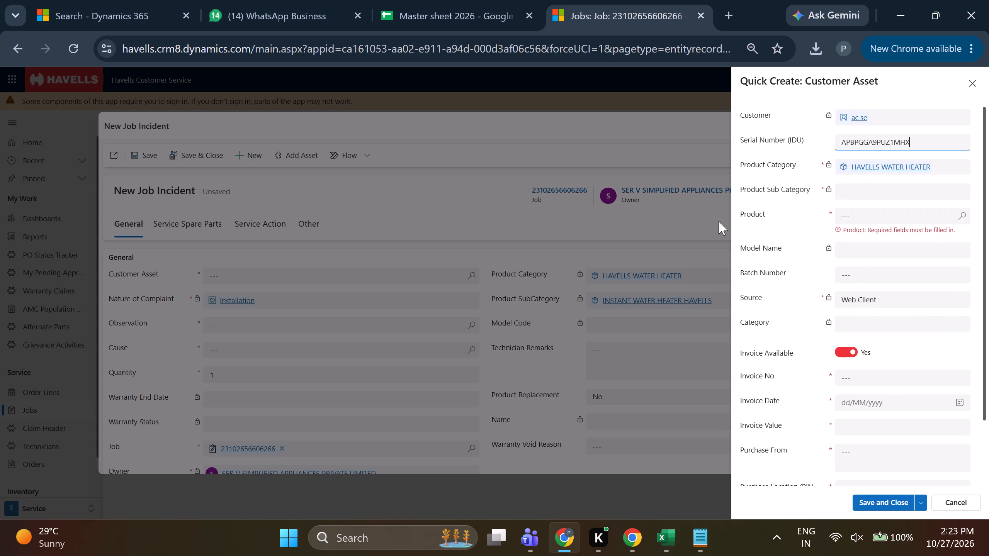
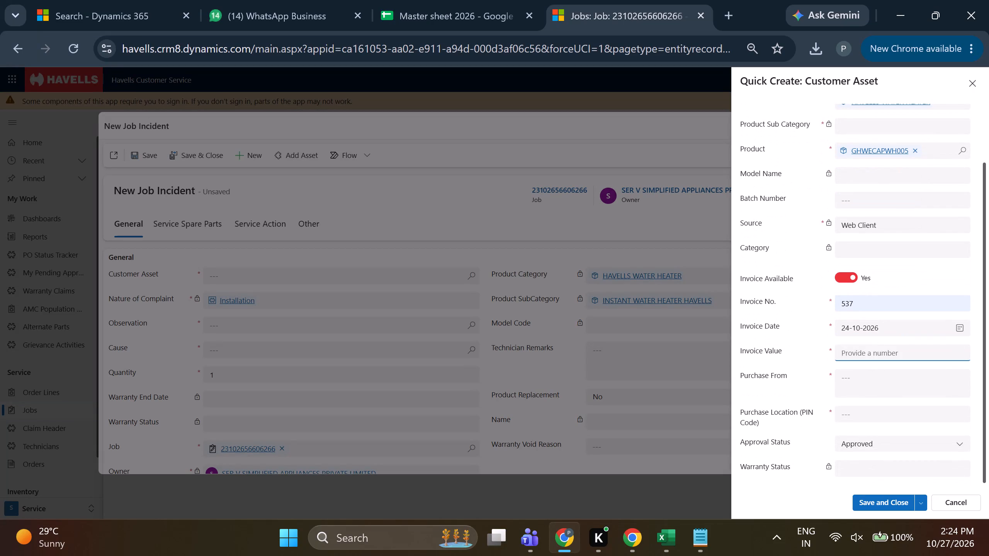
Complete the customer asset with invoice value 6200, purchase from NOIDA and purchase location PIN code 201301, and save it.
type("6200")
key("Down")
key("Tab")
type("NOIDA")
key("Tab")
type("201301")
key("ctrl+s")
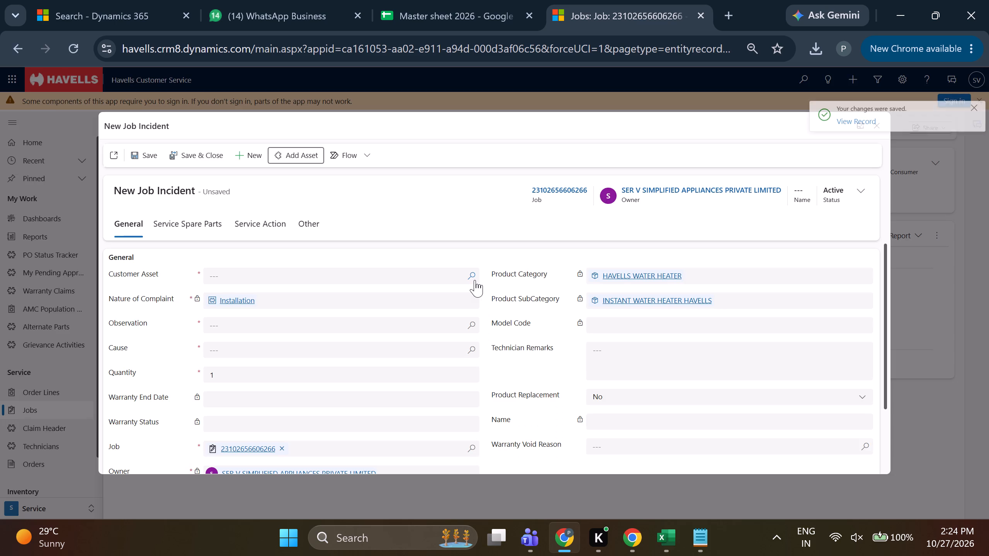
left_click(475, 280)
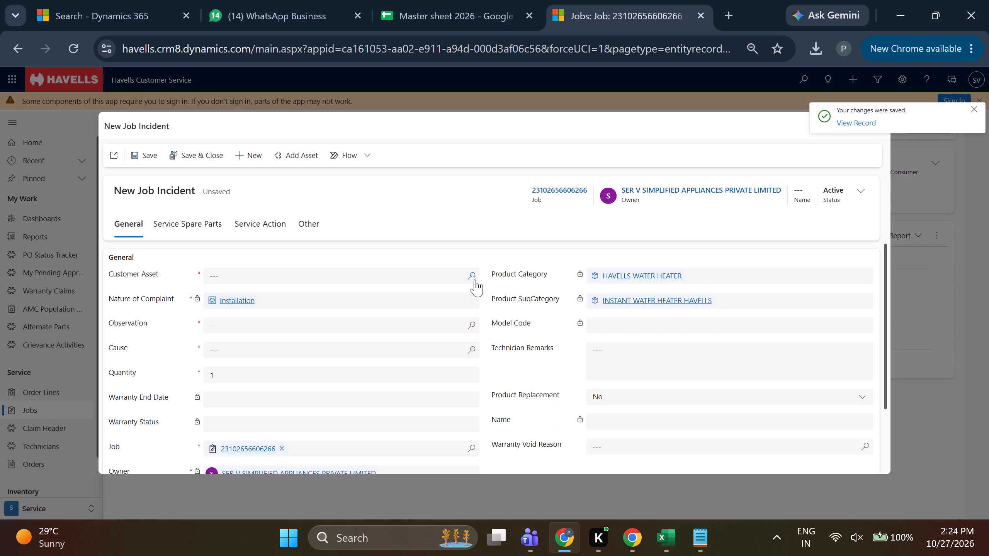
left_click(398, 312)
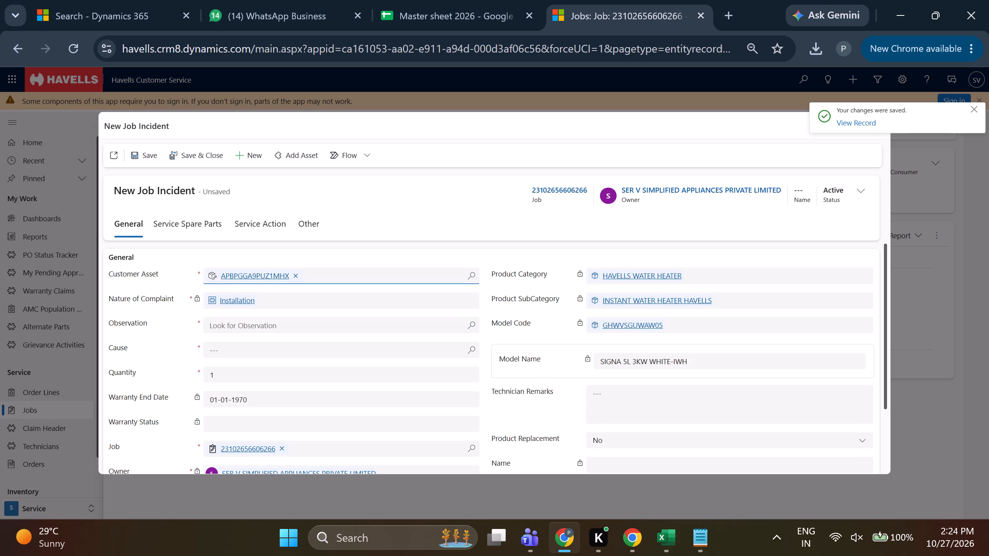
left_click(468, 327)
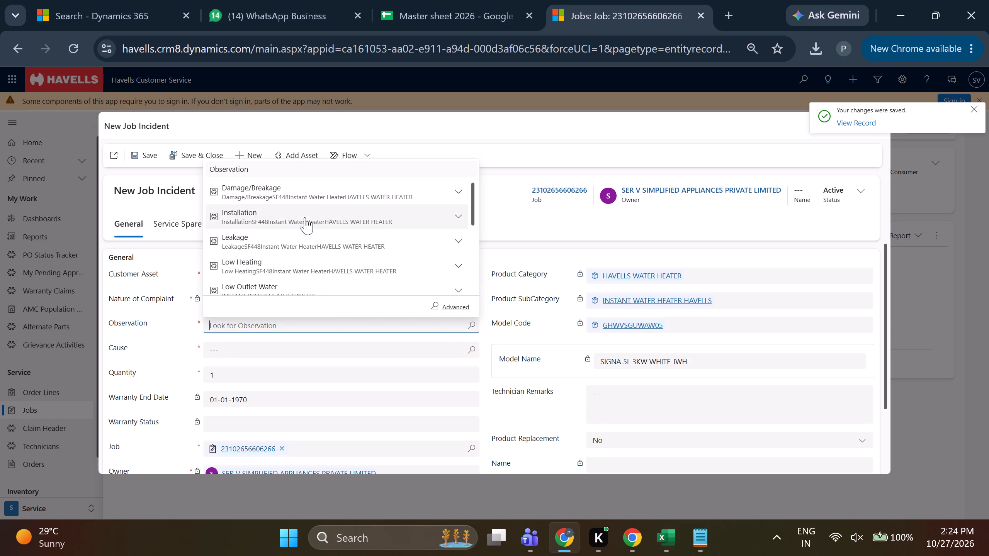
left_click(305, 217)
left_click(470, 353)
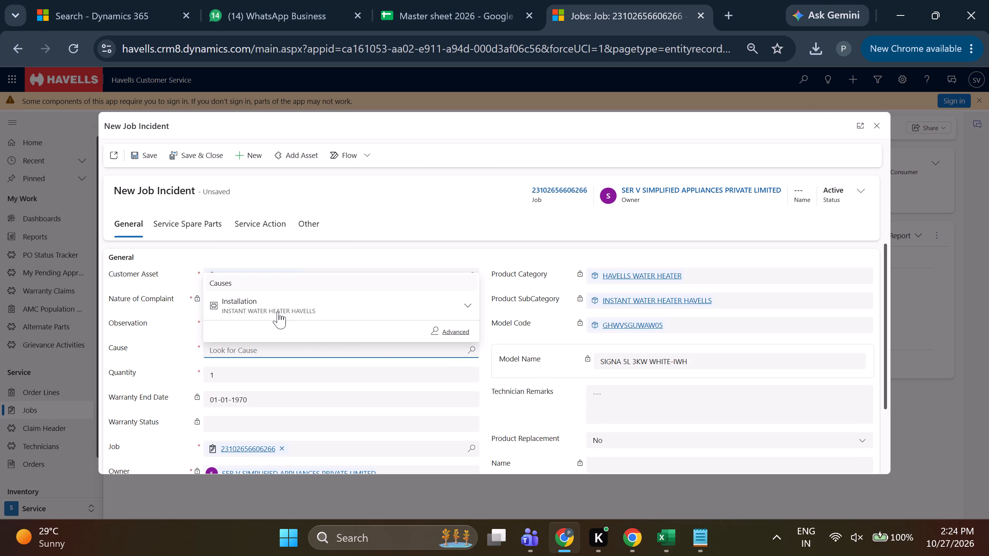
left_click(275, 309)
left_click(133, 156)
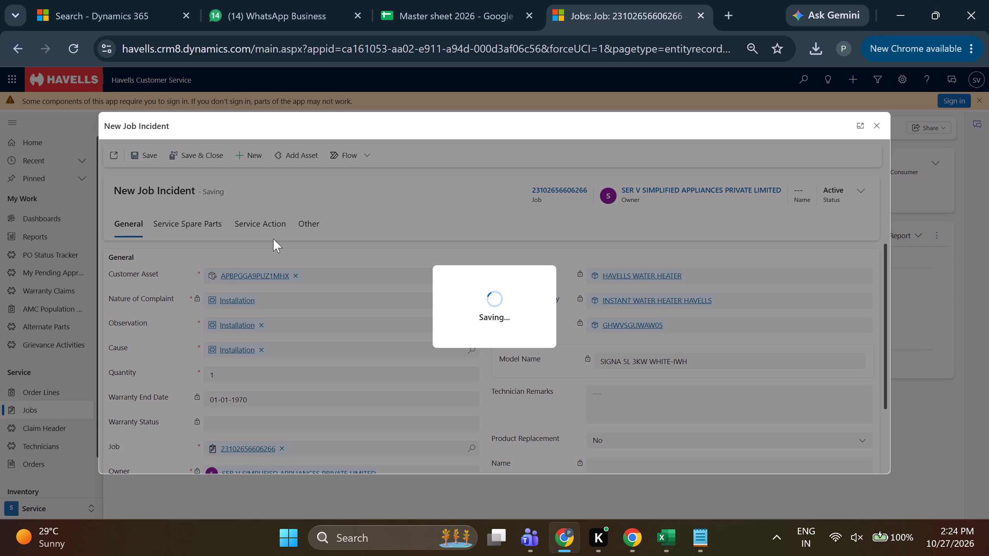
left_click(273, 239)
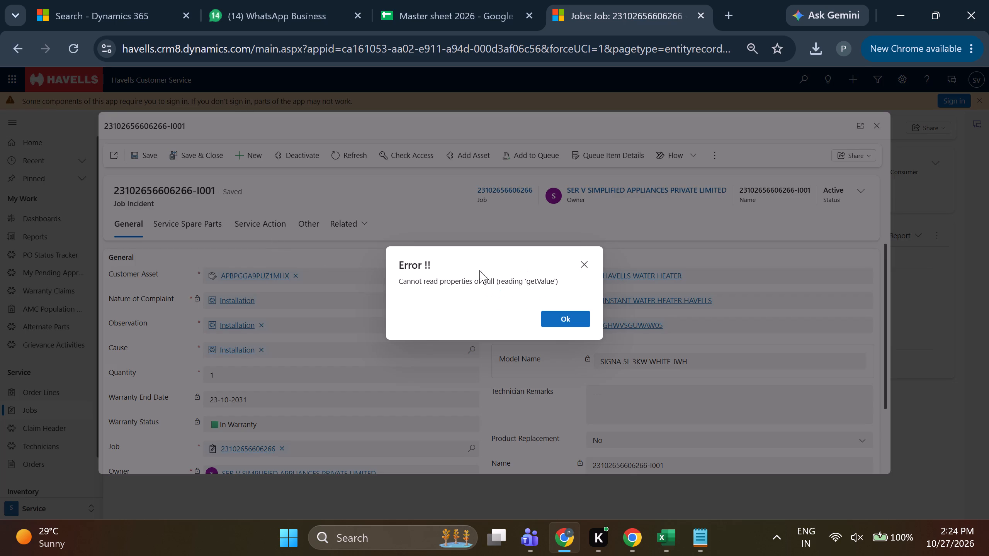
left_click(588, 264)
left_click(252, 229)
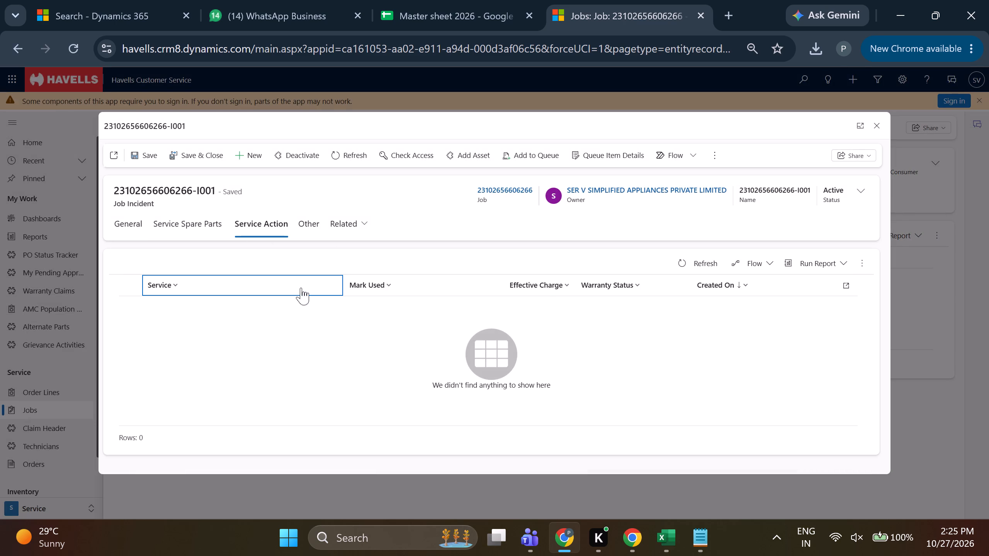
left_click(586, 263)
left_click(586, 263)
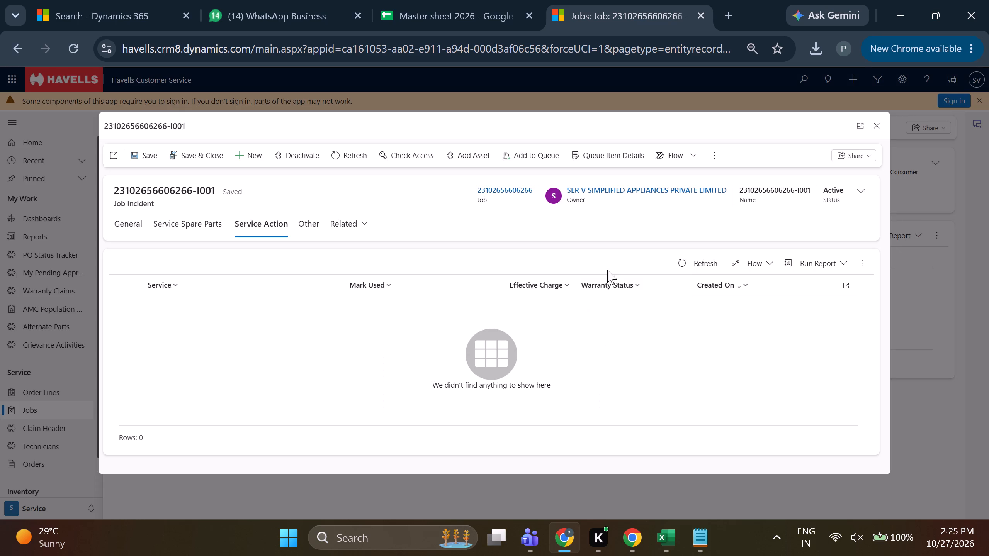
left_click(711, 261)
left_click(711, 261)
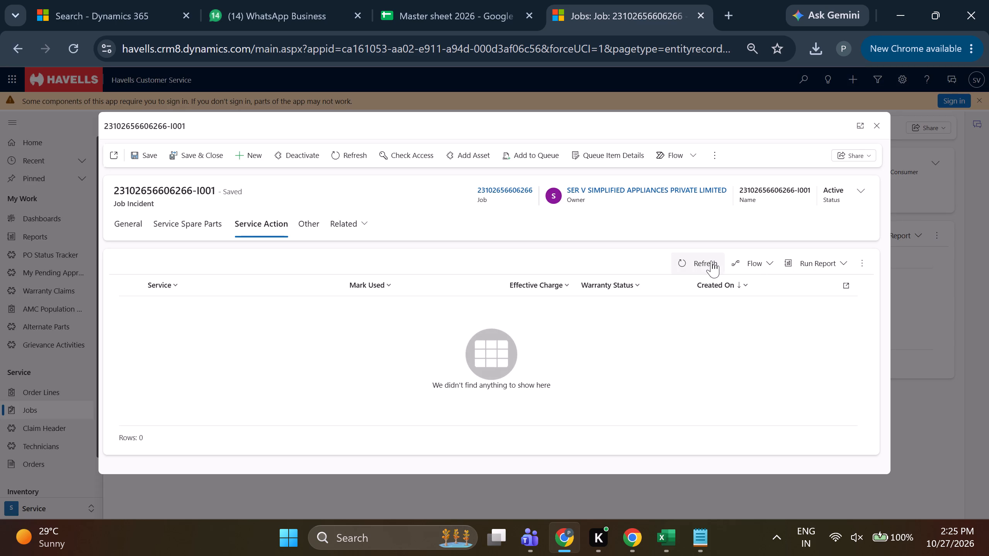
left_click(711, 261)
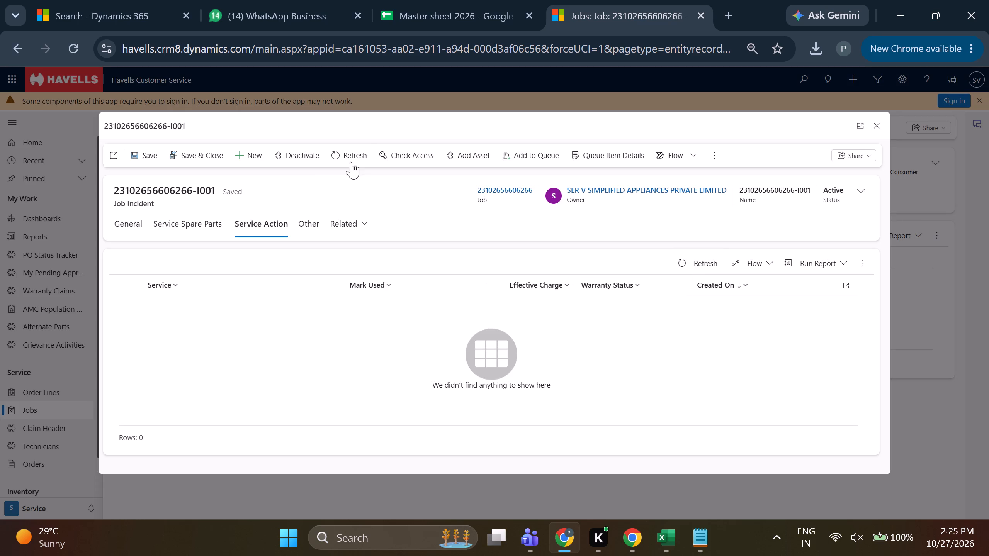
left_click(344, 156)
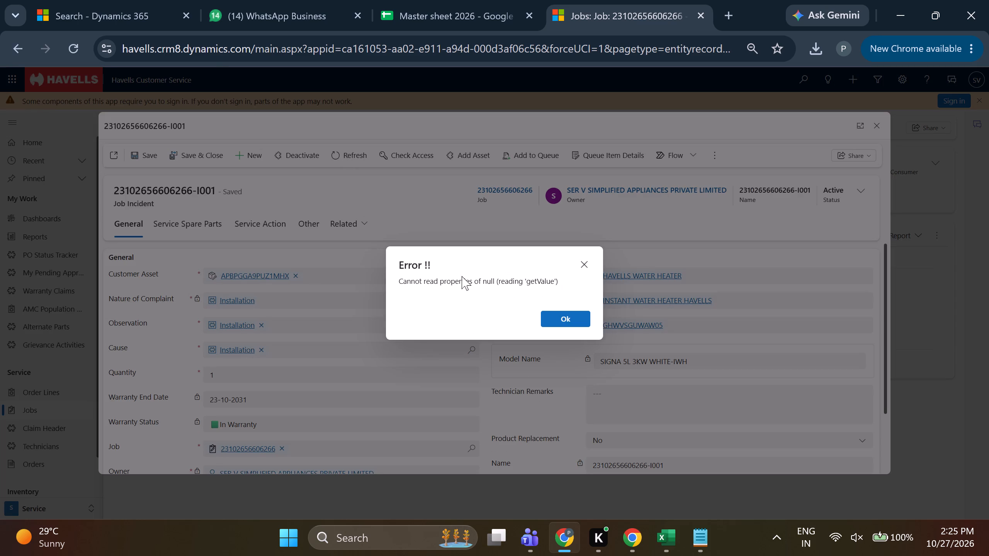
left_click(585, 260)
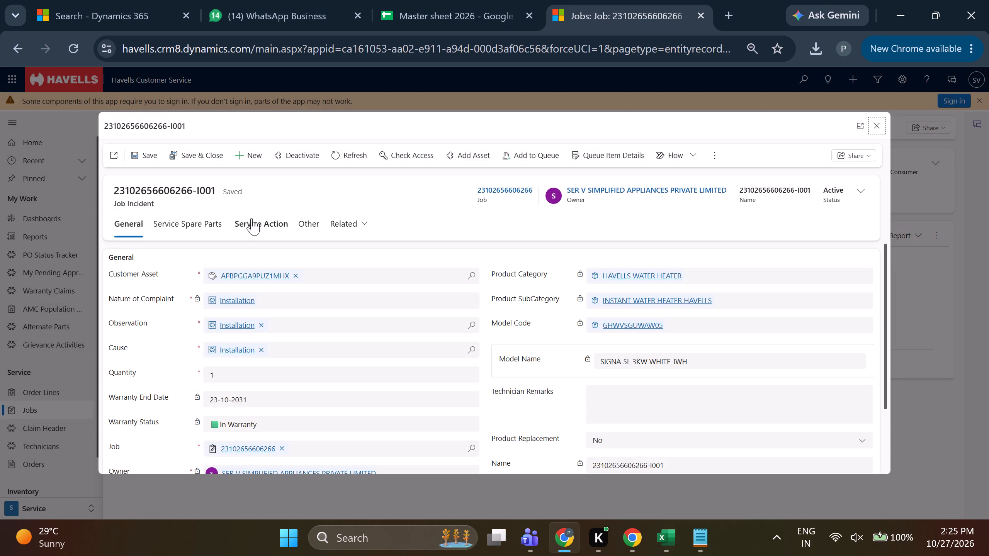
left_click(248, 224)
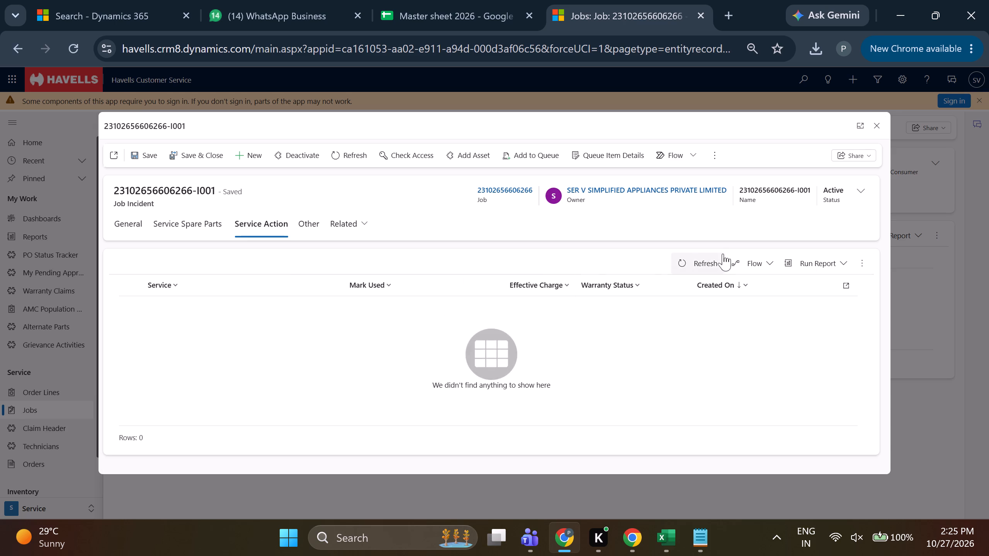
left_click(697, 266)
double_click(581, 263)
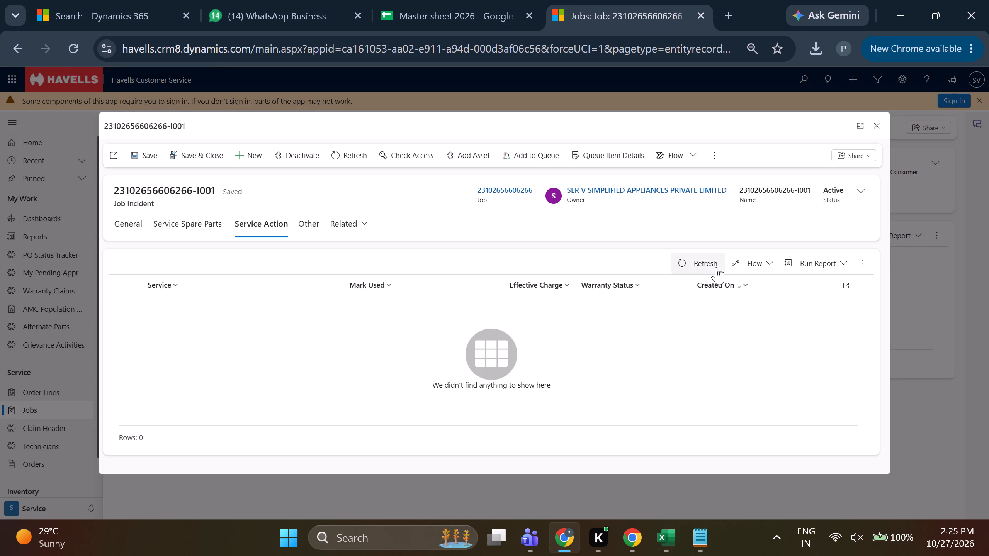
left_click(716, 267)
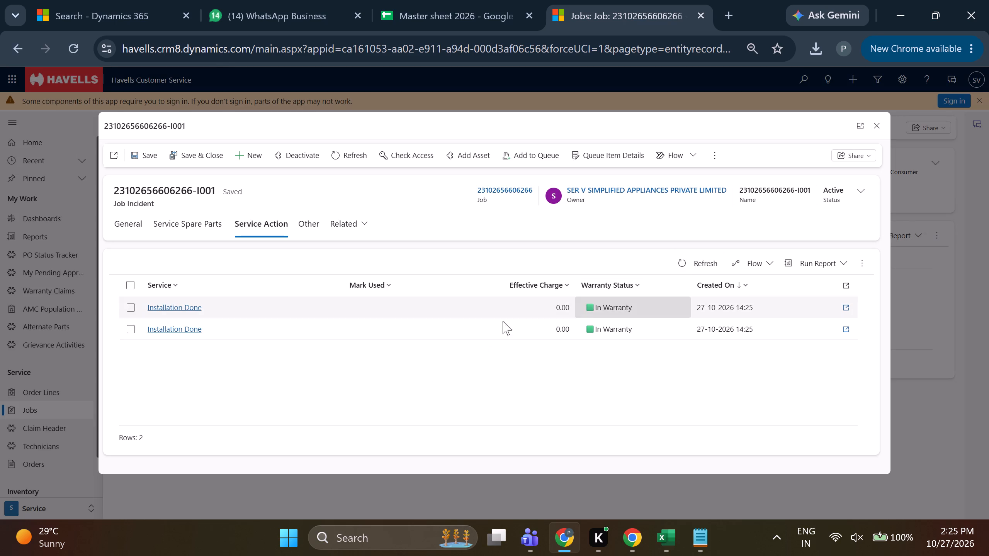
Set Mark Used to Used for the first-created Installation Done service of the incident, then save and close that service record.
double_click(408, 338)
double_click(417, 332)
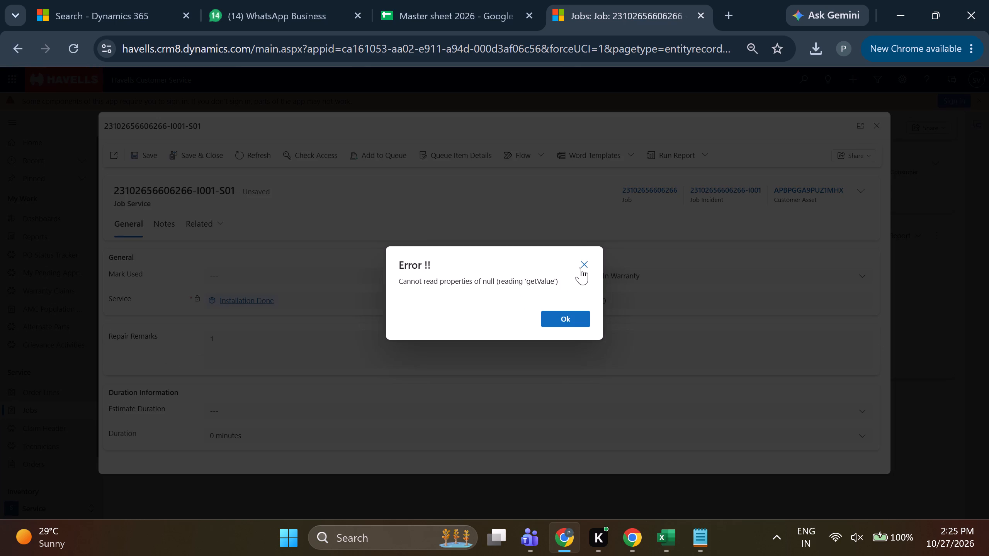
left_click(581, 268)
left_click(581, 268)
left_click(452, 267)
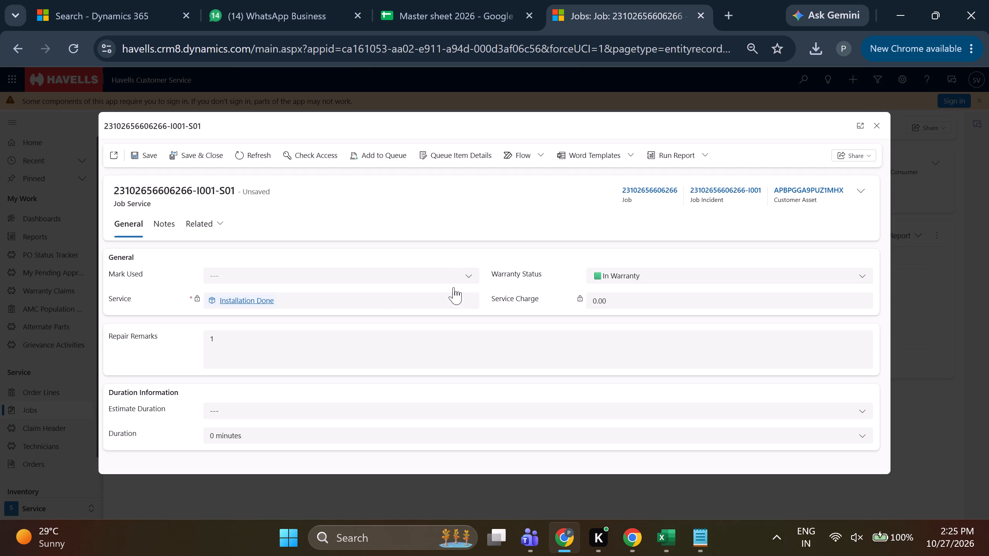
left_click(459, 280)
left_click(448, 332)
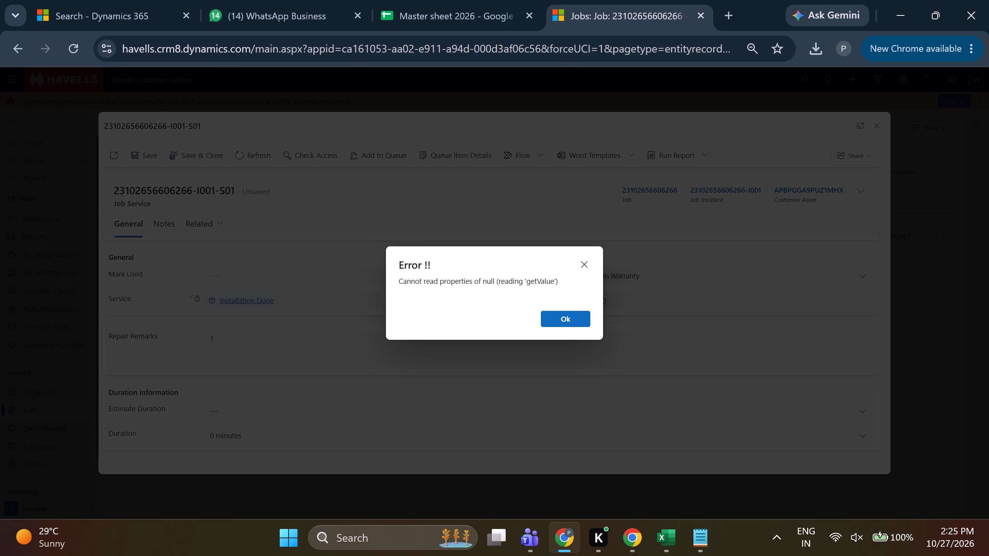
triple_click(585, 264)
left_click(585, 264)
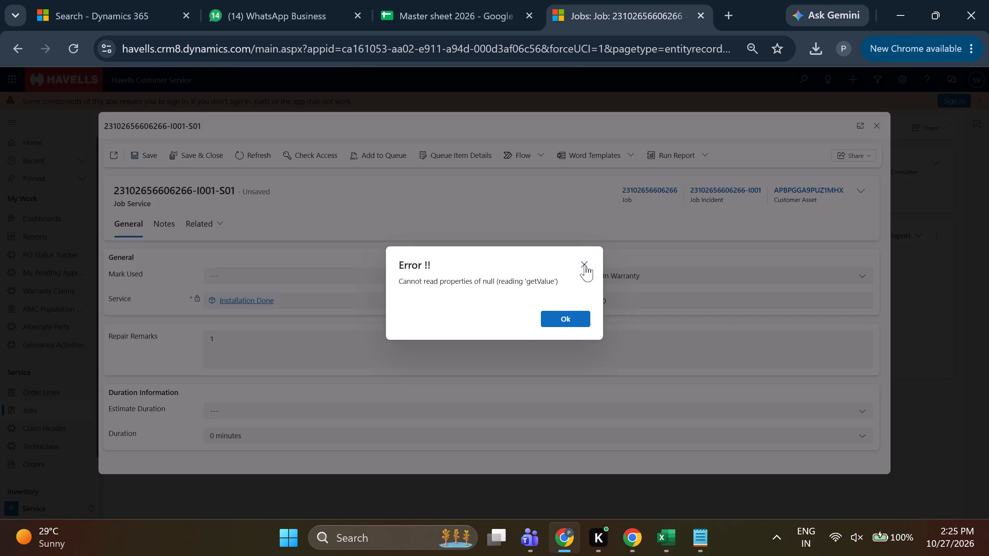
left_click(585, 264)
left_click(466, 277)
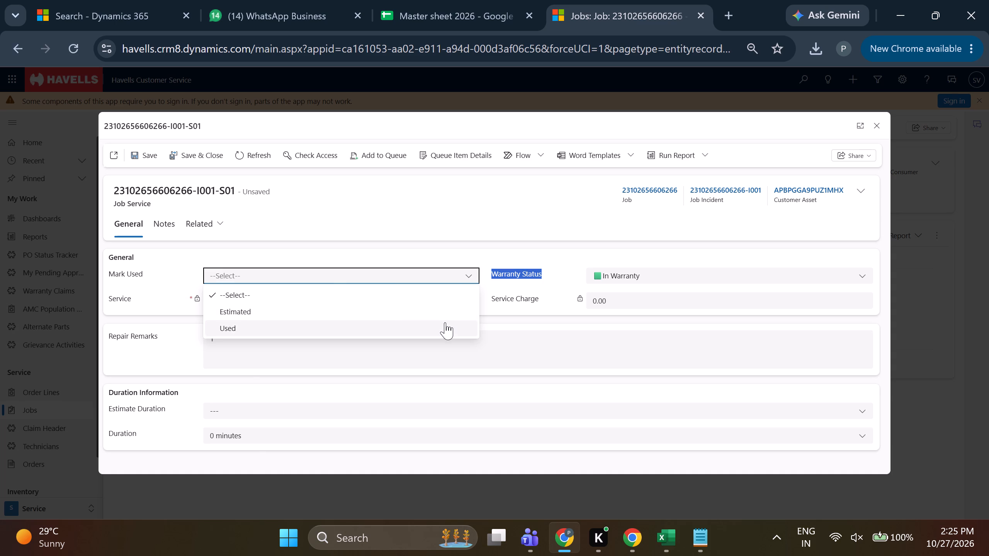
left_click(445, 322)
left_click(182, 154)
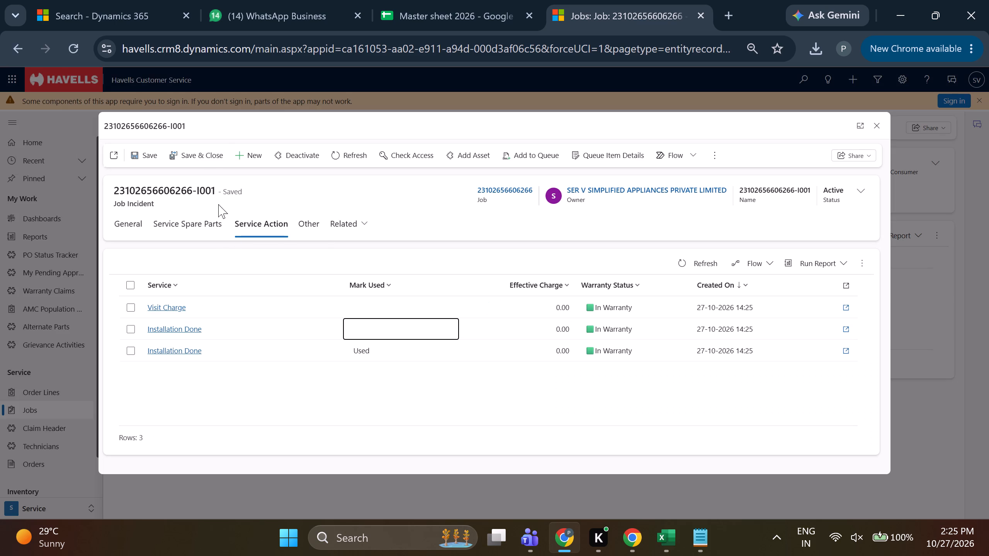
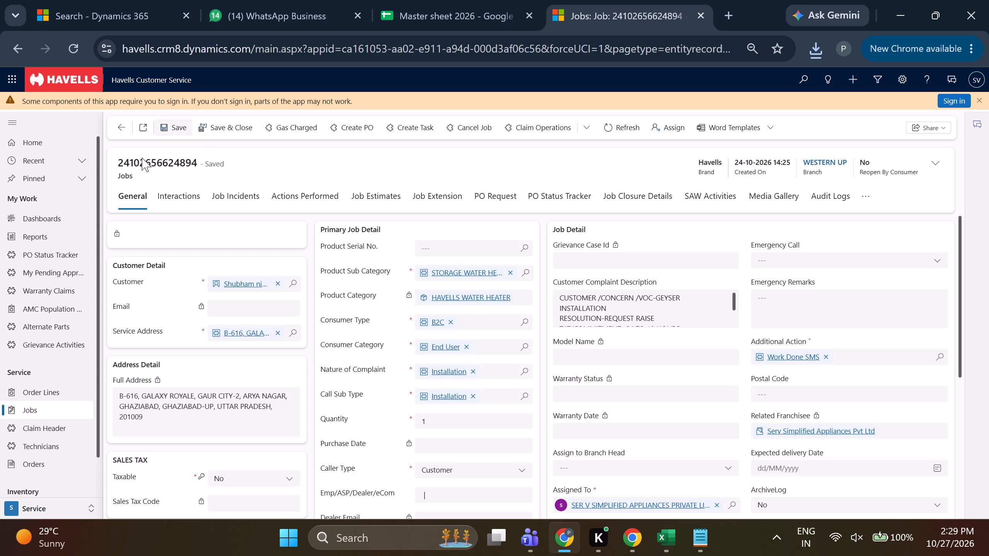
left_click(186, 209)
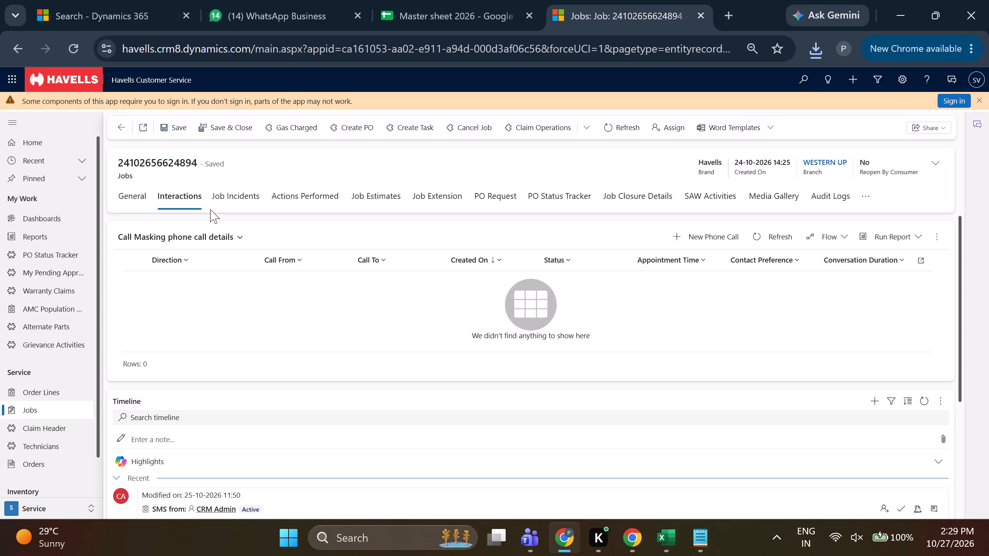
left_click(691, 239)
left_click(849, 139)
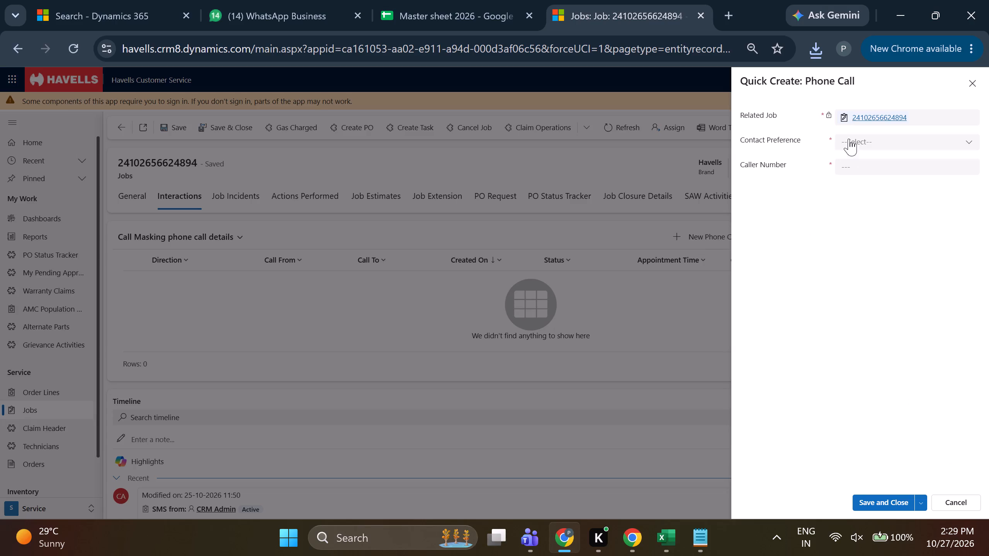
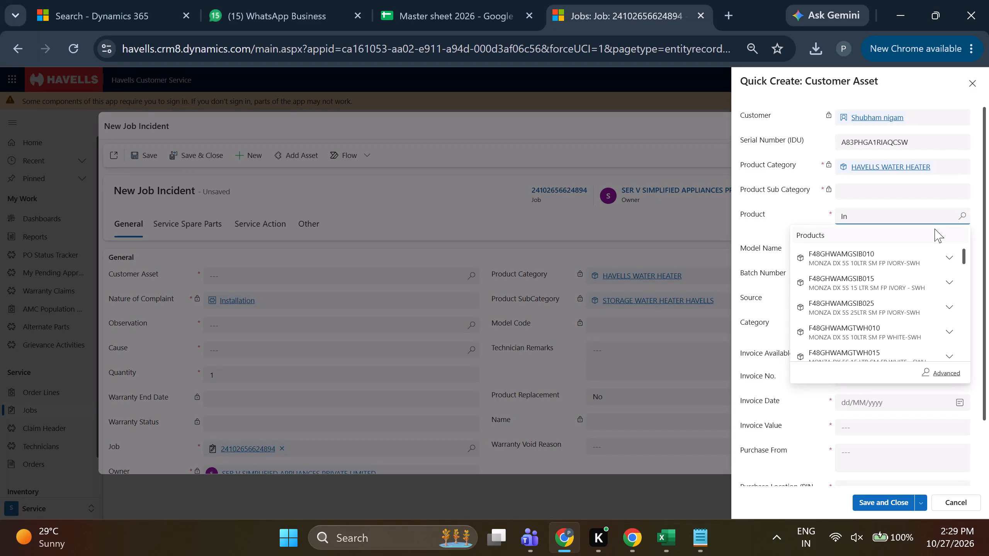
Look through the product matches for "In" to find the water heater model for the new customer asset.
scroll(880, 303, "down", 1)
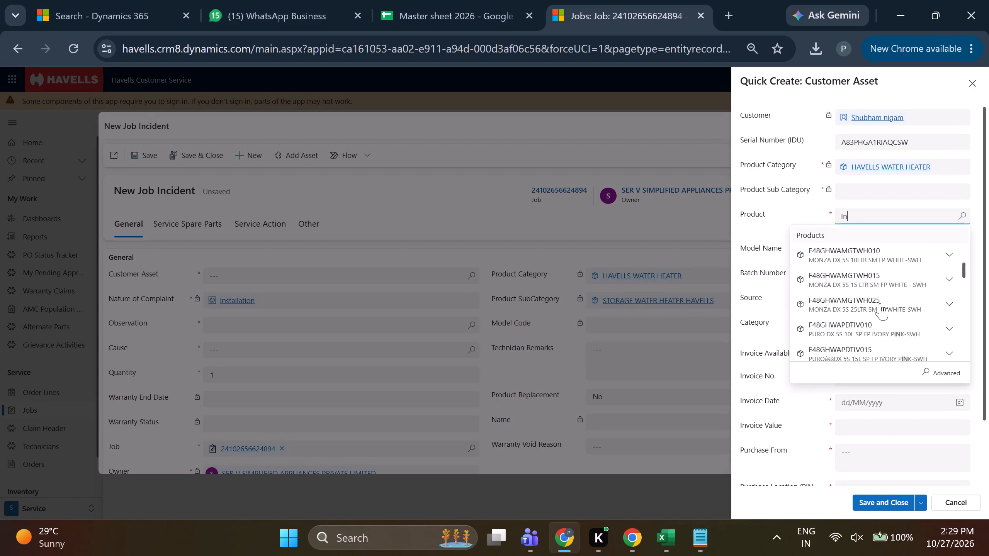
scroll(880, 303, "down", 5)
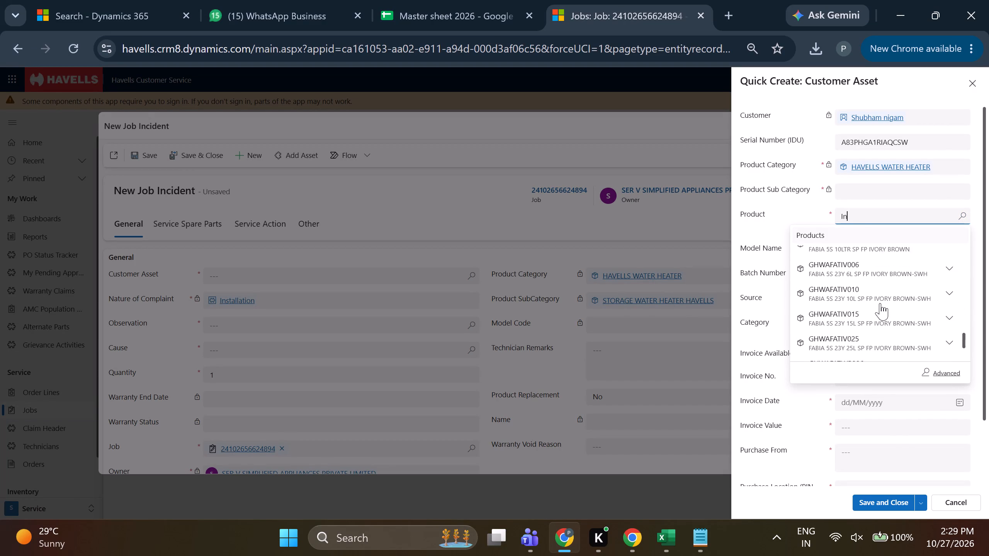
scroll(879, 314, "down", 1)
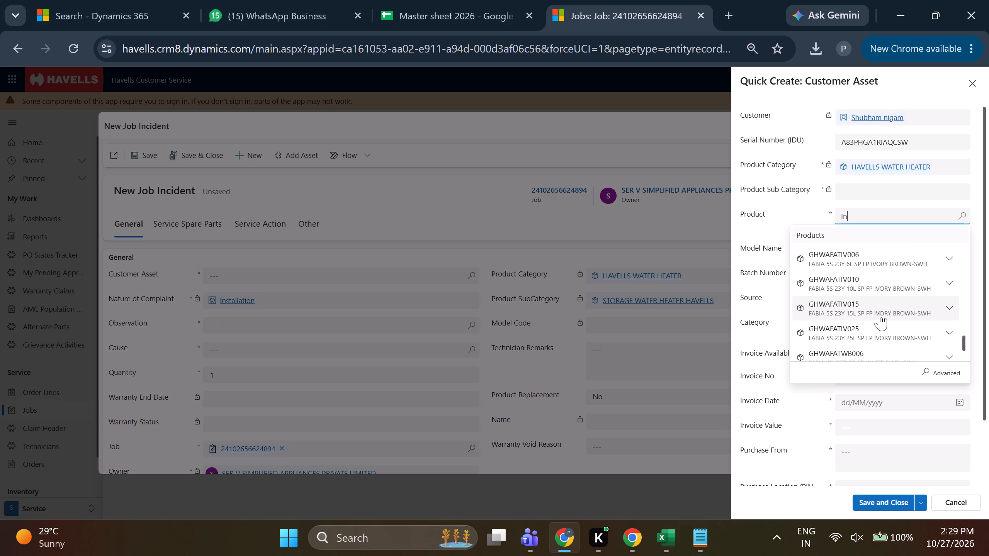
scroll(879, 314, "down", 3)
scroll(879, 314, "up", 9)
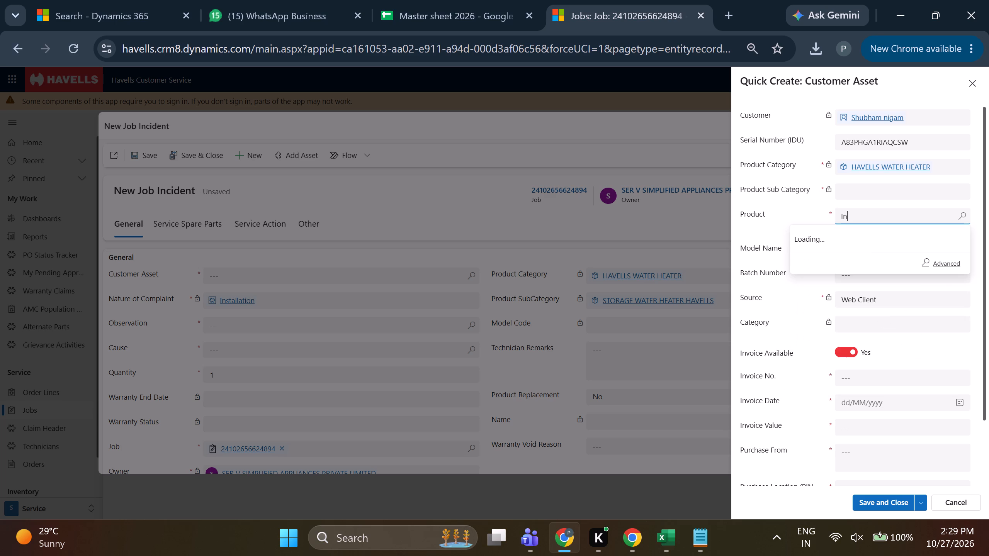
double_click(961, 218)
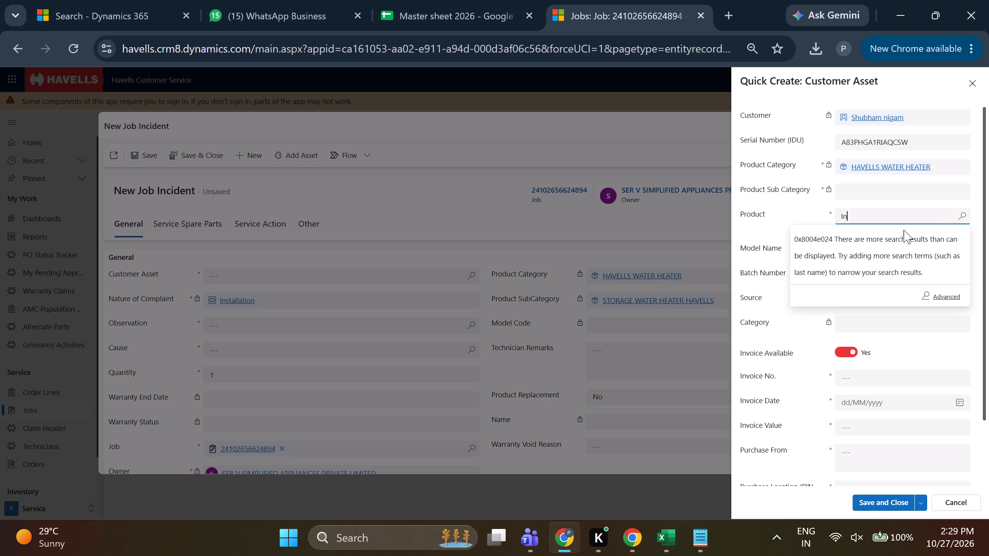
left_click(905, 221)
key("BackSpace")
key("BackSpace")
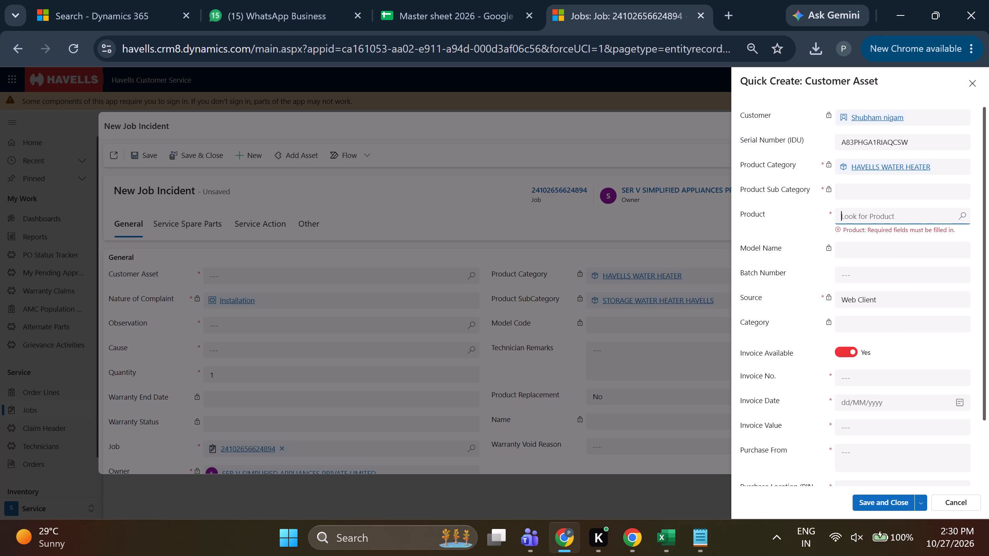
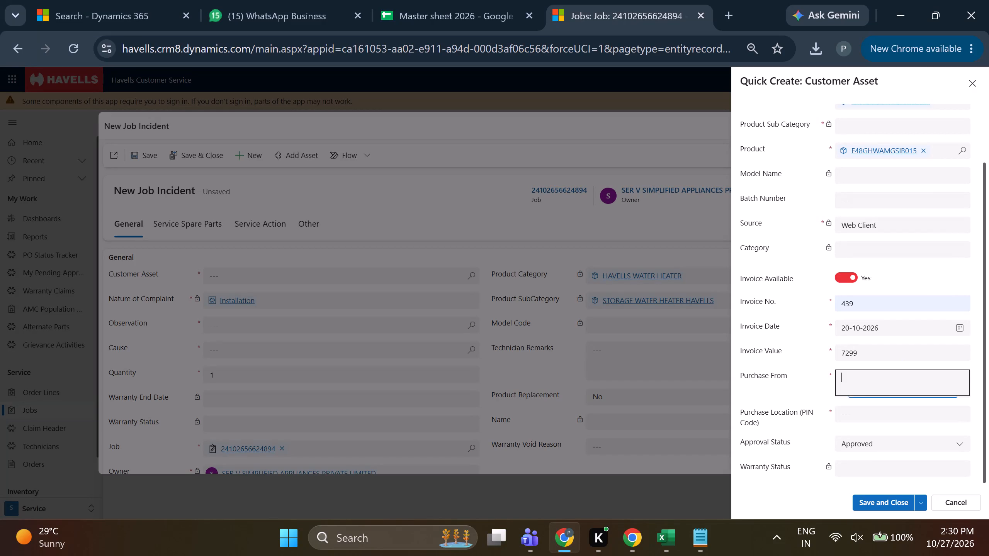
Set the new customer asset's purchase source to NOIDA and its purchase location PIN code to 201301, and save the asset.
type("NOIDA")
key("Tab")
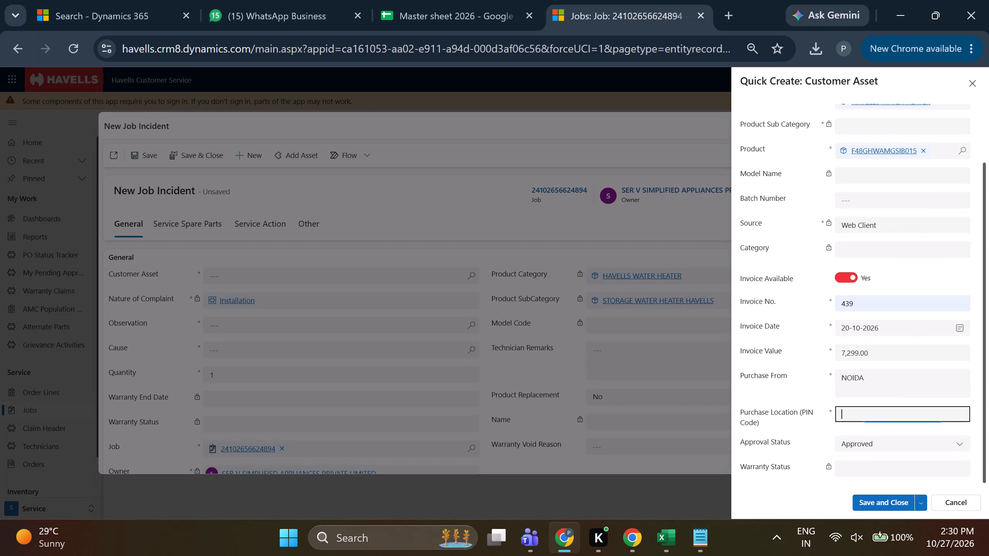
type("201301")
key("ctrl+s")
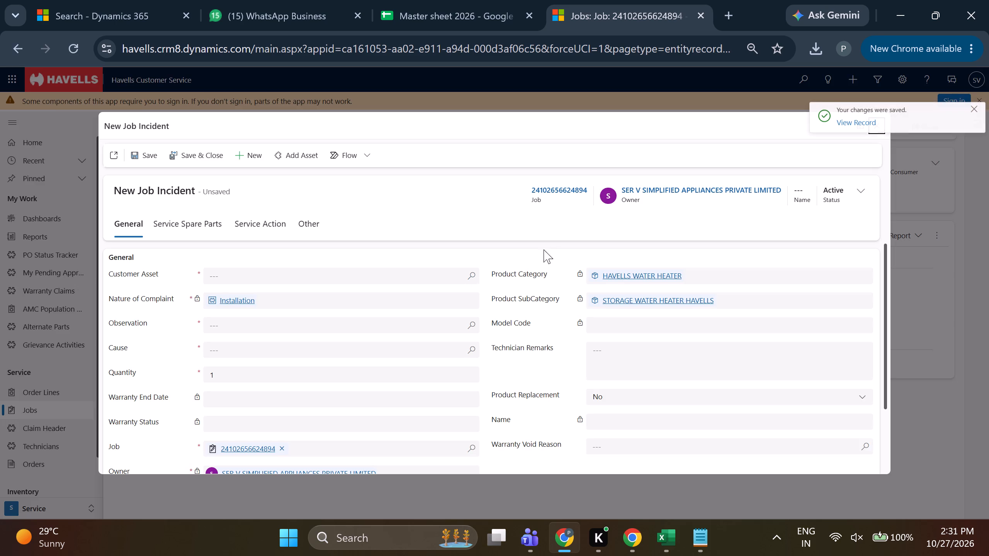
left_click(477, 280)
left_click(399, 321)
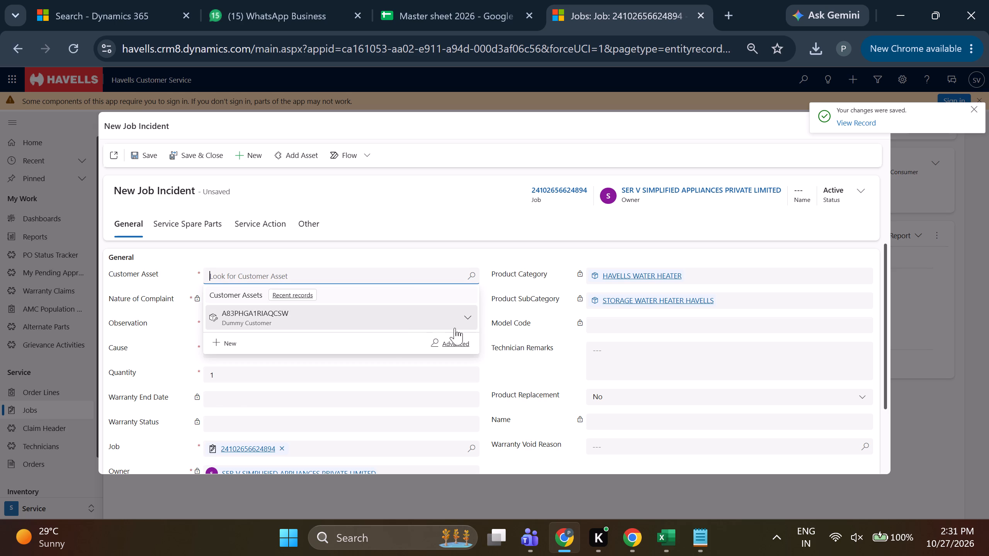
left_click(468, 326)
left_click(250, 249)
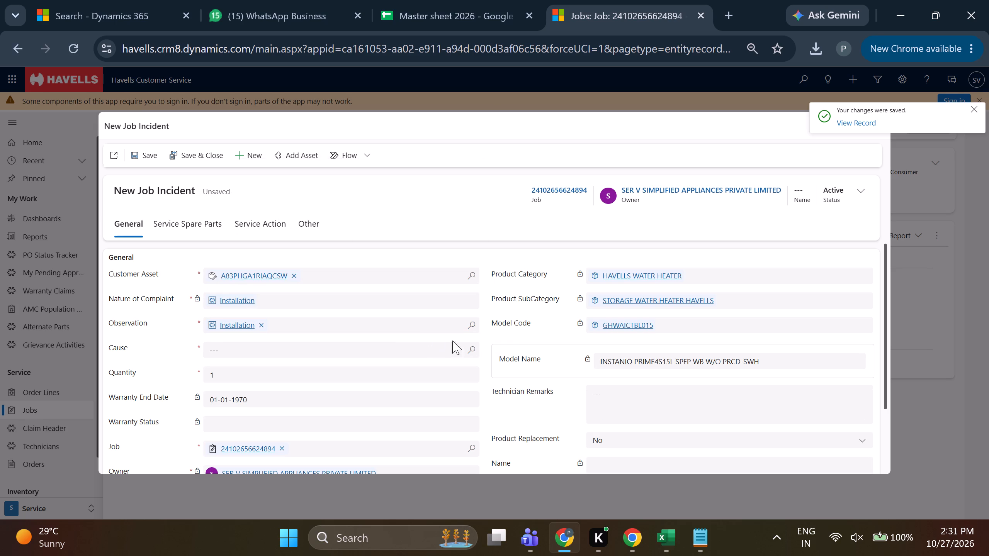
left_click(466, 346)
left_click(287, 298)
left_click(136, 151)
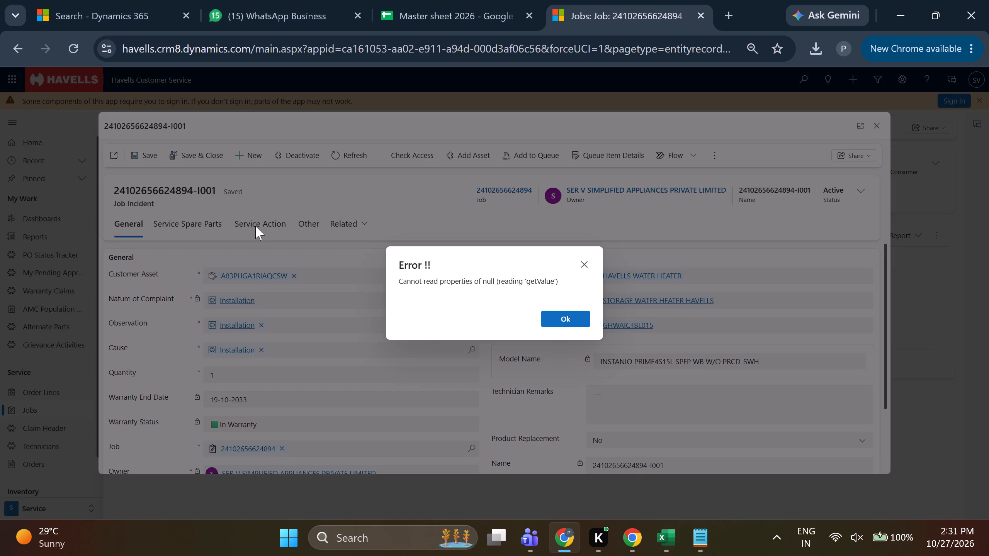
left_click(255, 226)
left_click(585, 264)
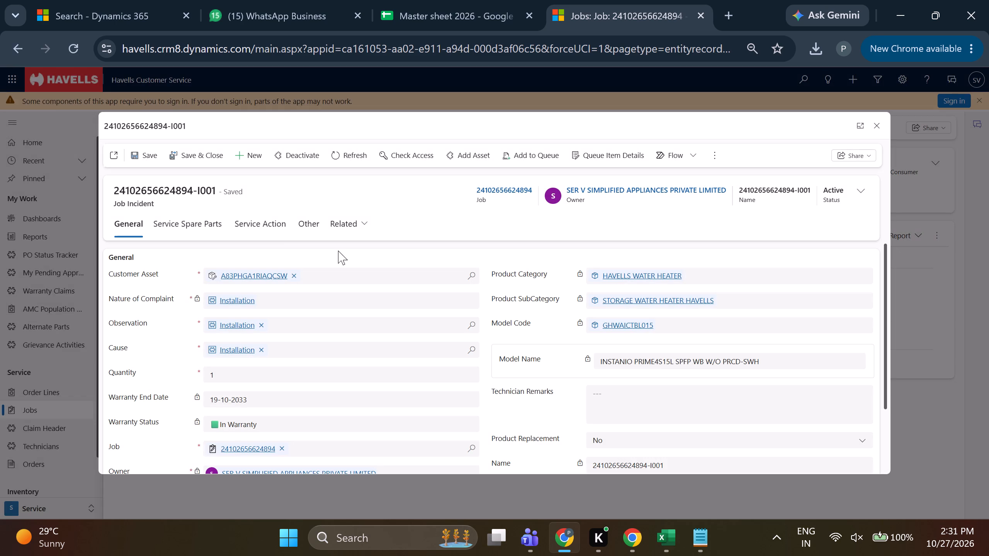
left_click(274, 232)
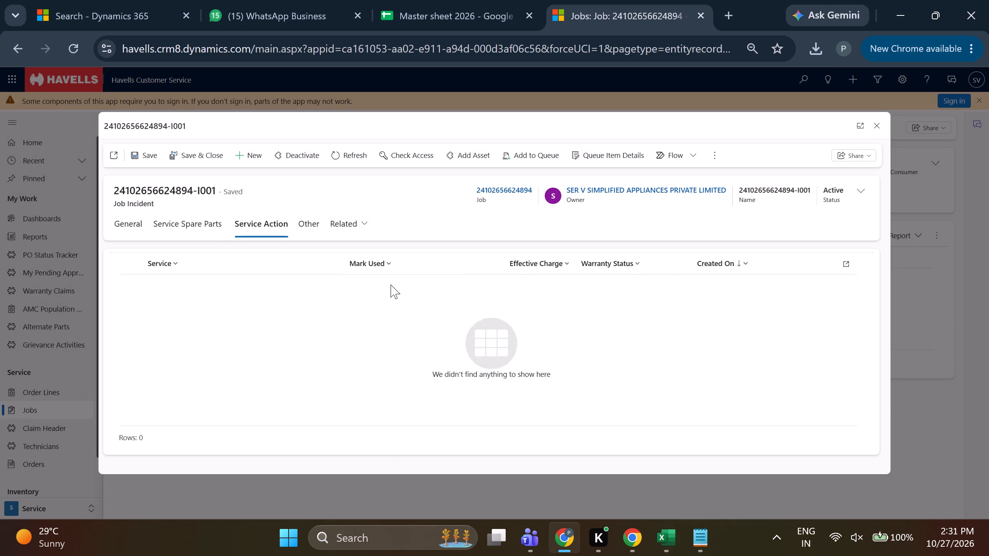
left_click(688, 257)
left_click(574, 262)
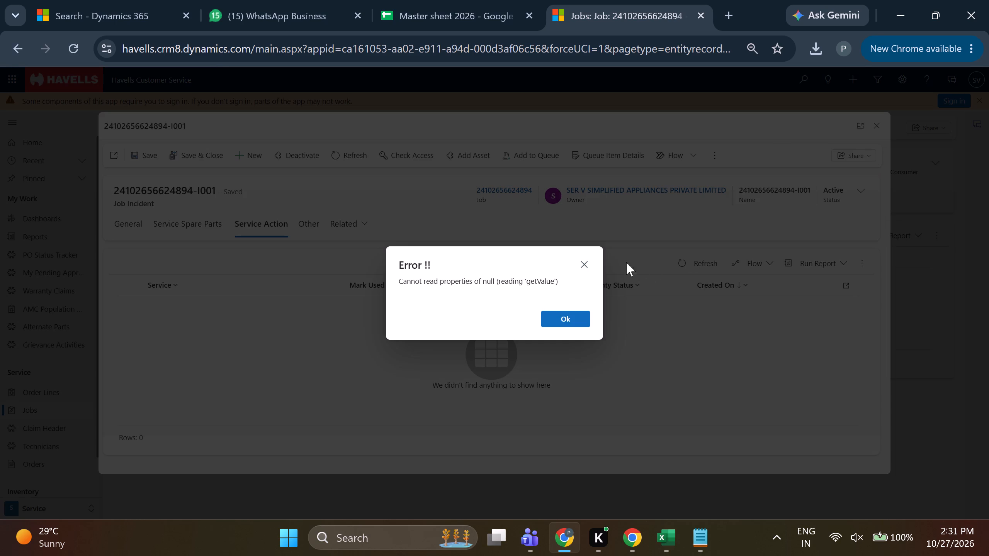
left_click(585, 267)
left_click(708, 264)
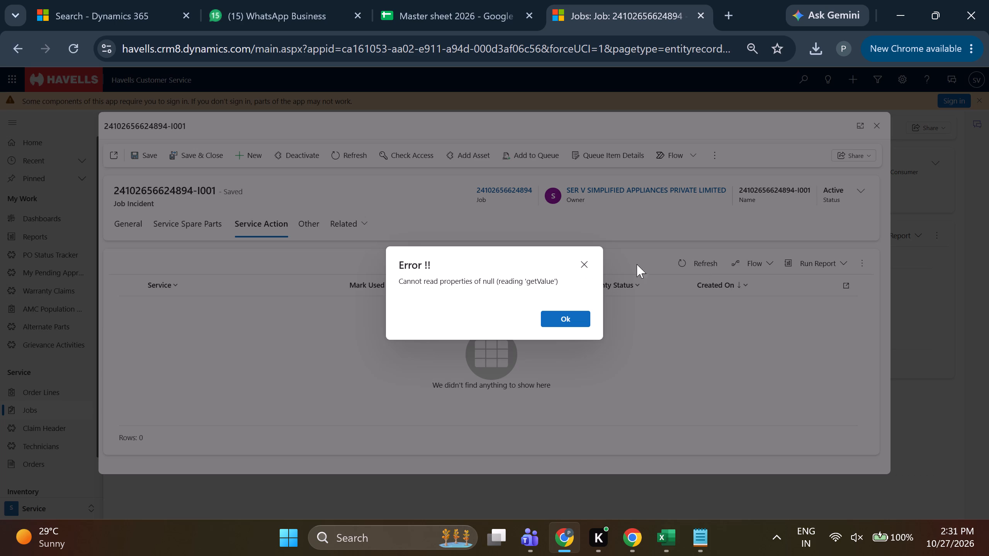
left_click(583, 264)
left_click(699, 256)
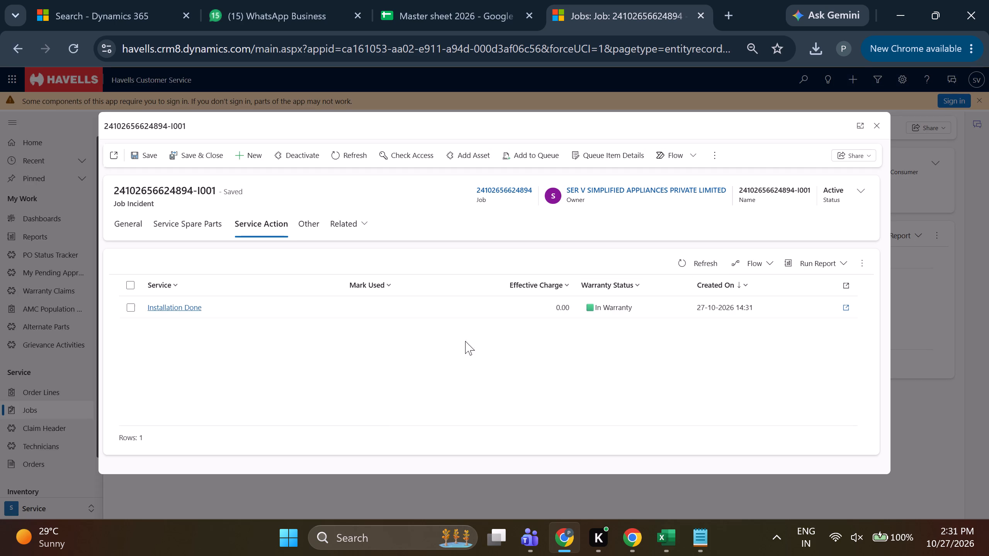
Open the Installation Done service action, set its Mark Used field, and save and close the record.
double_click(391, 305)
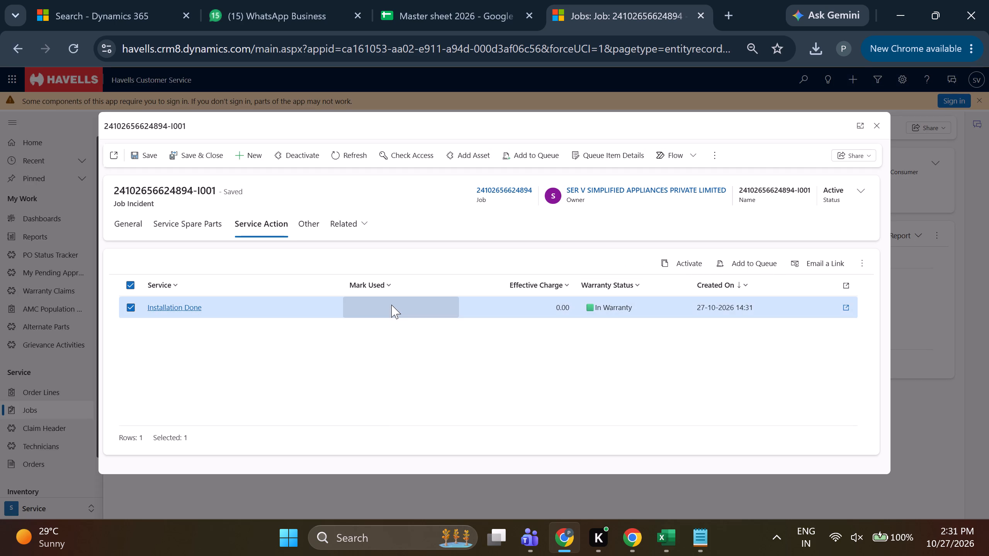
triple_click(391, 305)
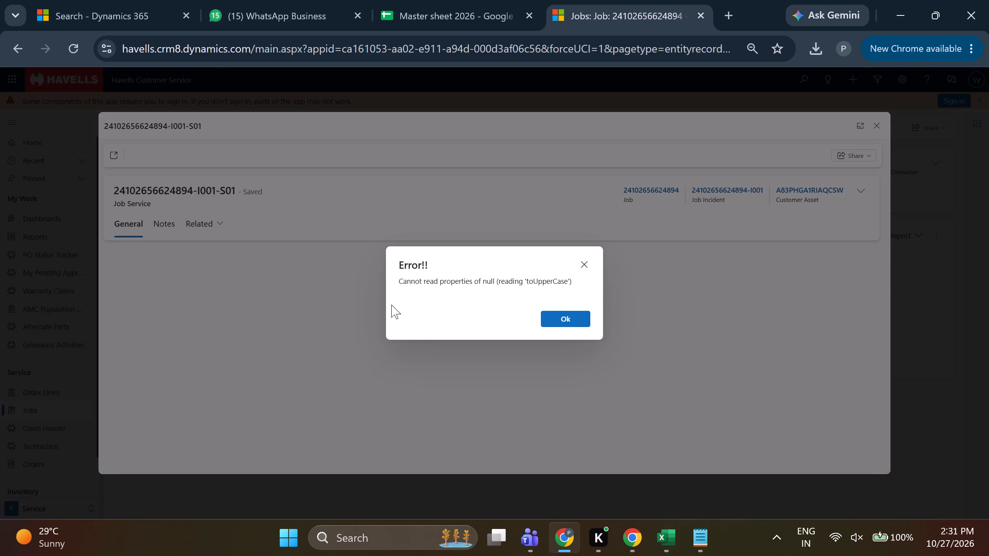
left_click(586, 264)
left_click(586, 264)
left_click(586, 264)
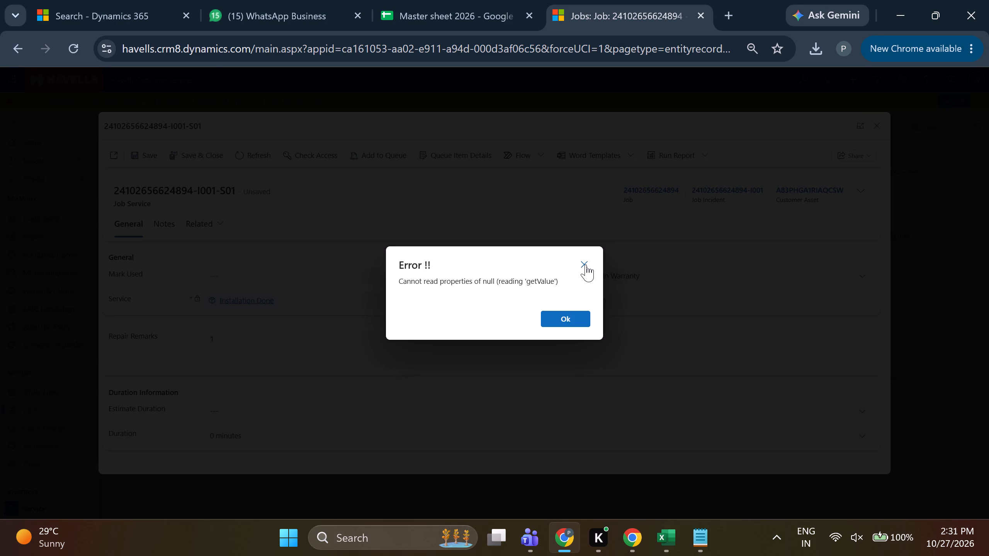
left_click(586, 264)
left_click(589, 263)
left_click(581, 264)
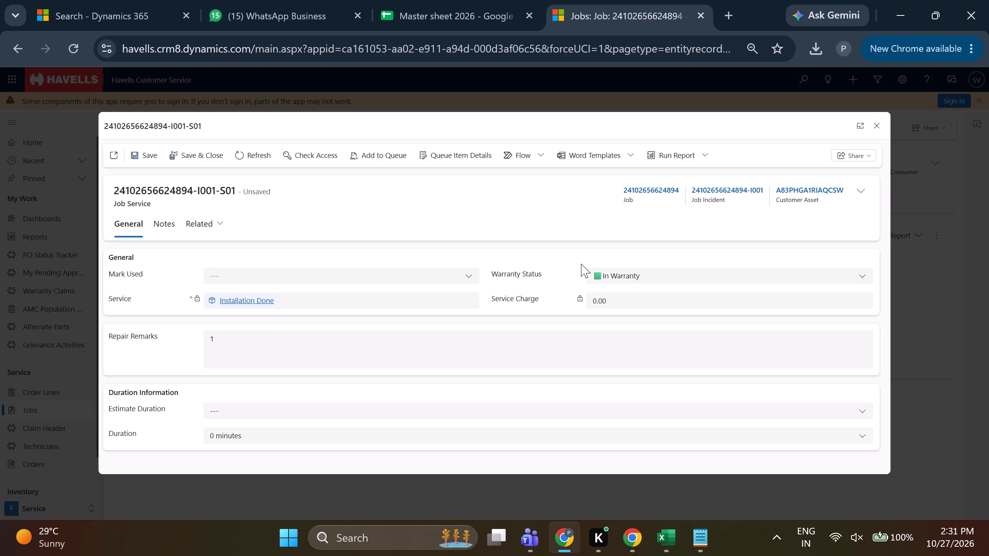
left_click(453, 282)
left_click(439, 324)
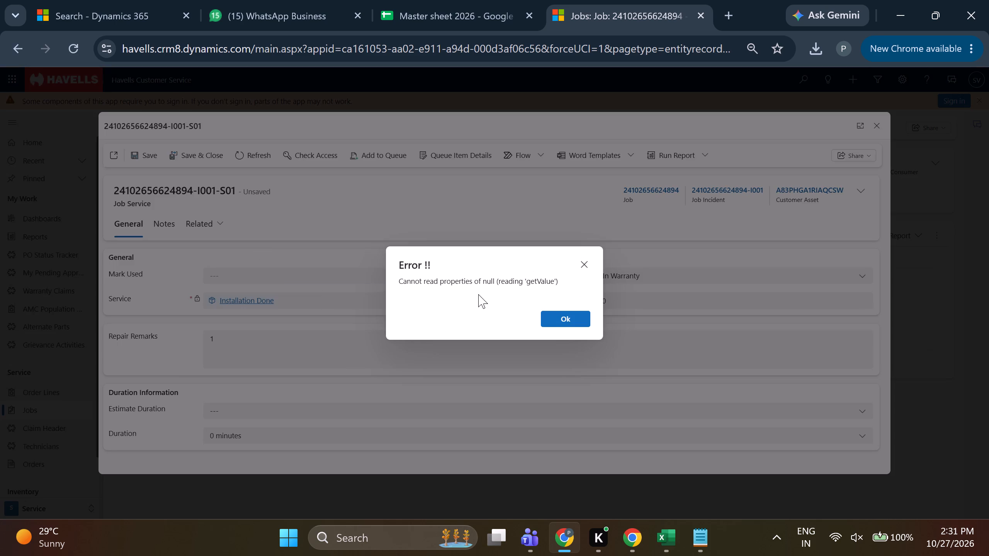
left_click(586, 264)
left_click(586, 264)
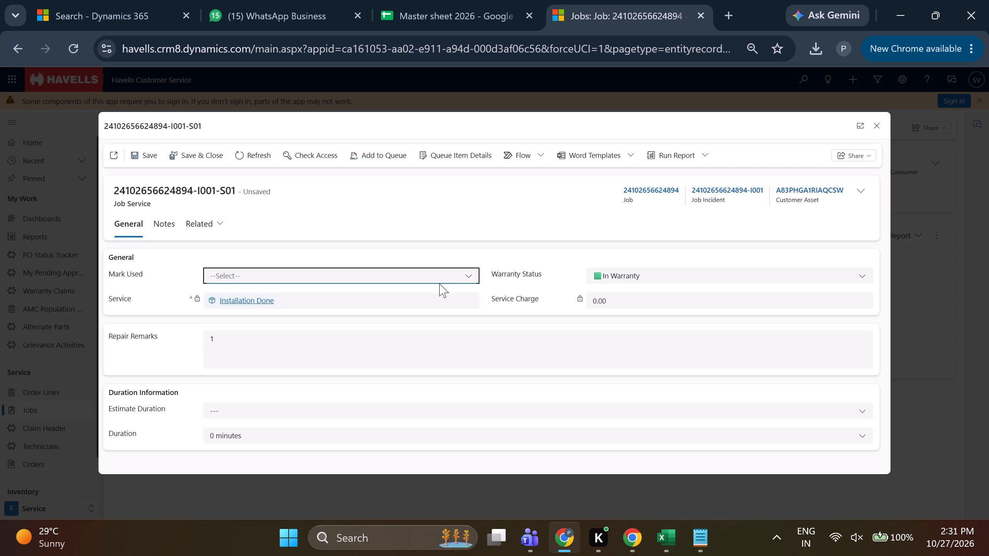
left_click(443, 278)
left_click(435, 332)
left_click(186, 156)
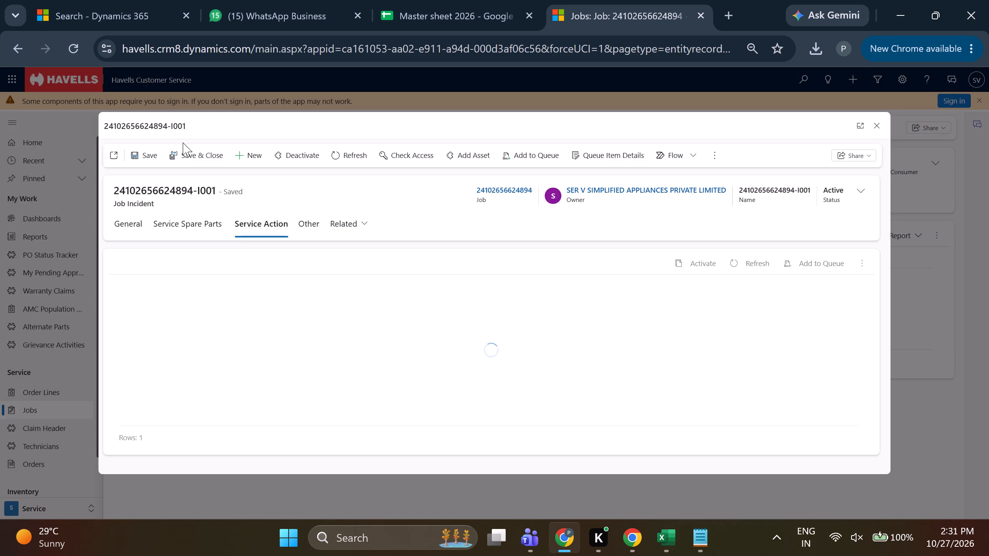
left_click(181, 139)
left_click(176, 148)
left_click(180, 152)
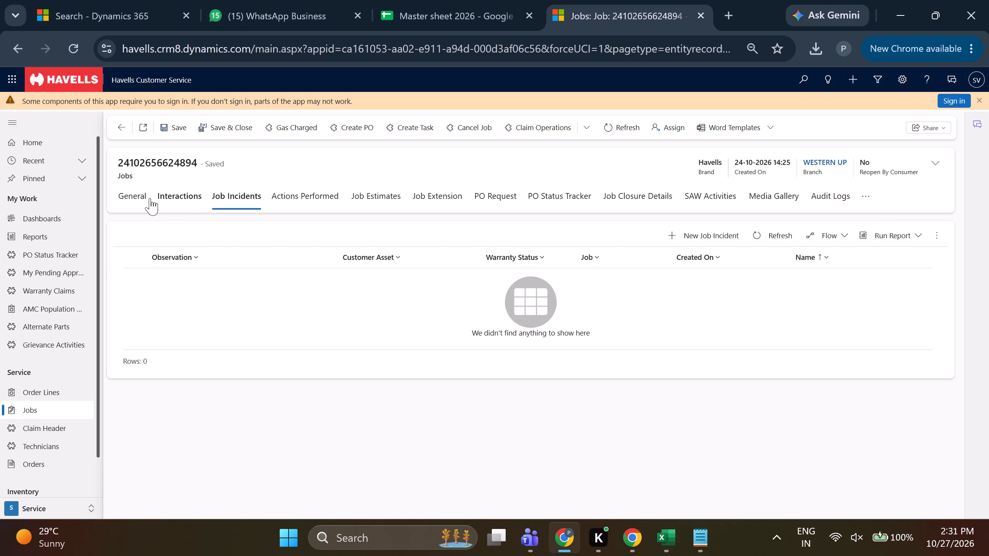
left_click(552, 319)
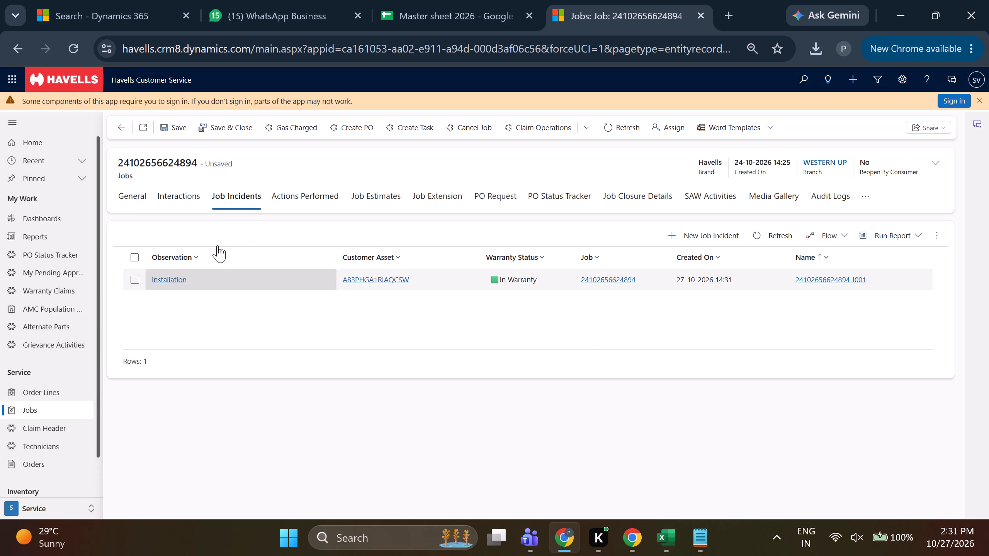
left_click(133, 193)
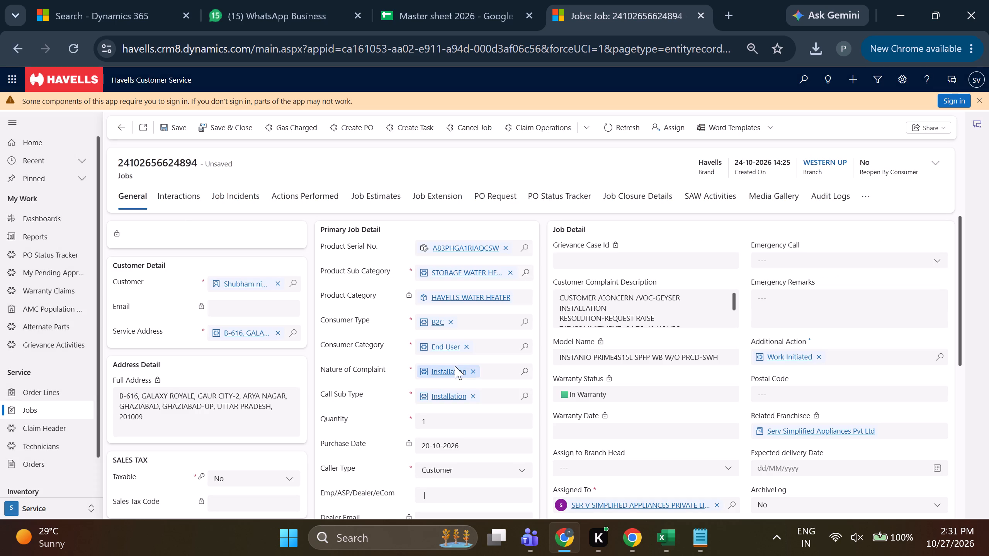
Reassign the installation job from the franchise account to the franchise technician with initials PS, and save the job.
left_click(738, 501)
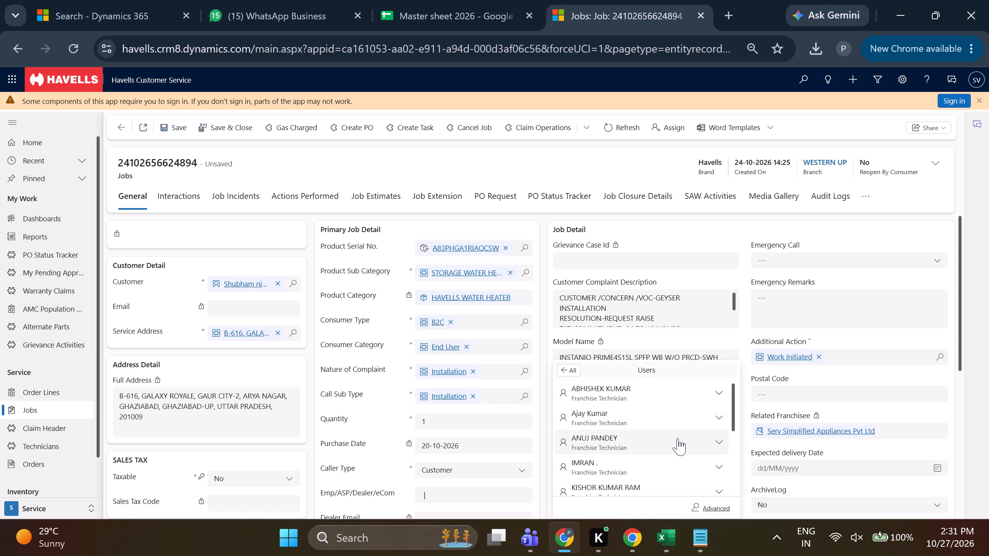
scroll(678, 438, "down", 3)
left_click(642, 434)
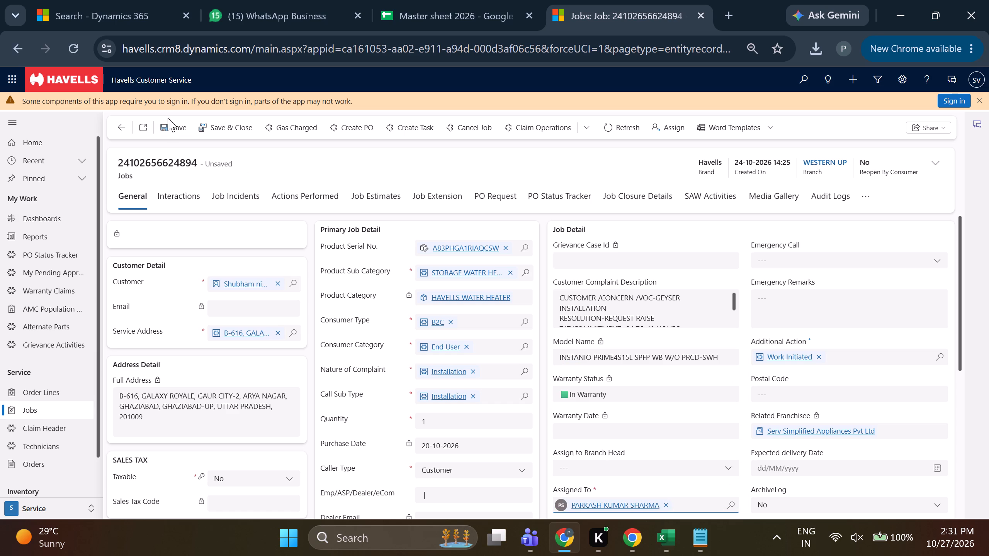
left_click(168, 119)
left_click(167, 129)
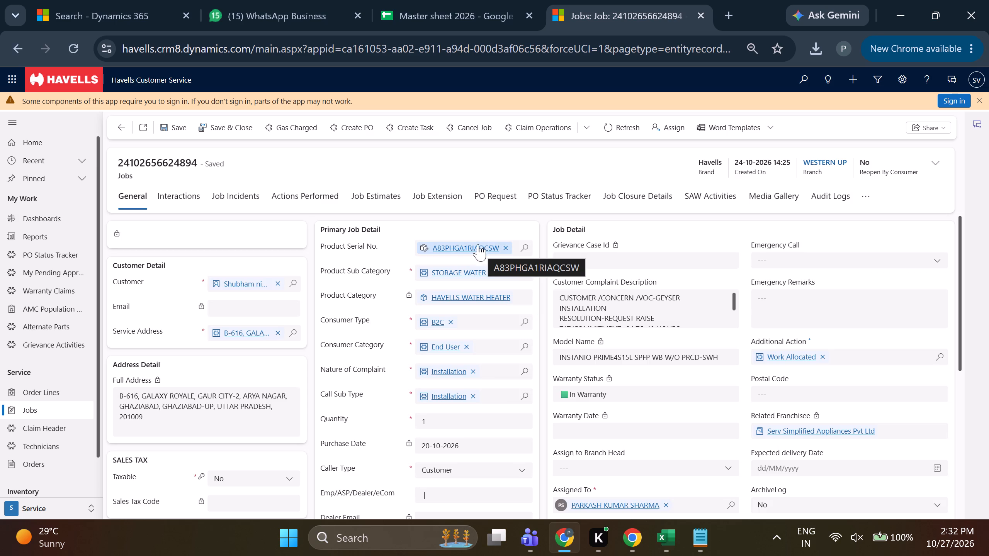
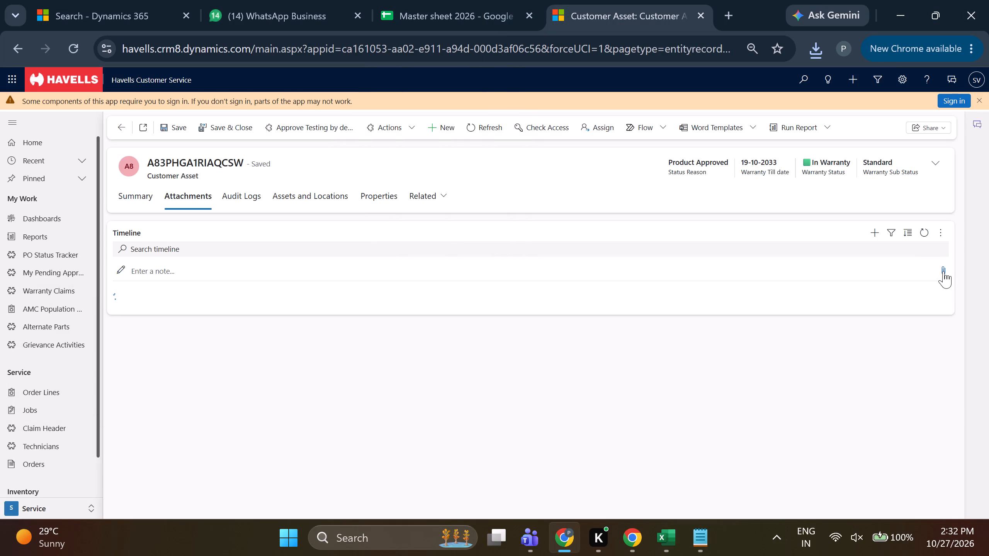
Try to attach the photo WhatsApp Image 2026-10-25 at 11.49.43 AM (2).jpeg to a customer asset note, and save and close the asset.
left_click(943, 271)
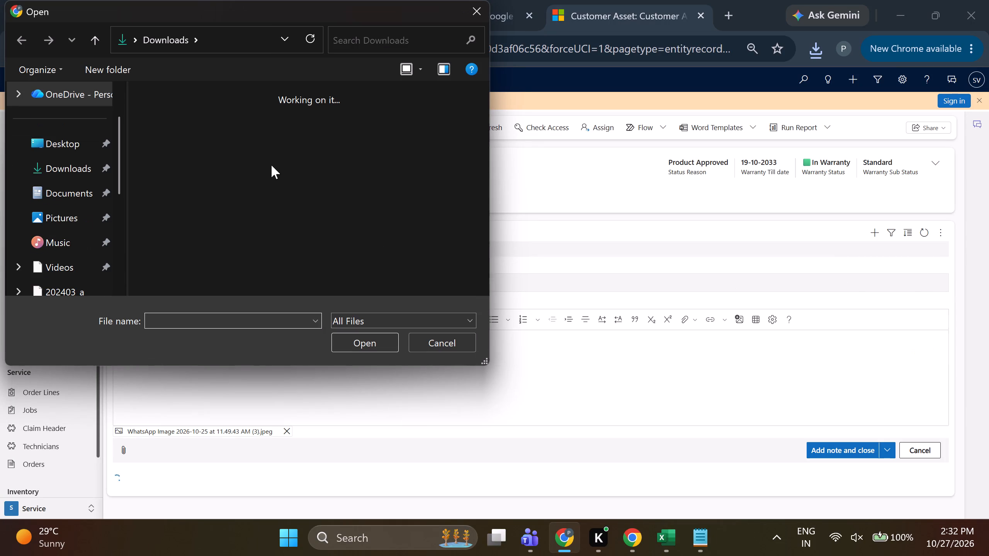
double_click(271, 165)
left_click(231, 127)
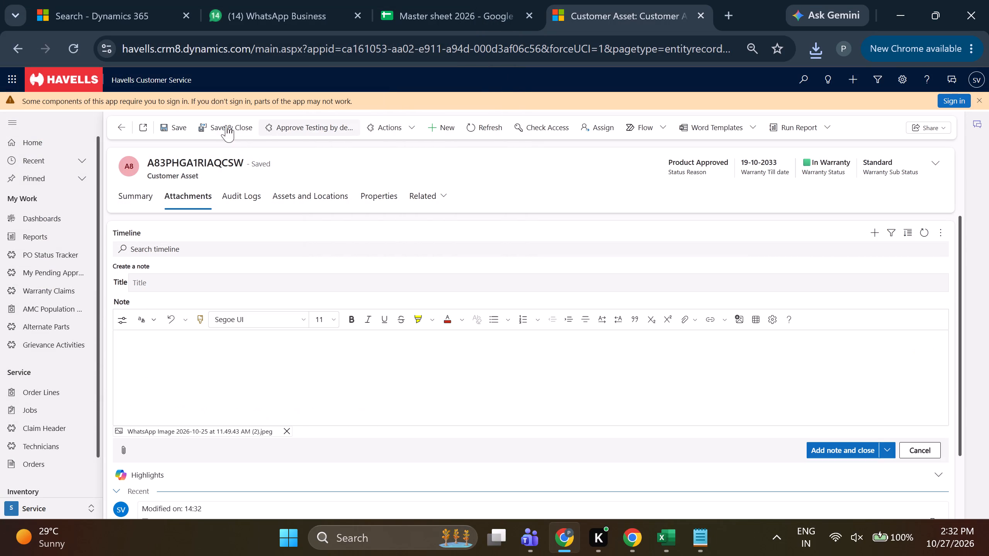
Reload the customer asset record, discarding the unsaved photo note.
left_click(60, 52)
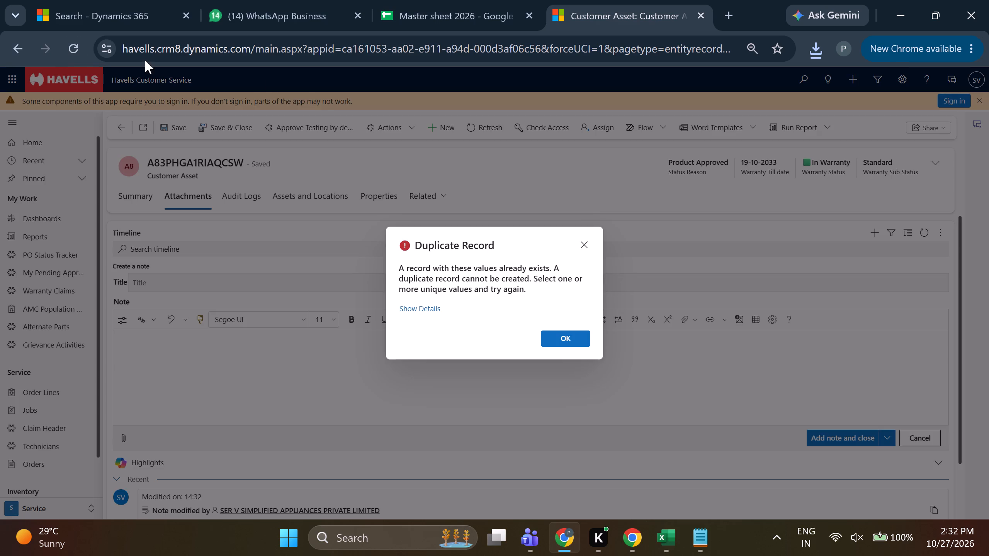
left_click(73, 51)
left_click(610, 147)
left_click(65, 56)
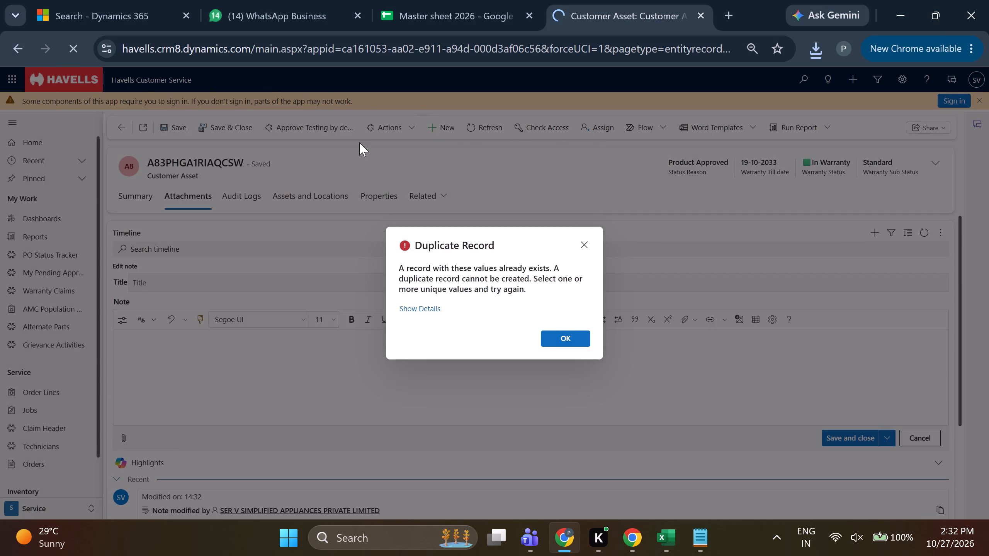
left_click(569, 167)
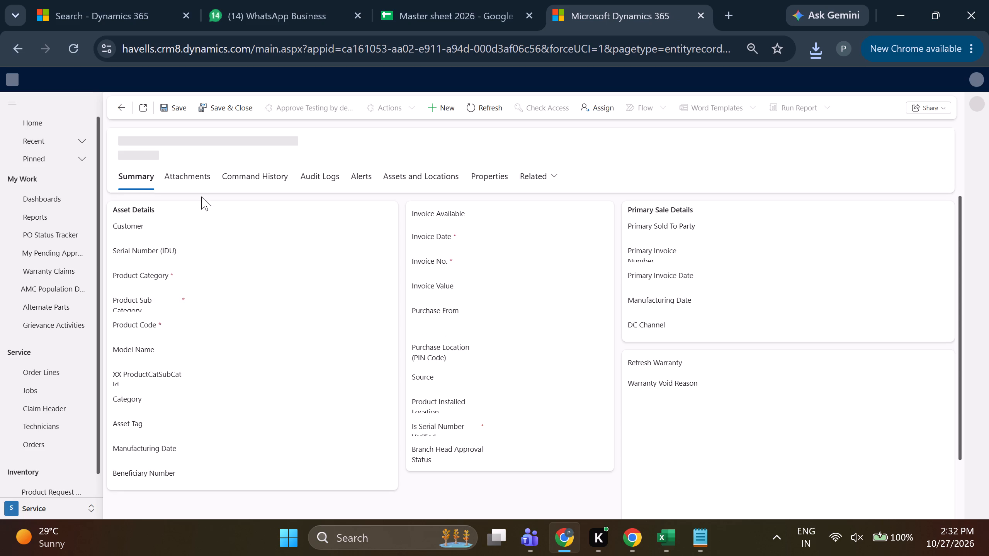
Open the customer asset's attachments timeline and start attaching a file to a new note.
left_click(189, 187)
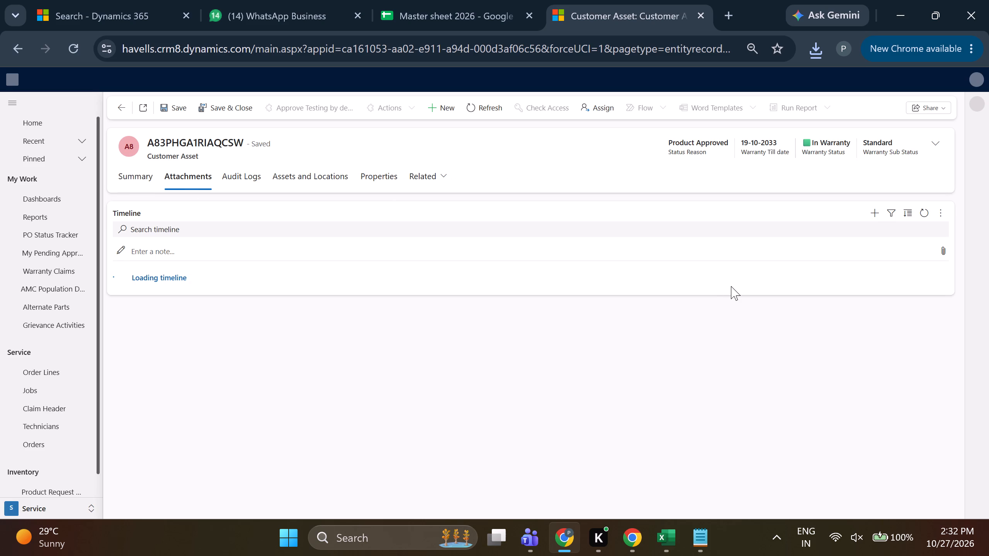
left_click(943, 251)
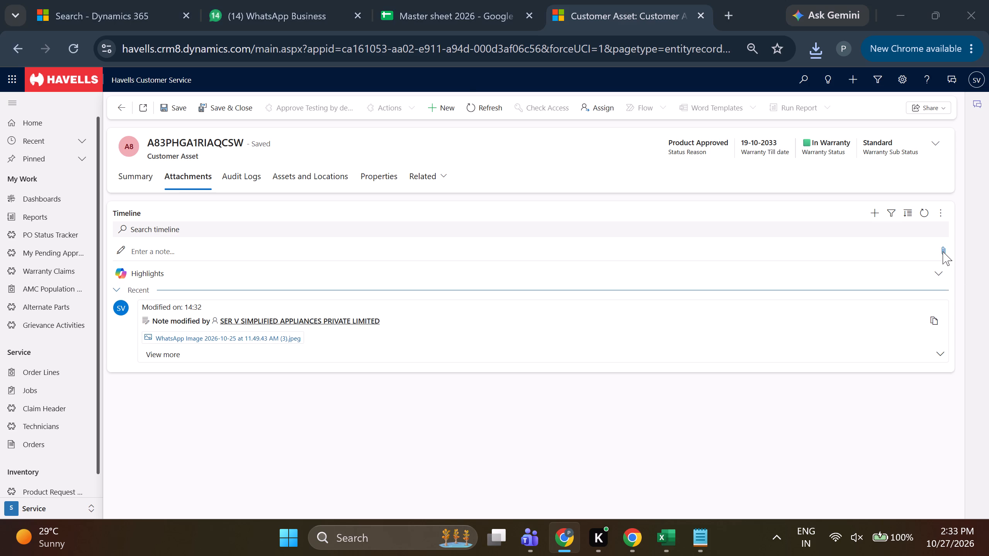
double_click(268, 153)
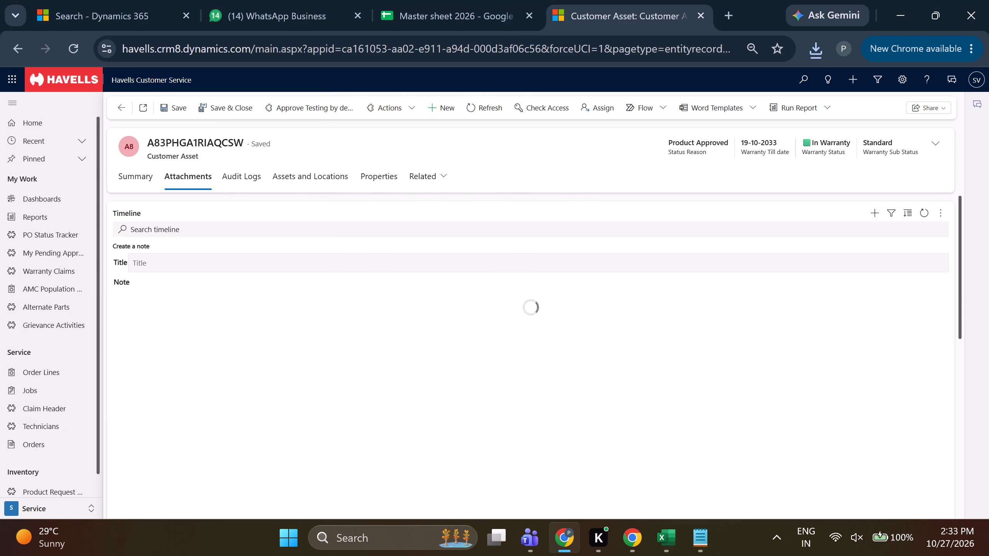
left_click(223, 112)
left_click(224, 120)
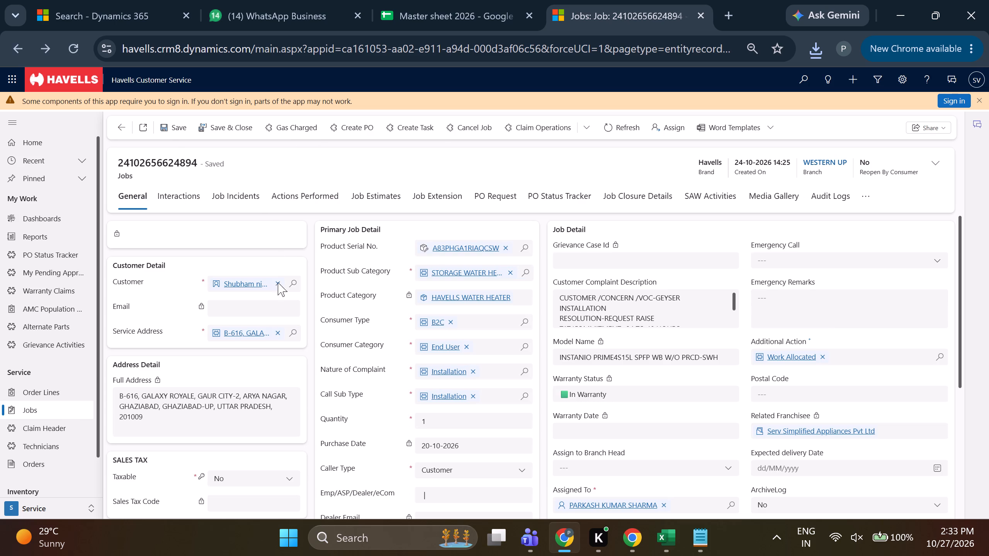
Enter INSTALLATION DONE as both consumer remark and repair description in the job's closure details, dismissing any dialogs.
left_click(615, 198)
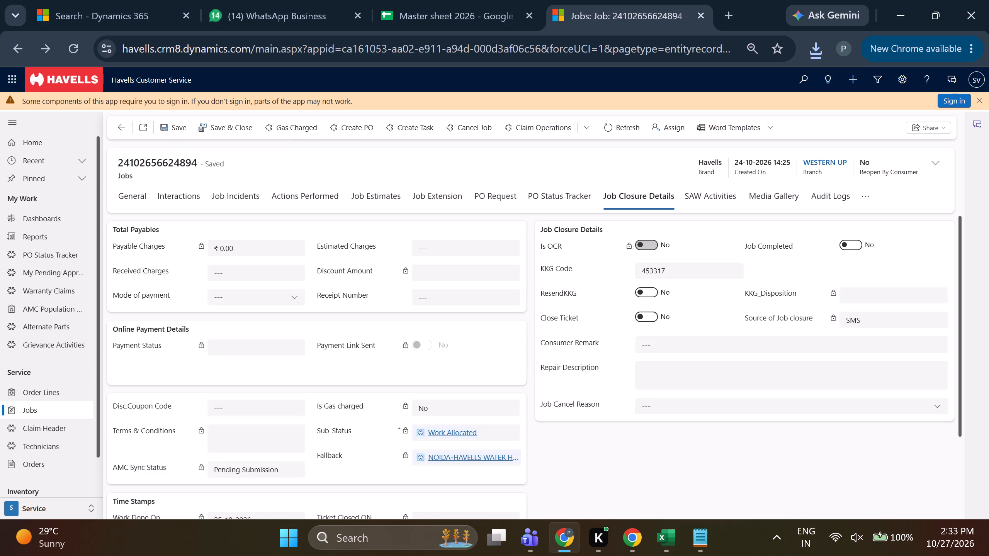
left_click(711, 345)
left_click(752, 195)
double_click(743, 344)
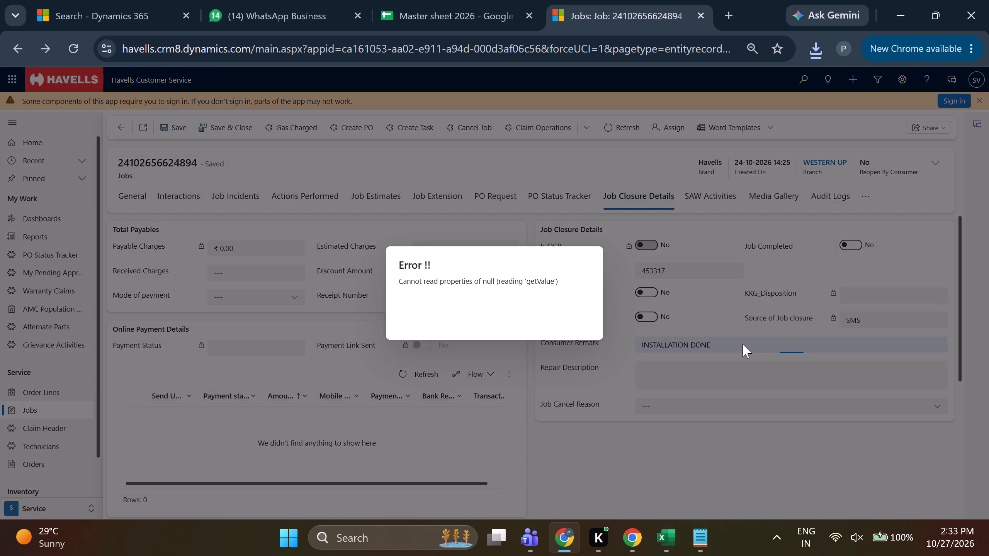
left_click(588, 261)
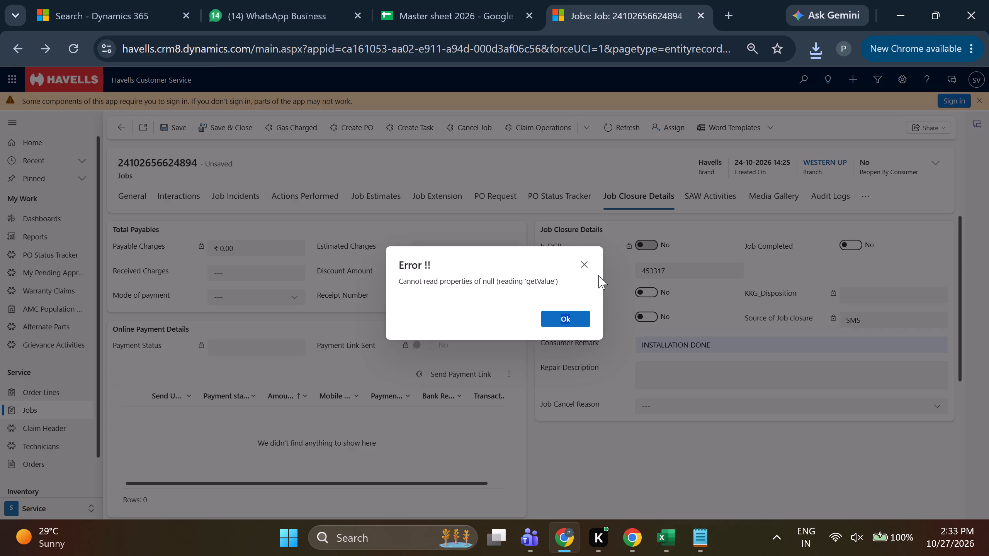
left_click(585, 262)
triple_click(736, 349)
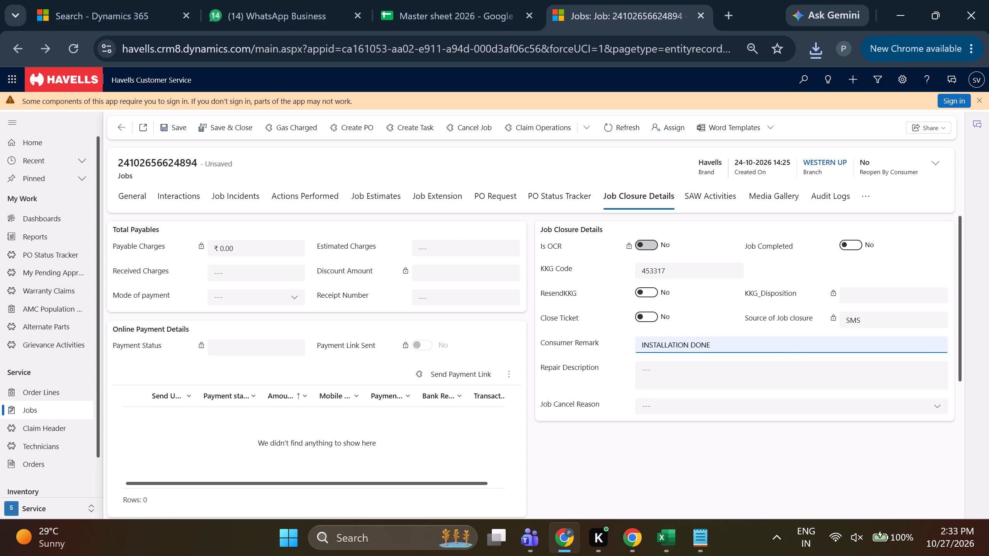
key("ctrl+c")
left_click(707, 388, "ctrl")
key("ctrl+v")
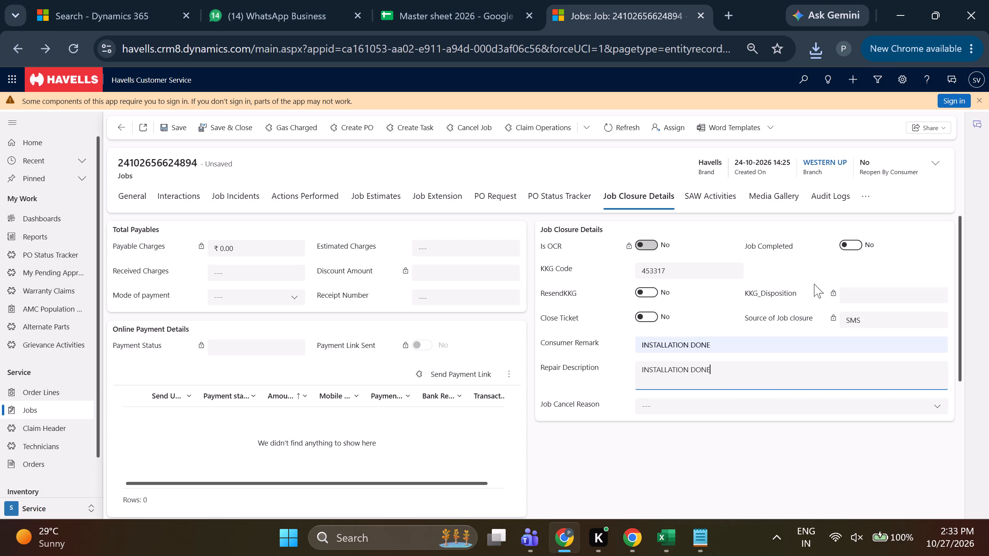
left_click(861, 247)
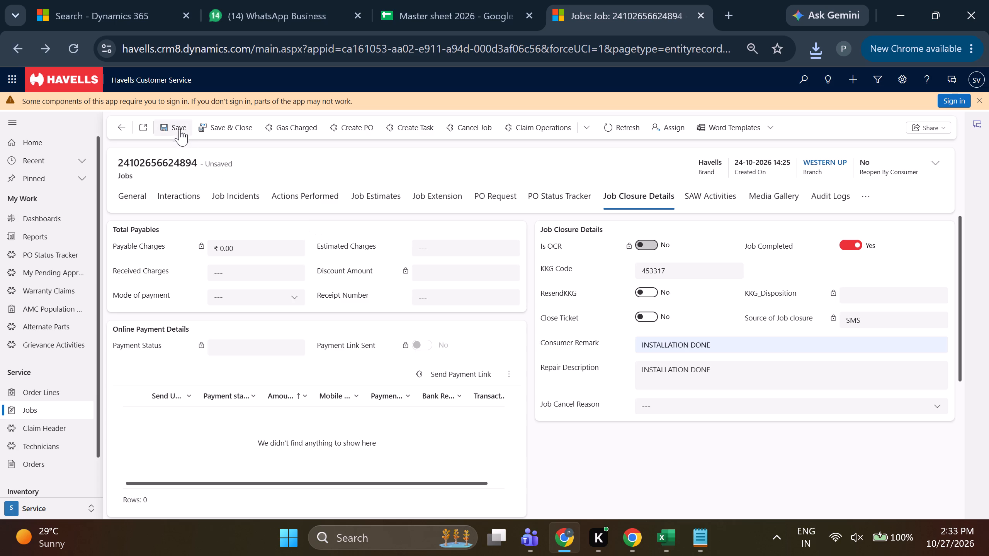
left_click(179, 126)
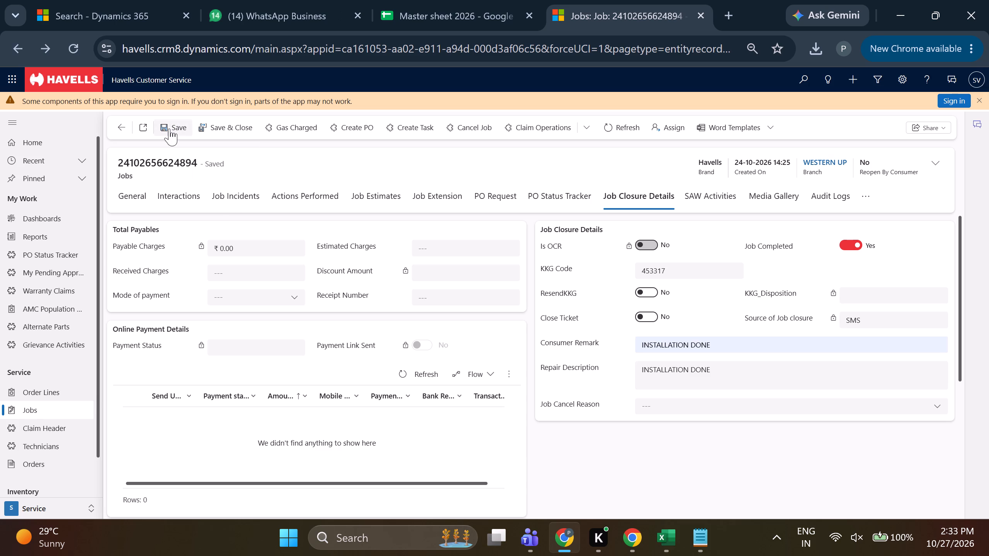
left_click(169, 129)
left_click(223, 126)
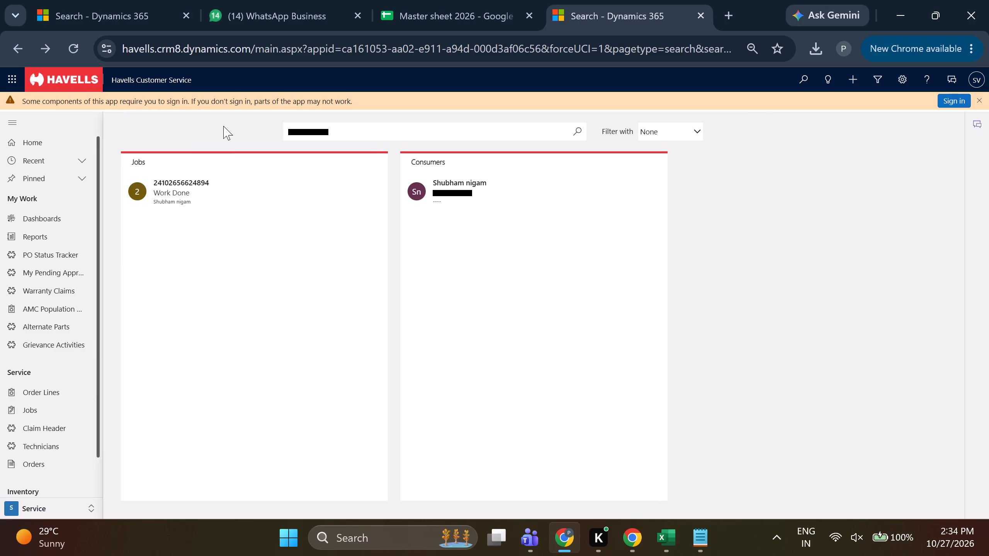
left_click(585, 130)
left_click(460, 0)
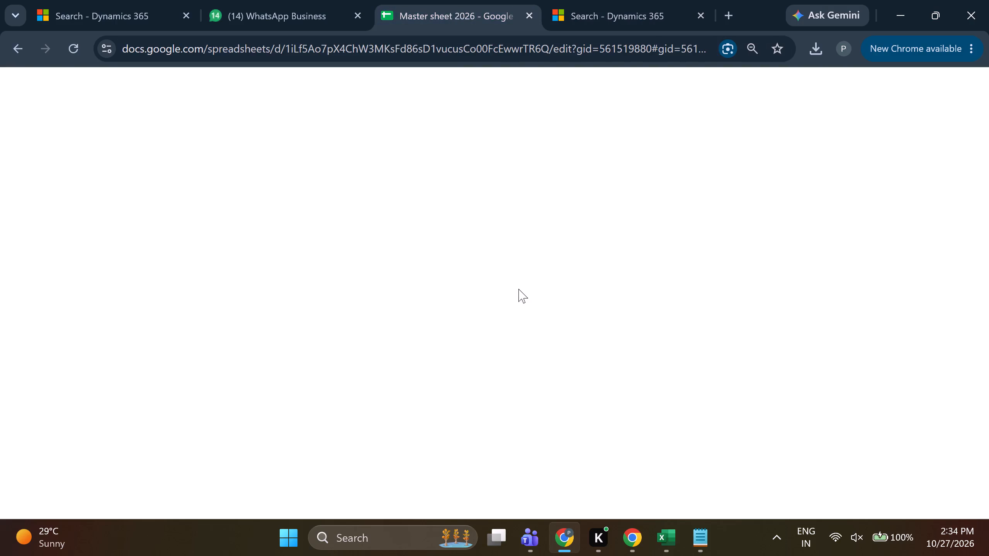
key("Right")
key("Right")
key("Right")
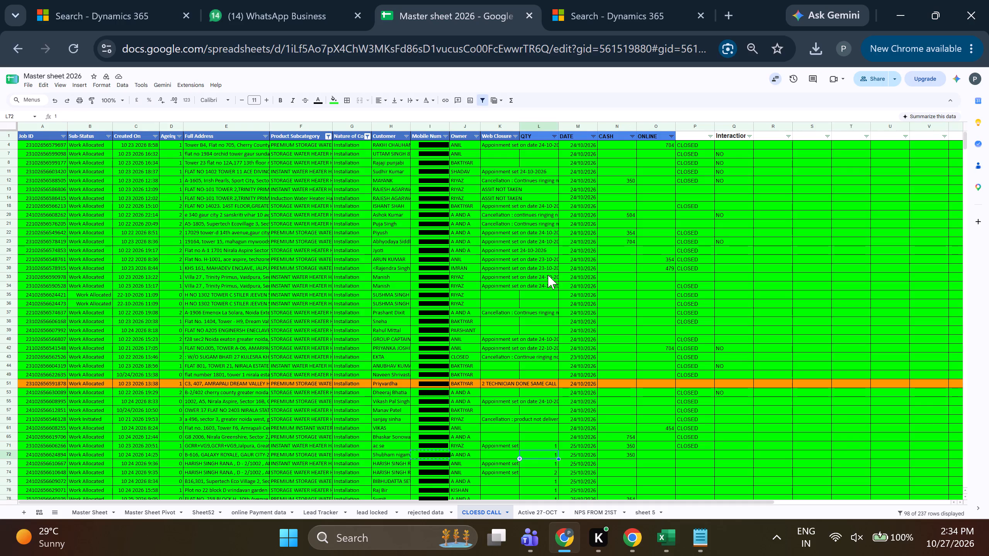
key("Right")
key("Right")
key("Right")
key("Right")
type("CLOSED")
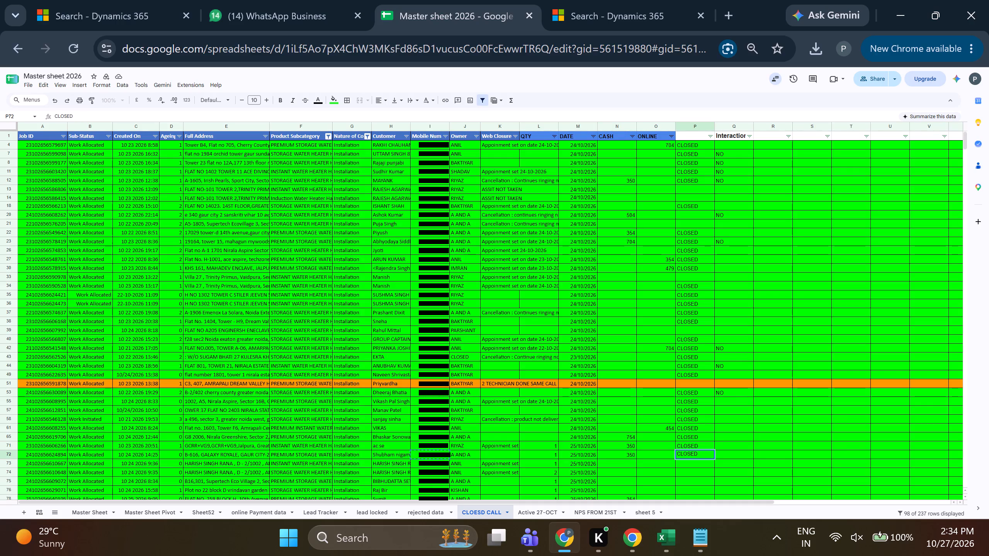
key("Right")
key("Up")
key("Down")
type("NO")
key("Down")
Select the customer's mobile number for the next job, in row 73 of the master sheet.
key("Left")
key("Left")
key("Left")
key("Left")
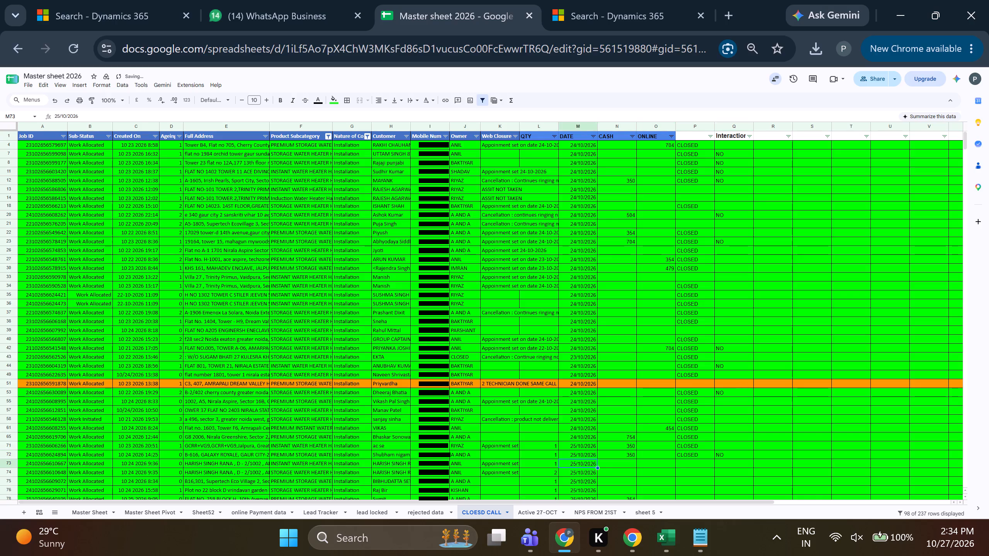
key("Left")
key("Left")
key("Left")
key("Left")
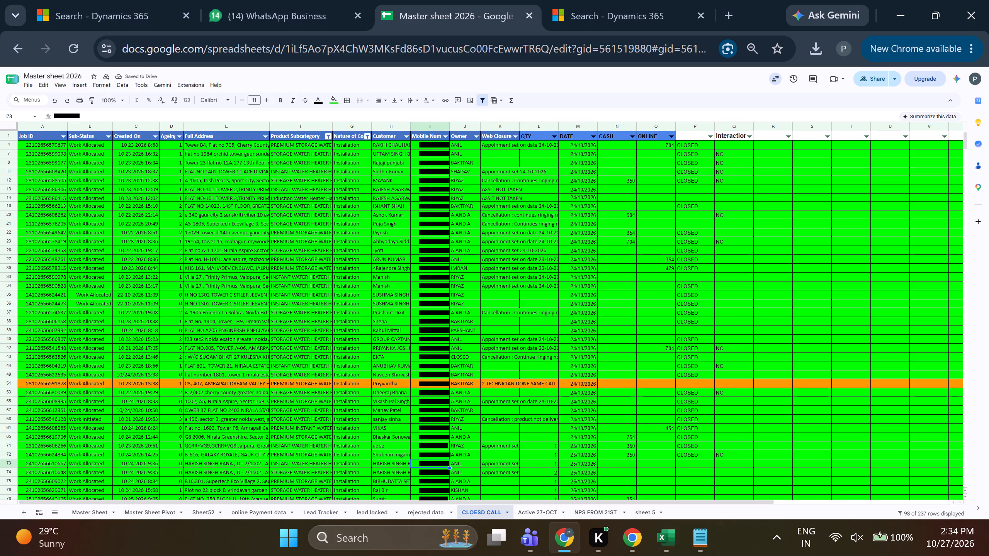
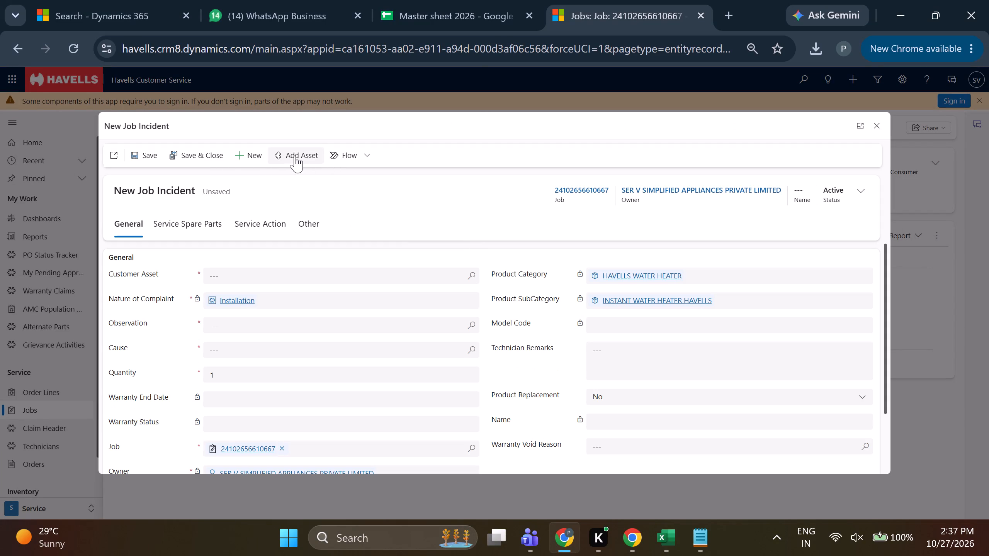
left_click(853, 139)
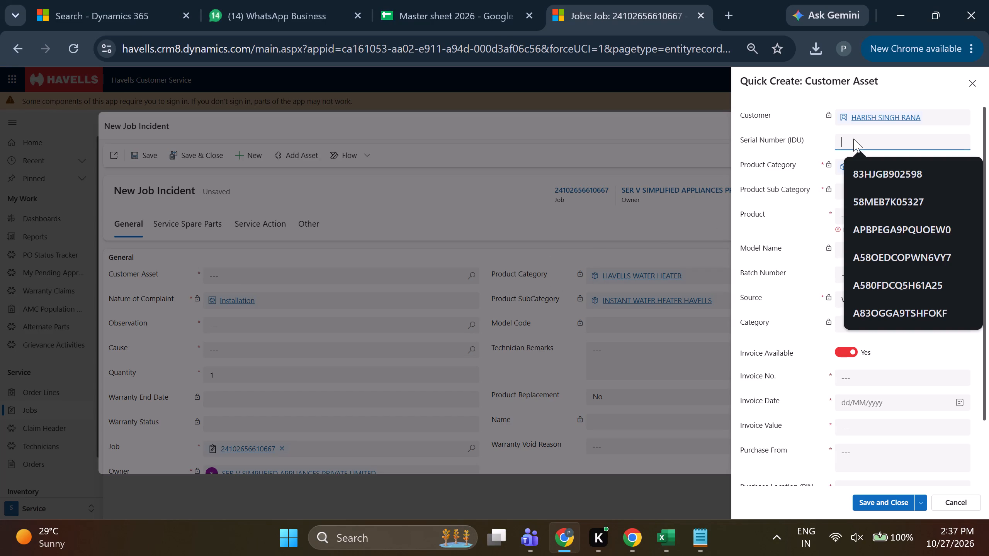
key("ctrl+v")
left_click(685, 226)
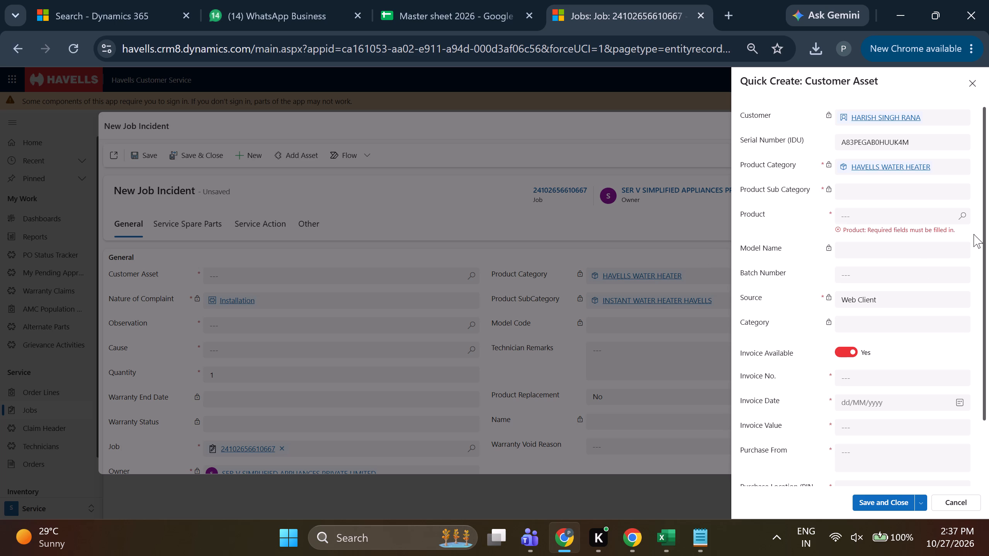
left_click(965, 214)
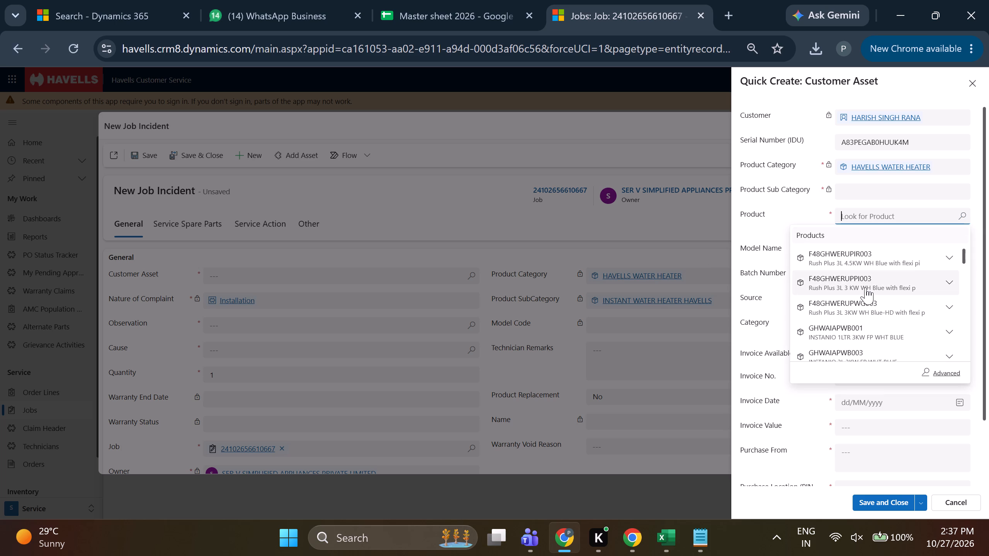
left_click(865, 287)
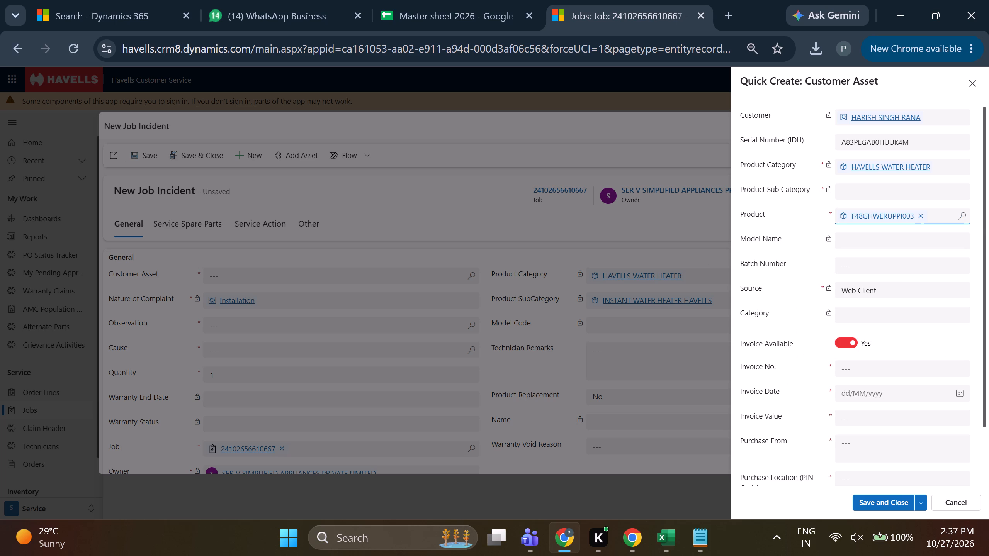
Fill in the new customer asset's invoice details, starting with invoice number 548.
scroll(865, 287, "down", 1)
left_click(889, 310)
left_click(911, 389)
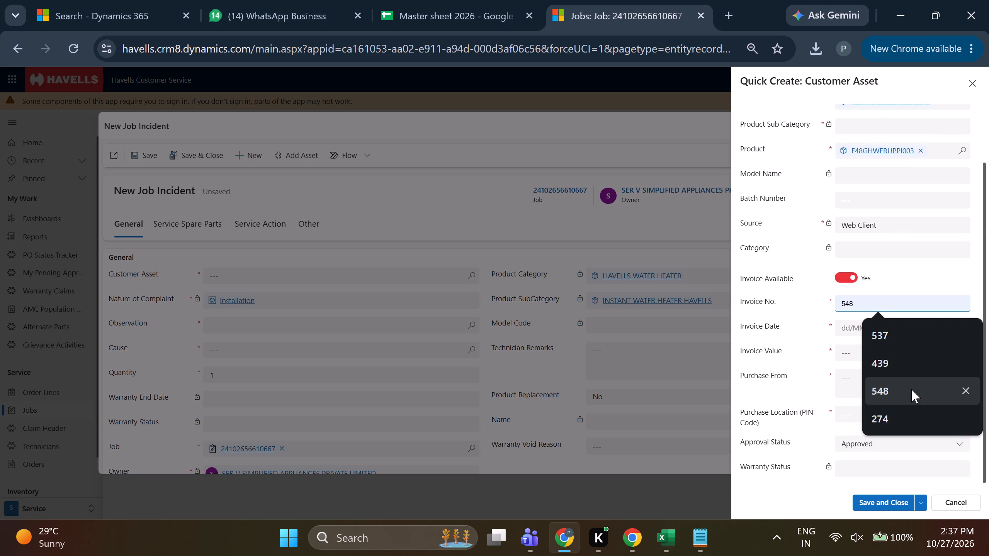
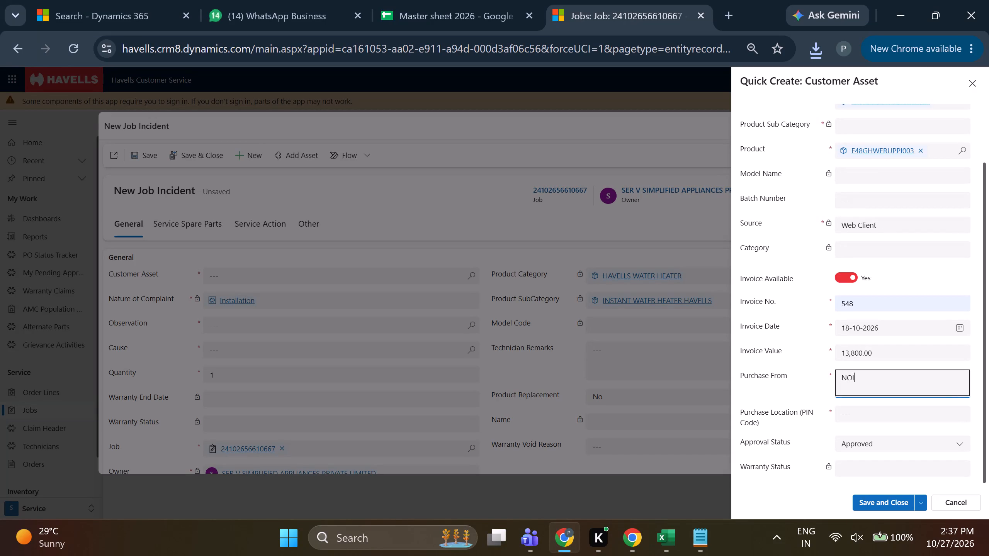
Finish the new customer asset with NOIDA as Purchase From and 201301 as the purchase location PIN code, and save it.
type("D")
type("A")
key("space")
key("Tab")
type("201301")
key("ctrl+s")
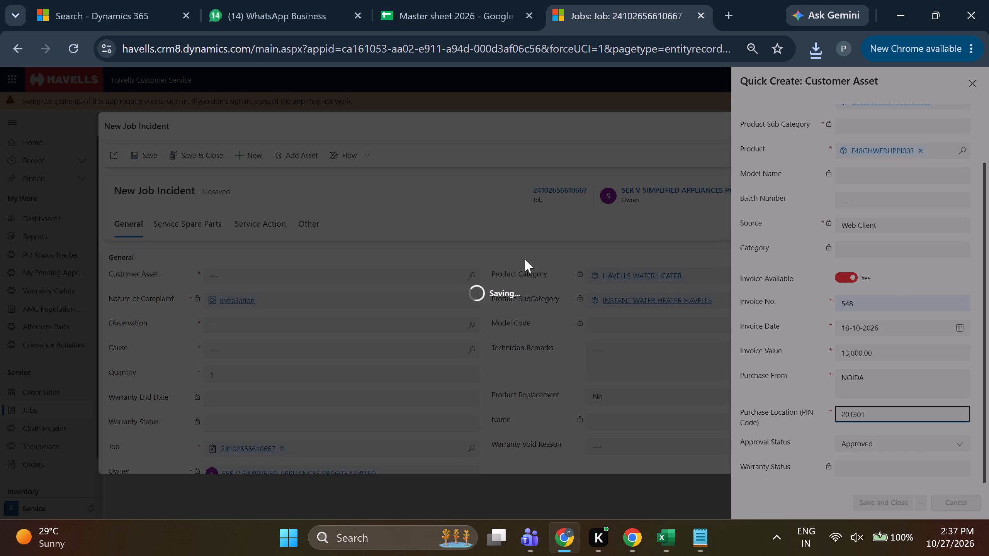
left_click(476, 271)
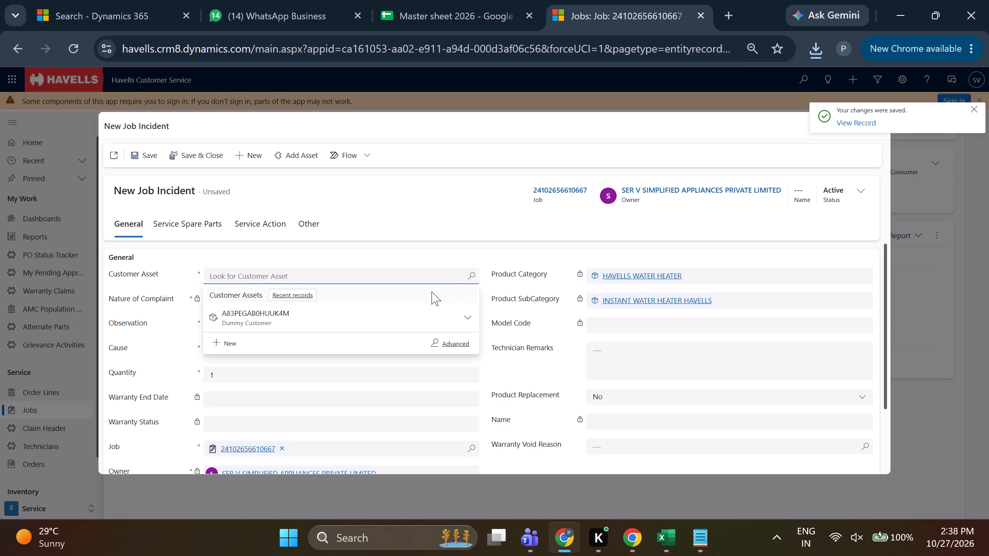
left_click(404, 326)
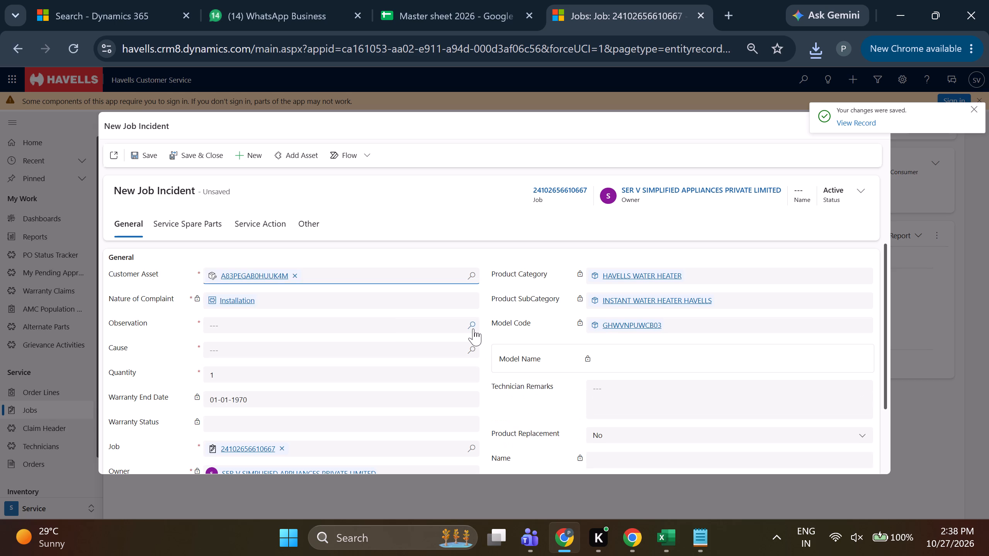
left_click(473, 329)
left_click(250, 219)
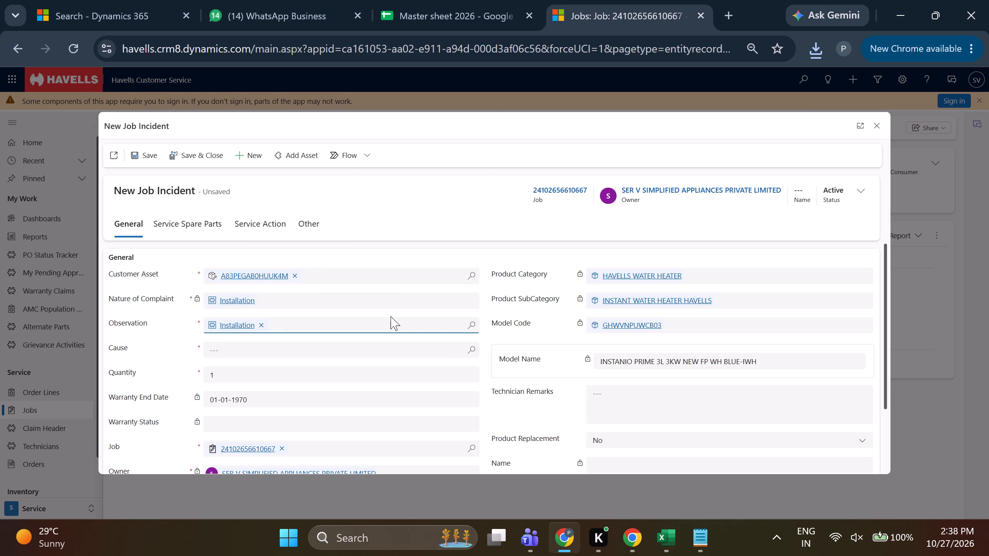
left_click(472, 351)
left_click(280, 313)
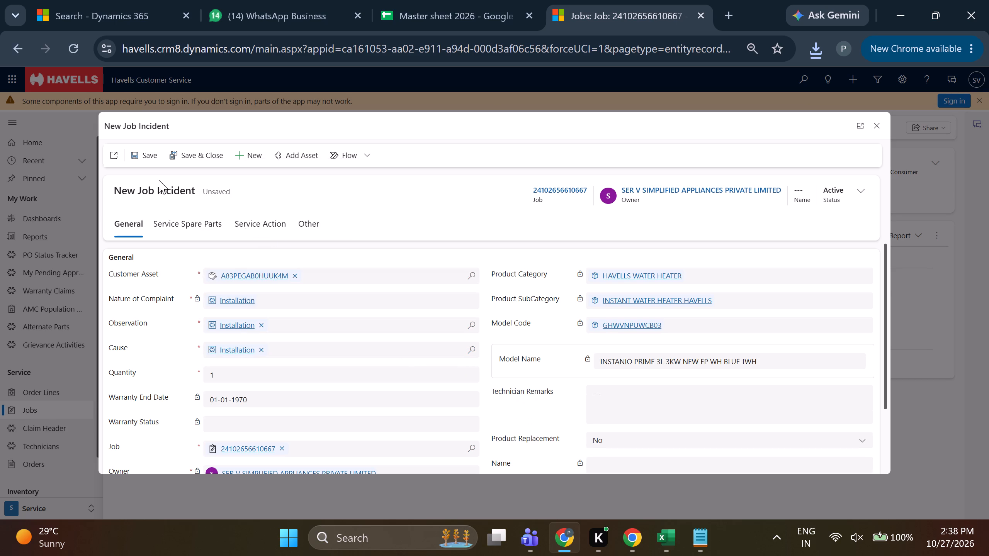
left_click(136, 153)
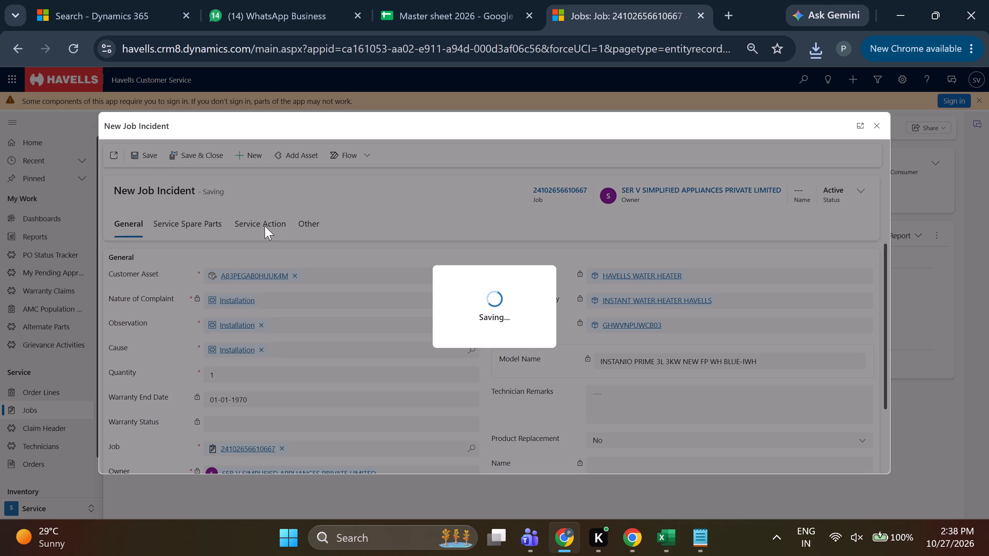
Mark the incident's Installation Done service action as Used, save and close it, and dismiss any dialogs.
left_click(265, 226)
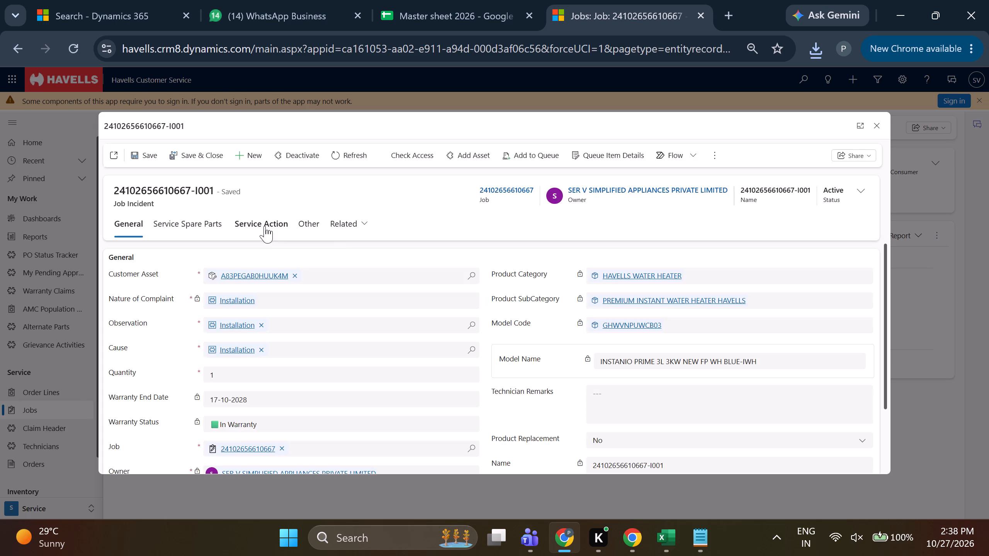
left_click(588, 264)
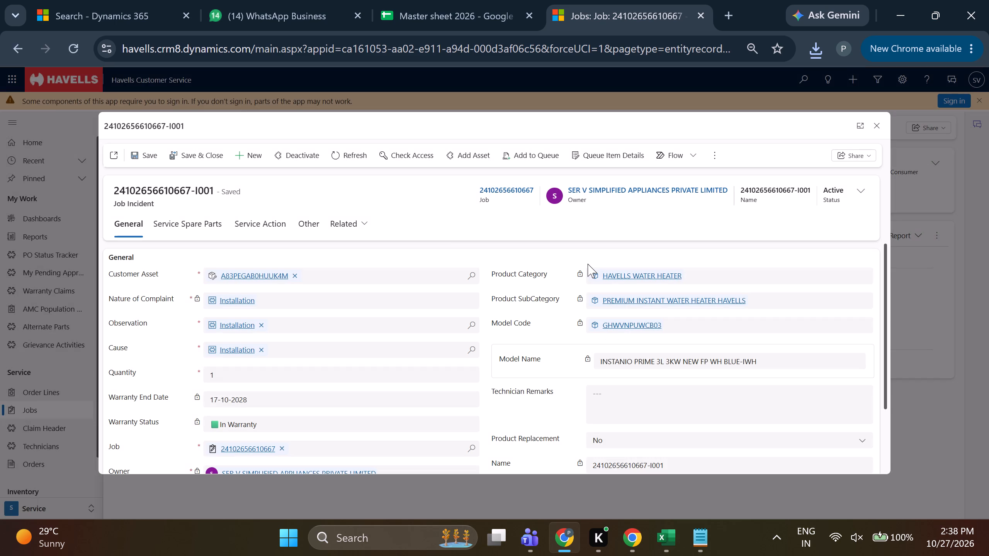
left_click(253, 220)
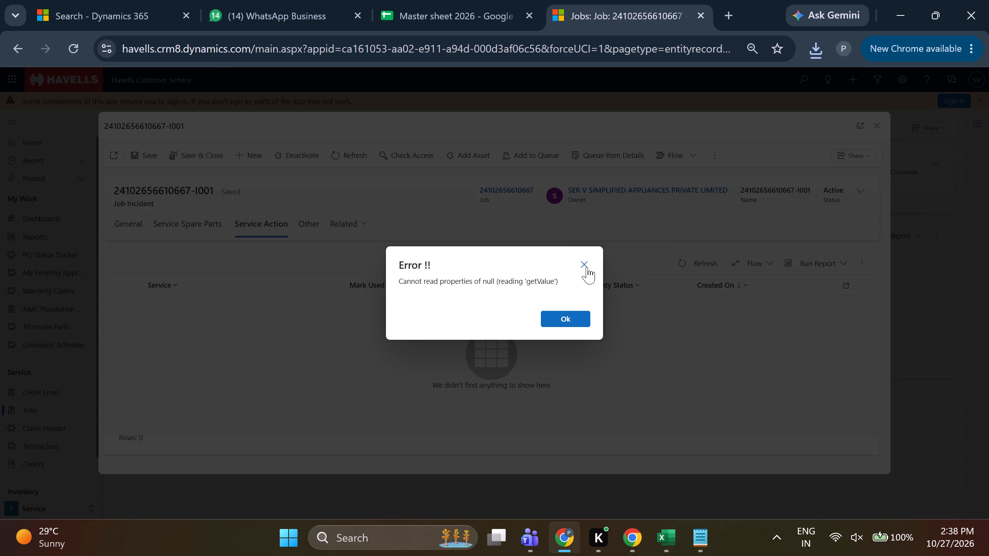
left_click(588, 266)
left_click(578, 274)
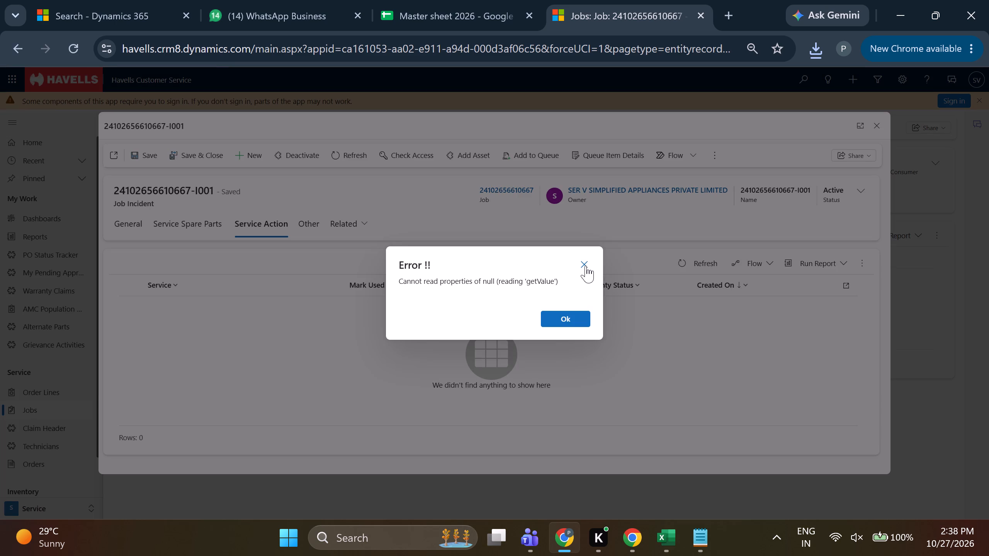
left_click(586, 266)
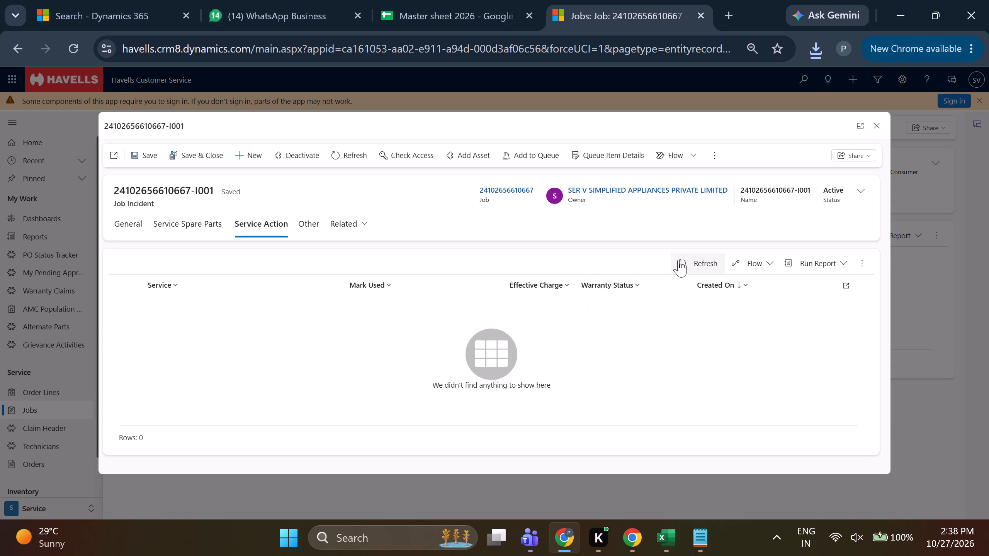
left_click(680, 260)
double_click(399, 312)
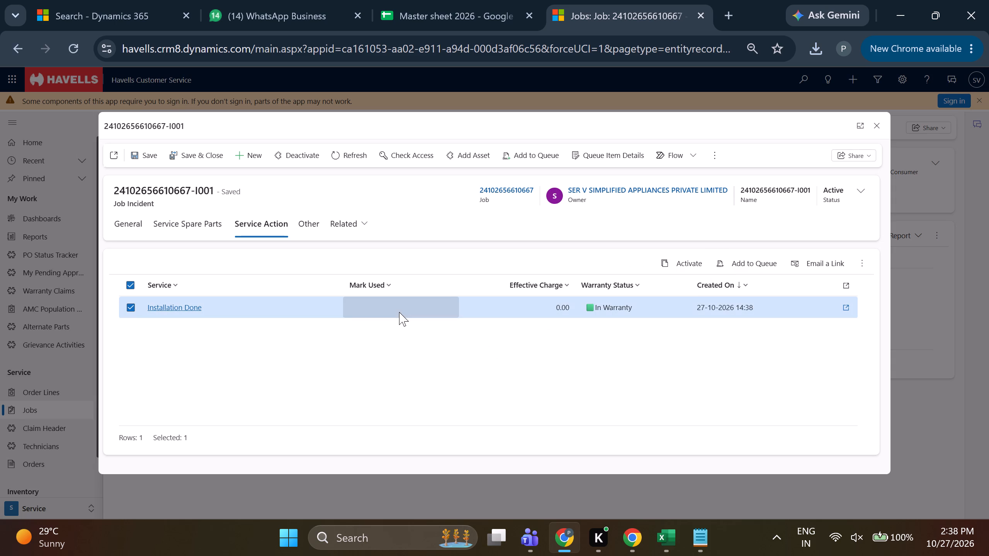
double_click(399, 312)
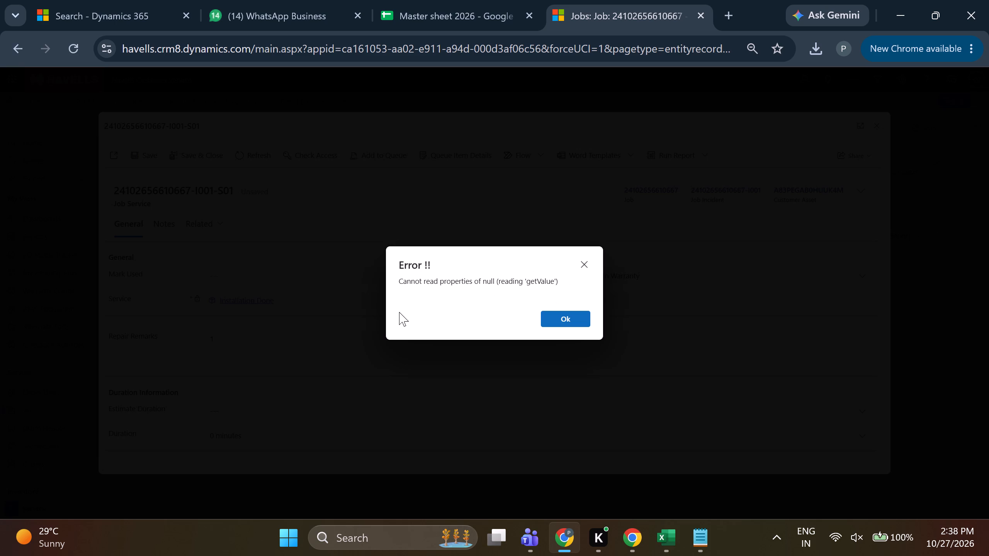
left_click(583, 264)
left_click(583, 264)
left_click(583, 264)
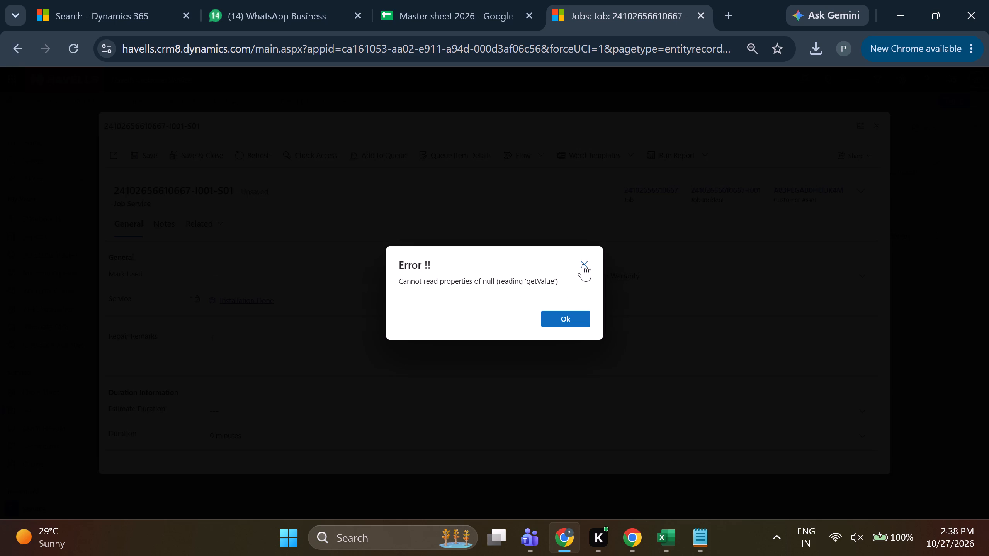
left_click(583, 264)
left_click(583, 264)
left_click(583, 264)
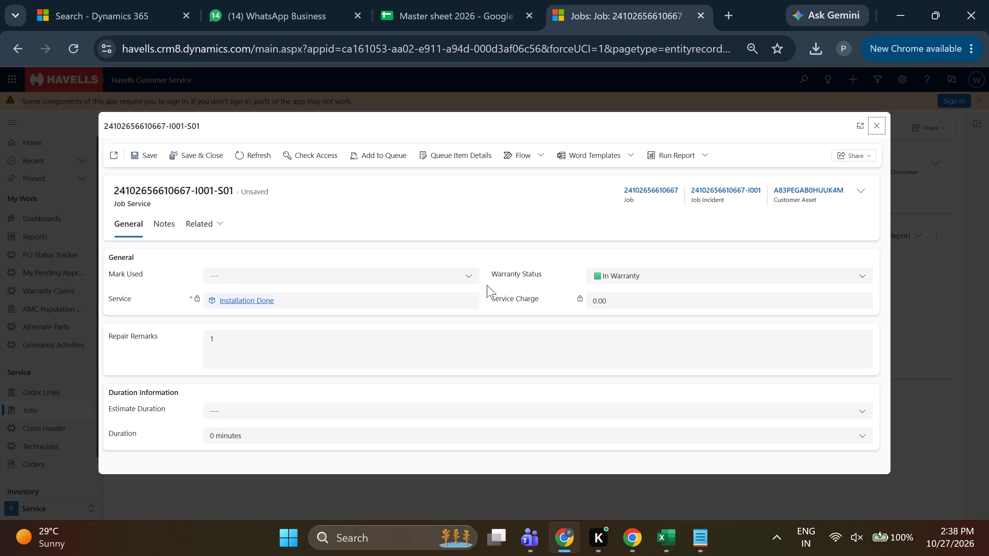
left_click(459, 278)
left_click(417, 328)
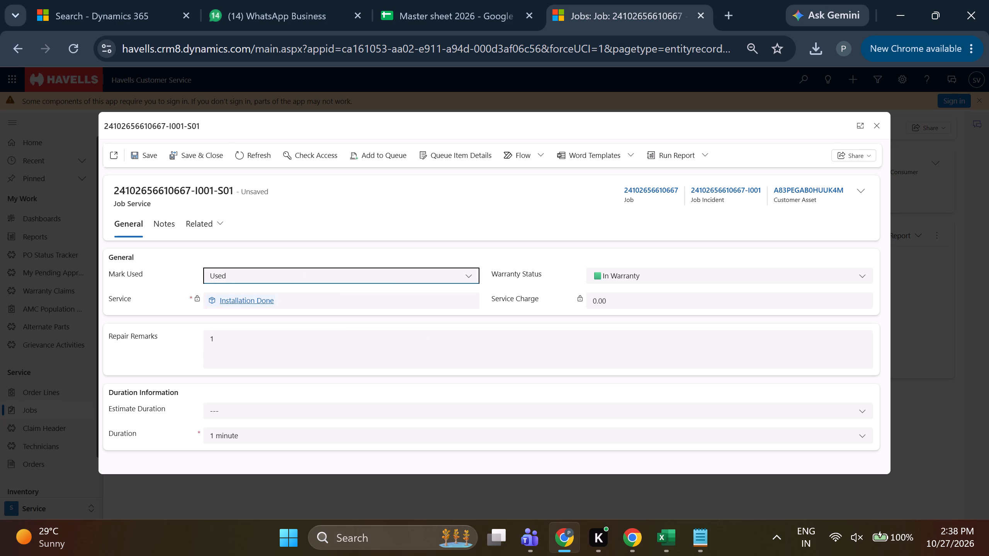
left_click(190, 160)
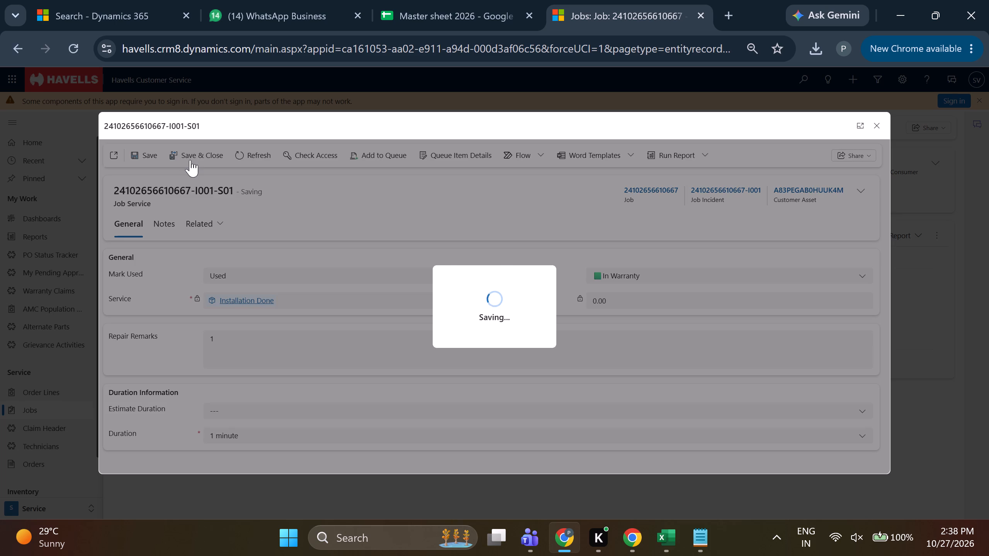
left_click(190, 160)
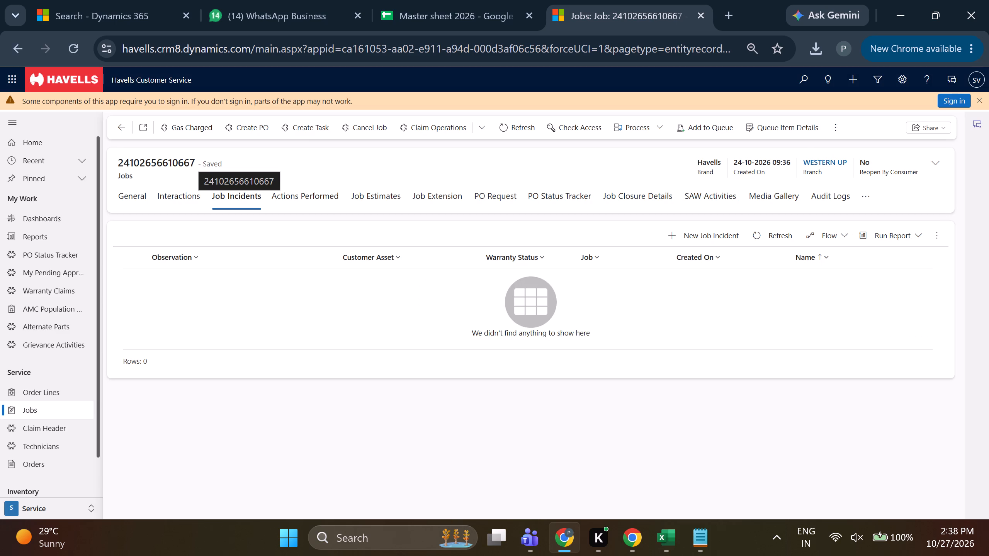
left_click(557, 324)
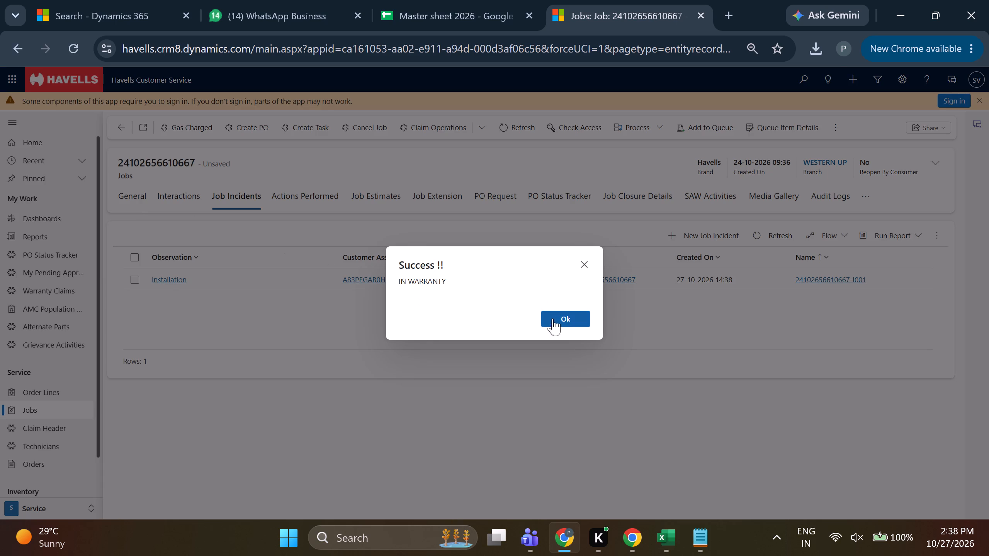
left_click(126, 201)
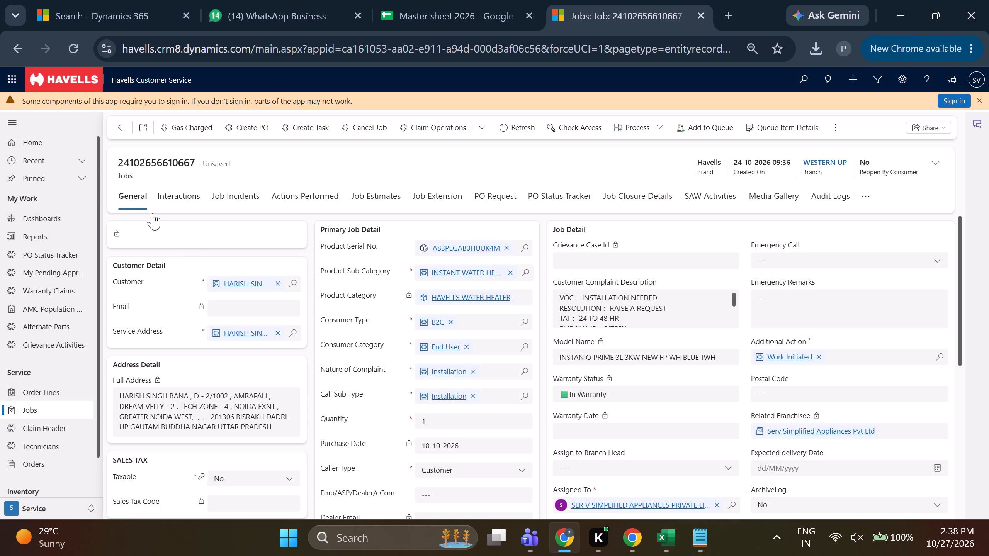
left_click(741, 509)
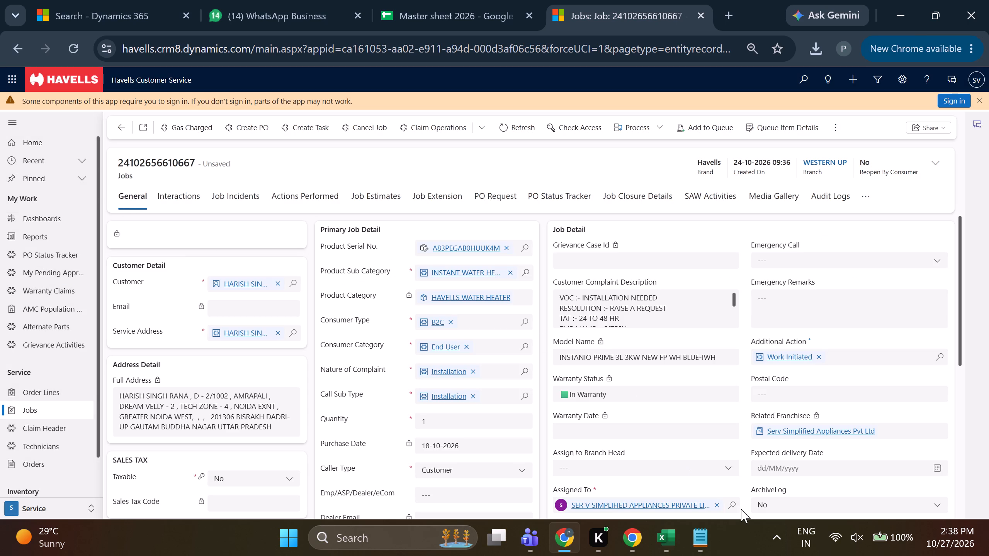
left_click(738, 509)
scroll(615, 444, "down", 3)
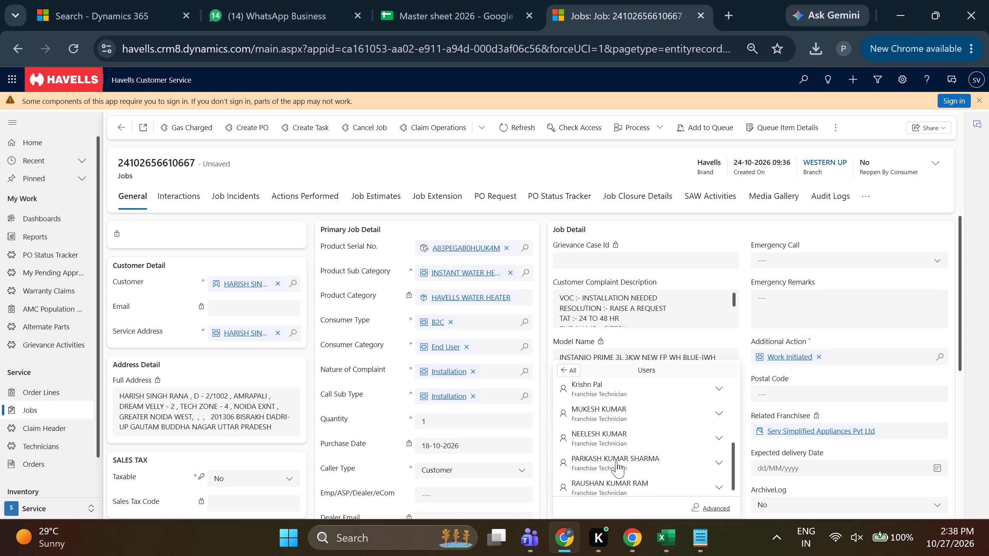
left_click(622, 442)
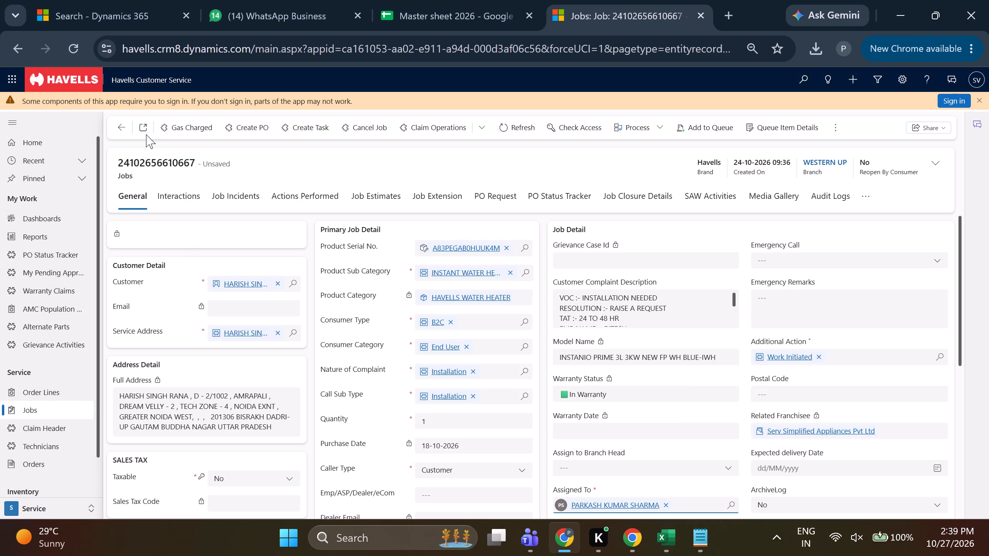
left_click(520, 122)
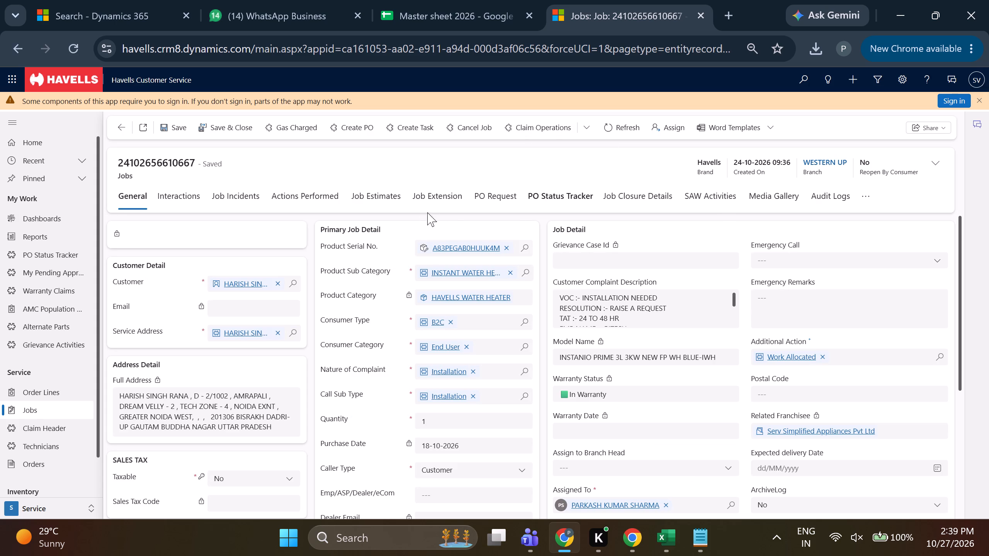
Open the customer asset linked as the job's product serial number.
left_click(466, 249)
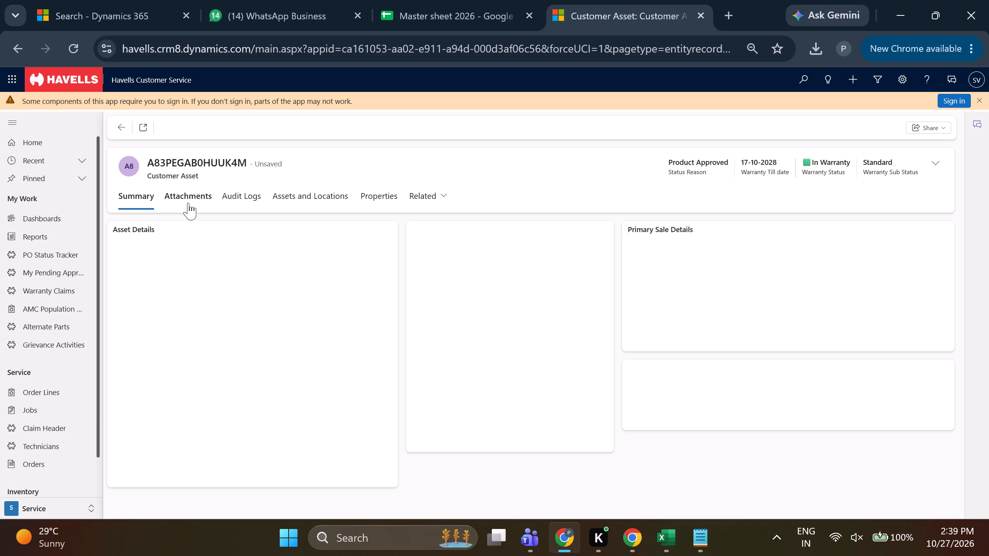
Attach WhatsApp Image 2026-10-25 at 11.26.13 AM to the customer asset's timeline as a note.
left_click(189, 202)
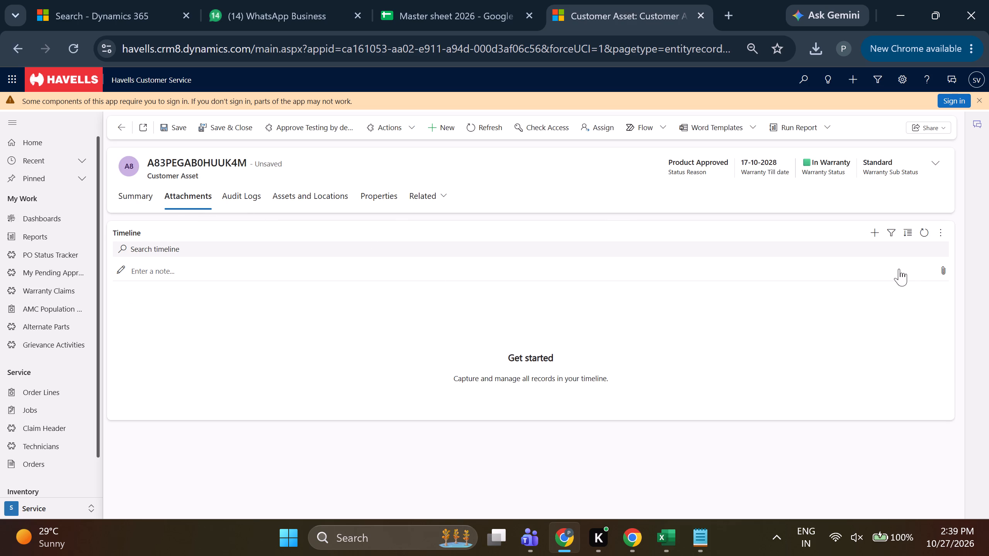
left_click(942, 268)
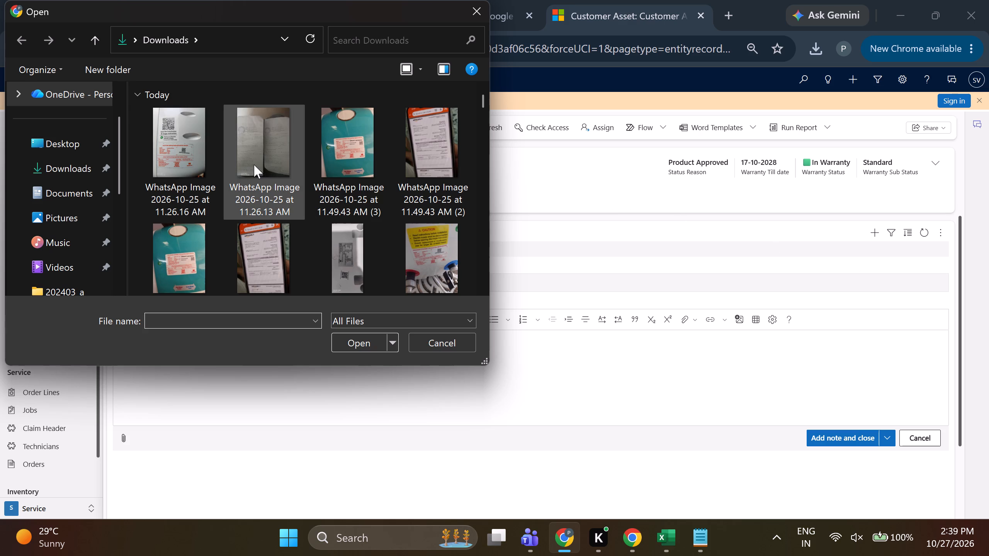
double_click(252, 164)
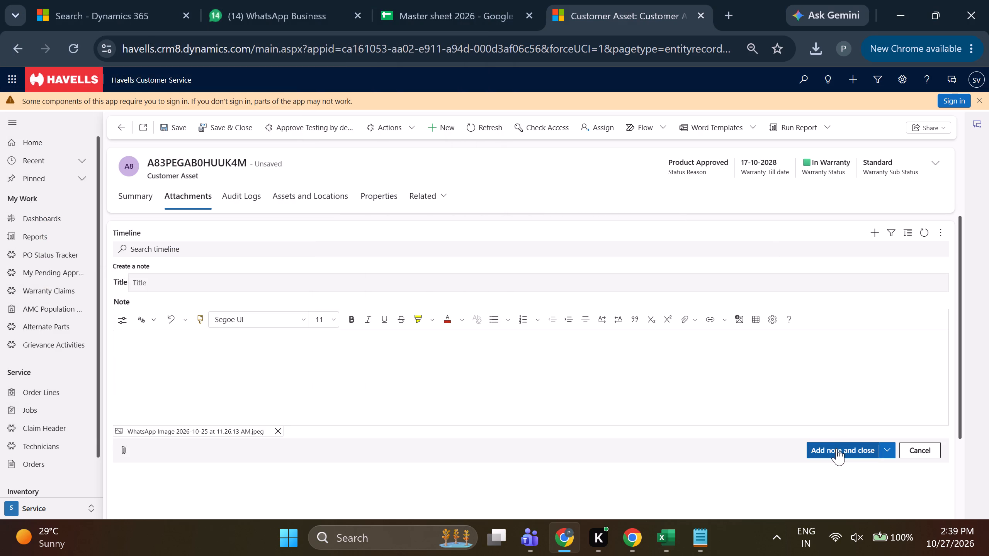
left_click(836, 448)
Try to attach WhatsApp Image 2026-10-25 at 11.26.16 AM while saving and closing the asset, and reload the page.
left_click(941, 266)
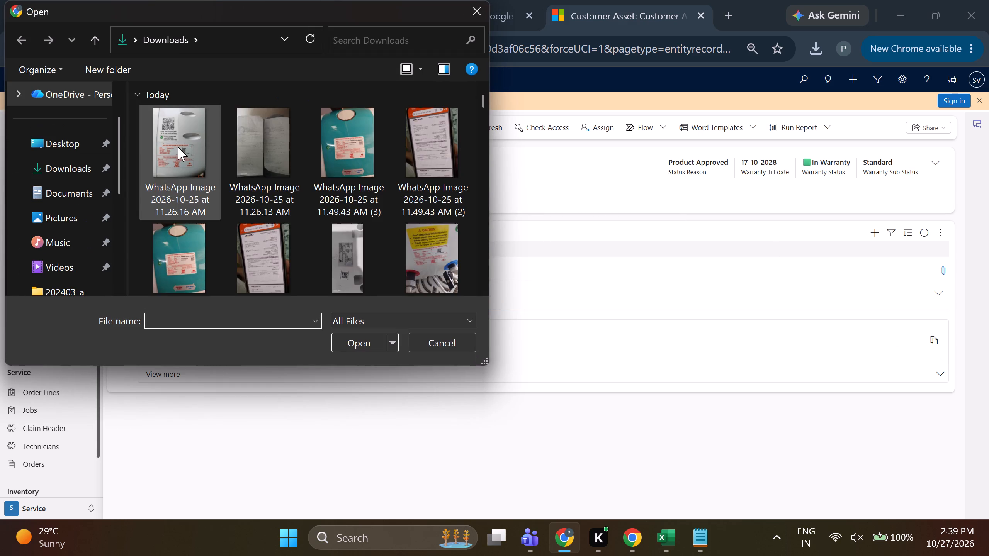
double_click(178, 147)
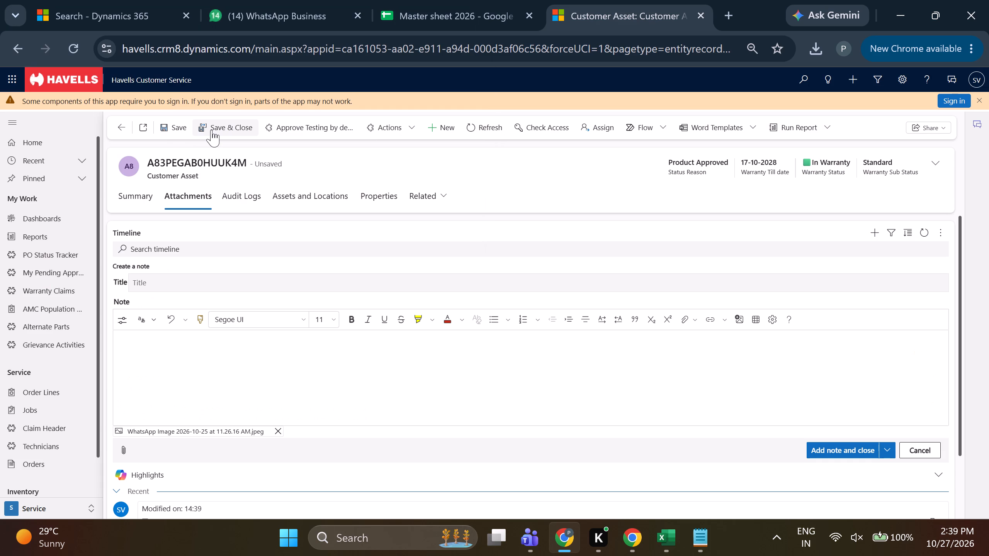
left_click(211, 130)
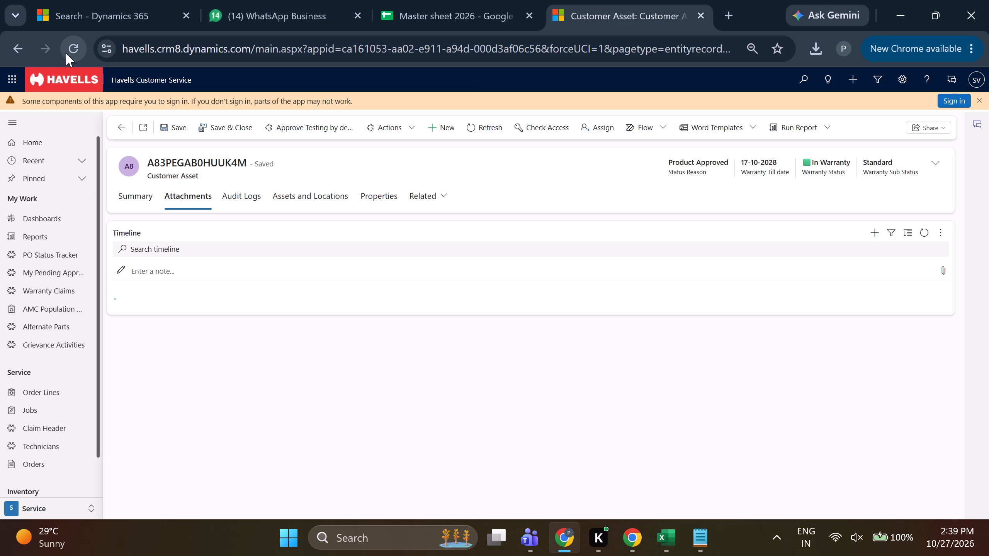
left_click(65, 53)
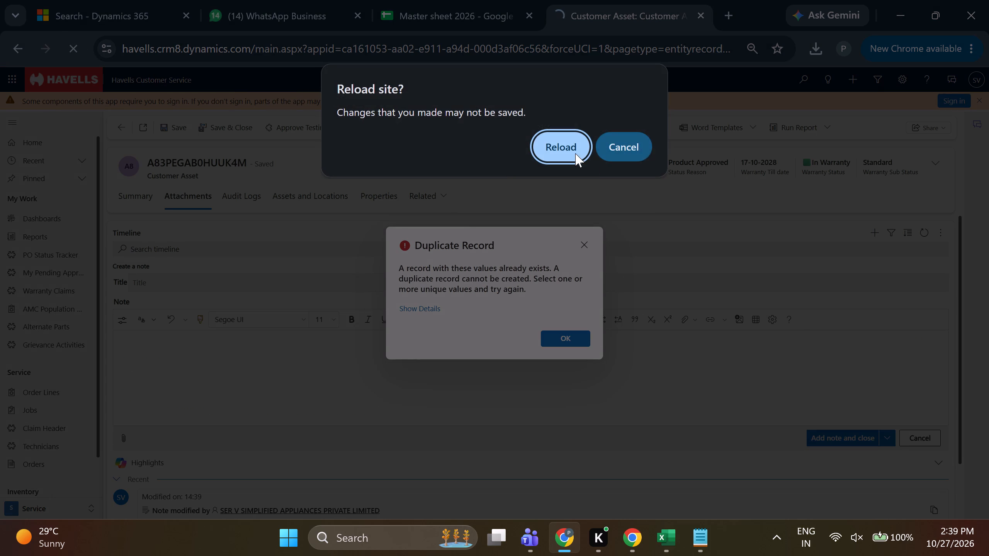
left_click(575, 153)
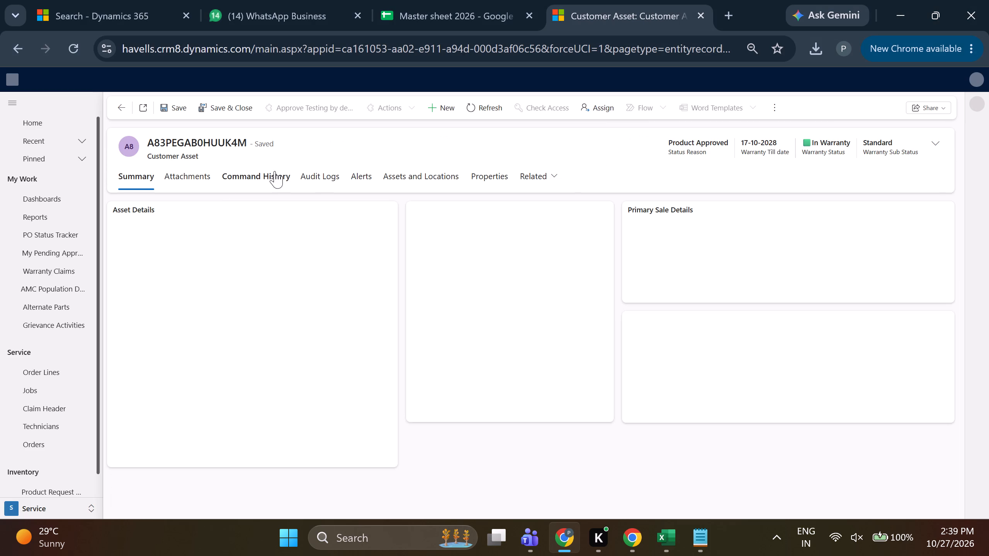
Attach WhatsApp Image 2026-10-25 at 11.26.16 AM to the customer asset's timeline, and save and close the asset.
left_click(196, 183)
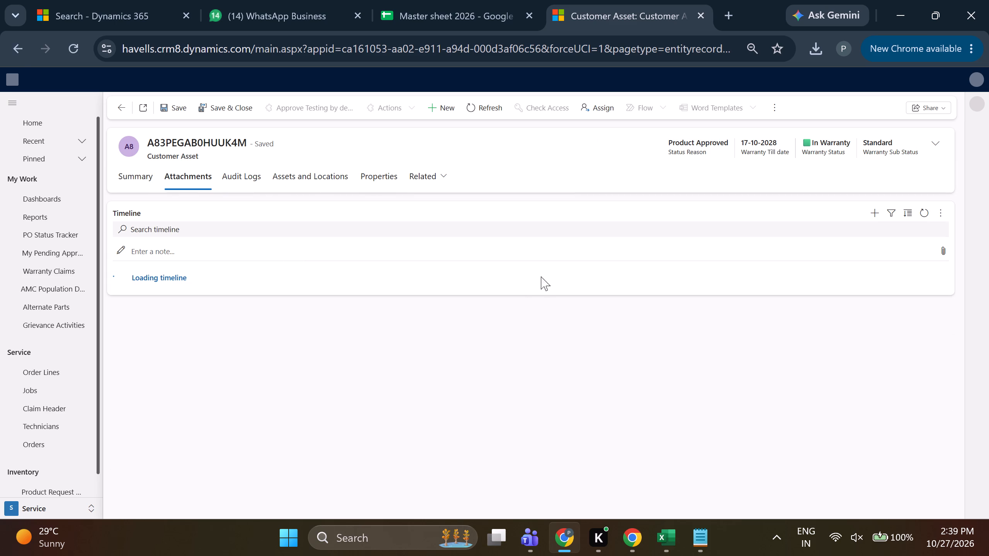
left_click(945, 252)
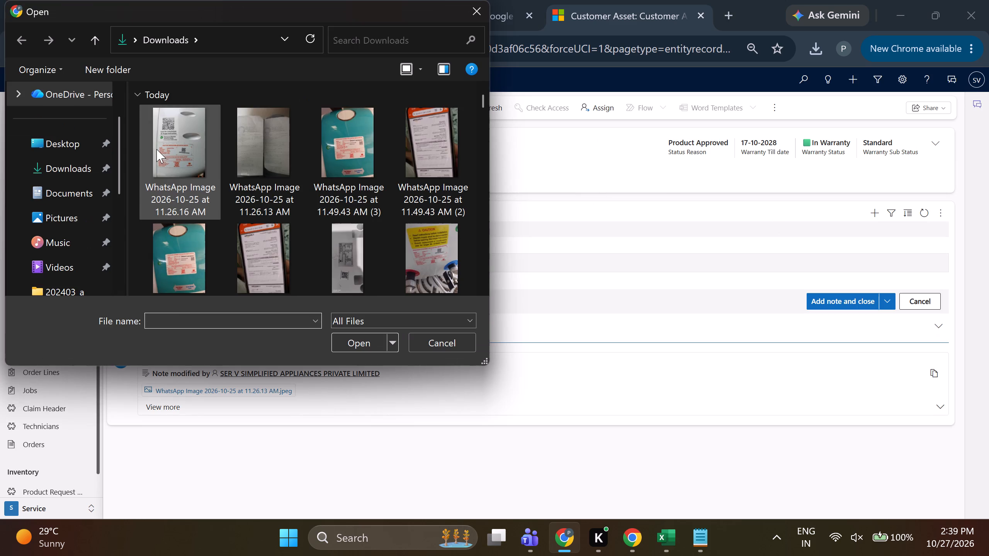
double_click(156, 149)
left_click(221, 108)
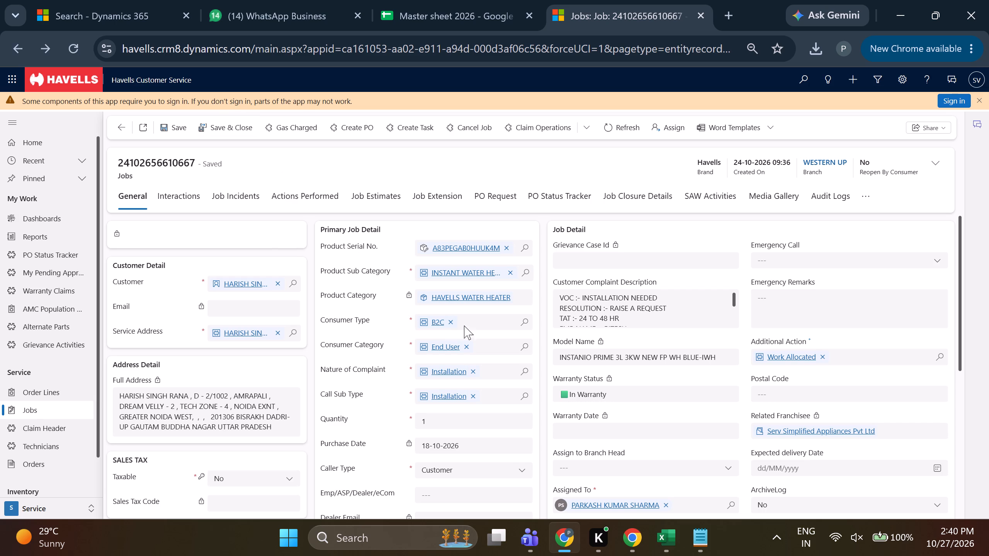
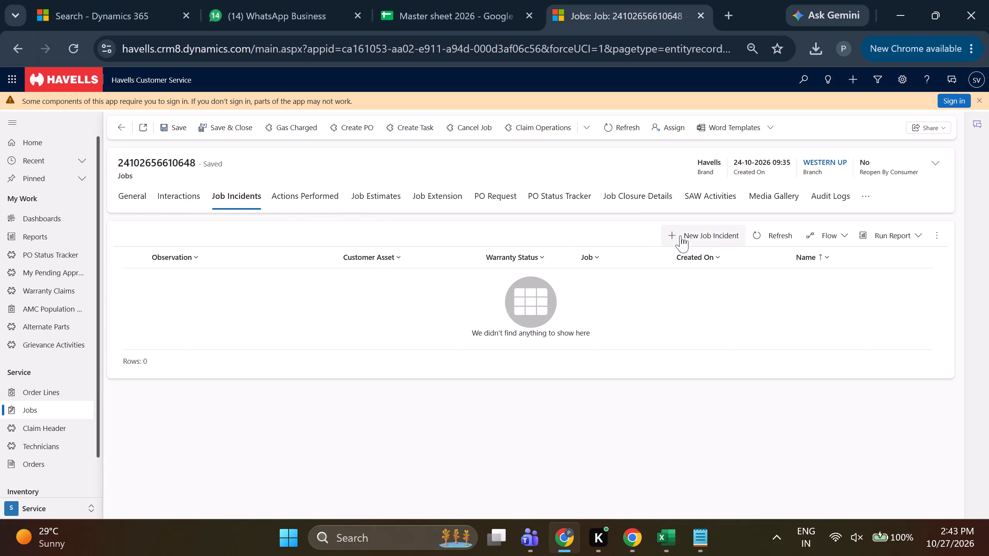
left_click(693, 234)
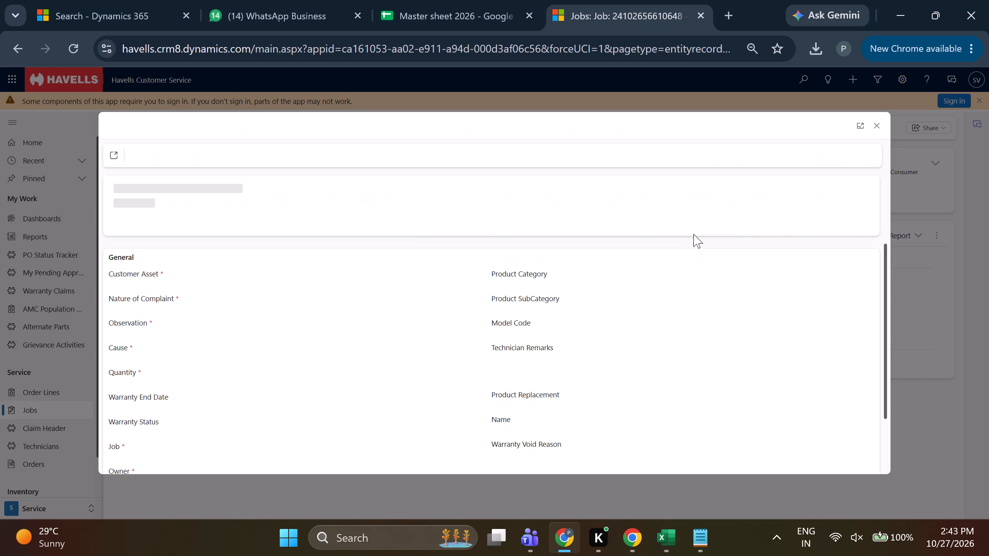
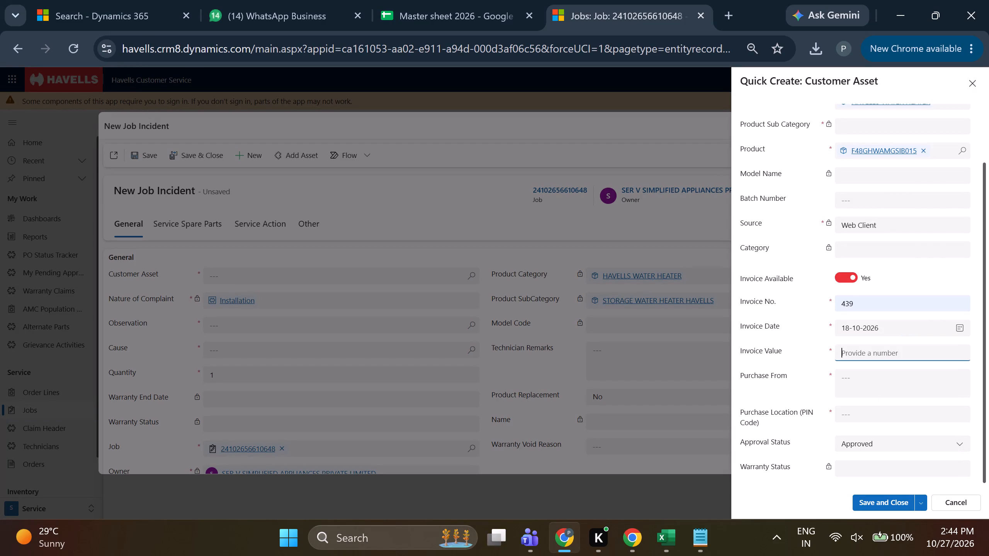
Set the invoice value of the new customer asset to 12700.
left_click(882, 354)
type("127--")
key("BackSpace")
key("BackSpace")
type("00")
Enter NOIDA as the new customer asset's place of purchase with purchase location PIN code 201301, and save the asset.
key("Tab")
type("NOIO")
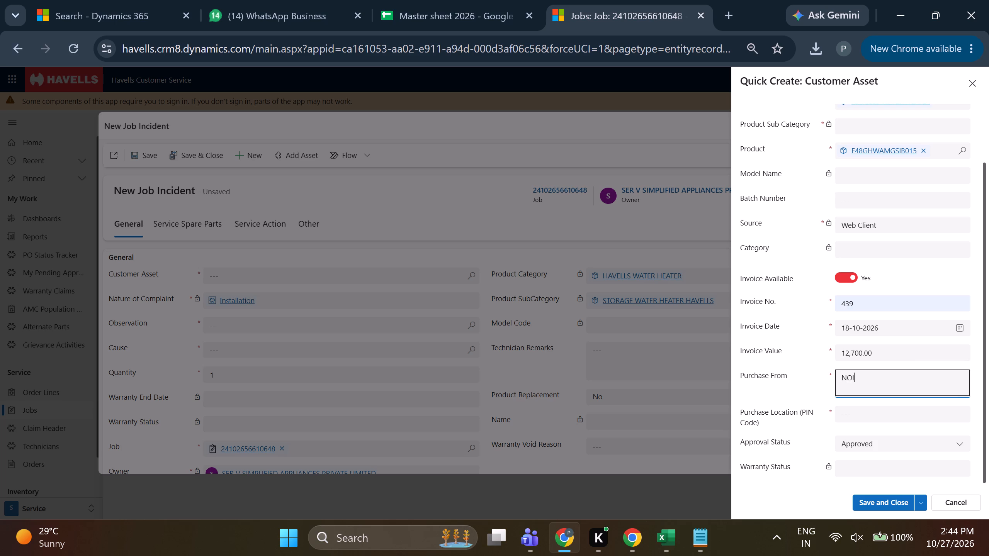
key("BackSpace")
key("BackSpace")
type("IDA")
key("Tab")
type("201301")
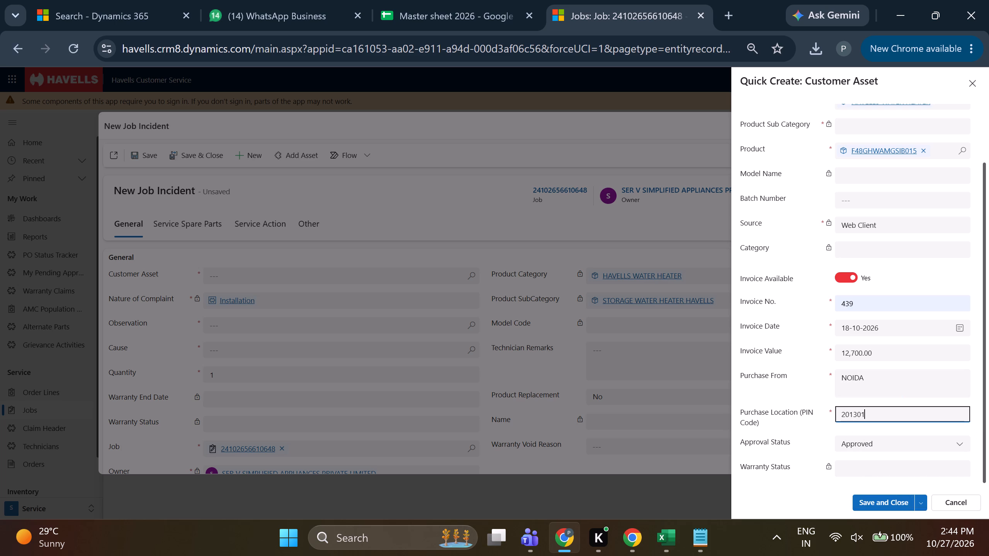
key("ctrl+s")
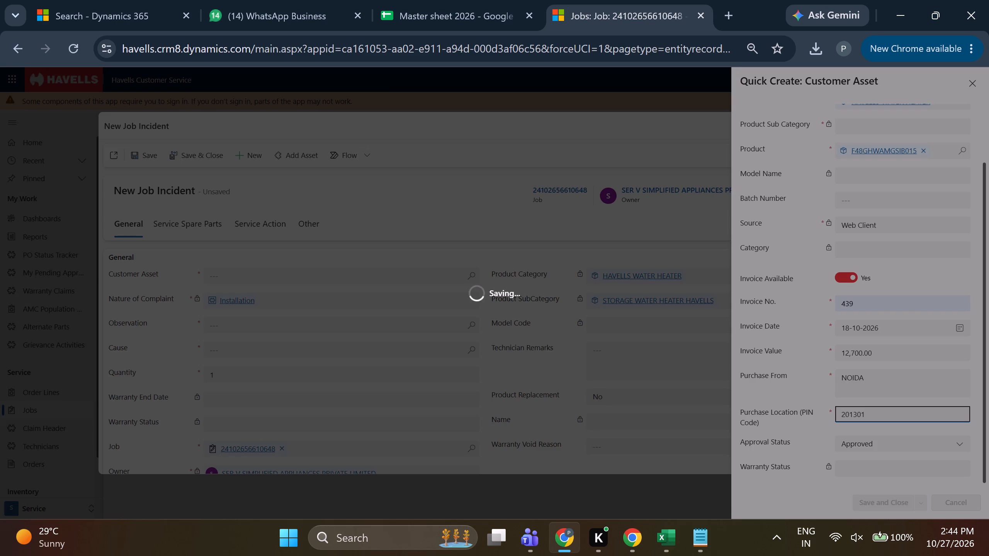
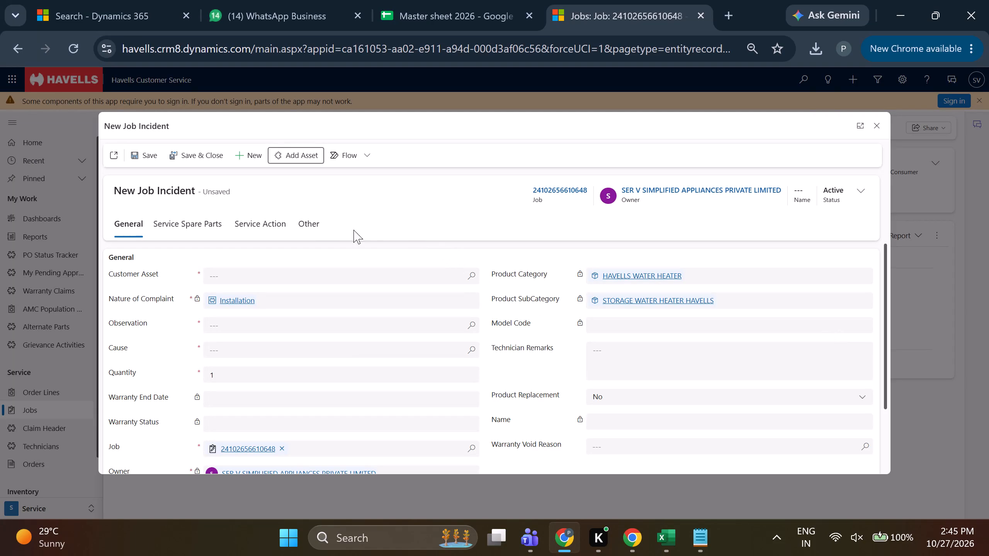
left_click(296, 148)
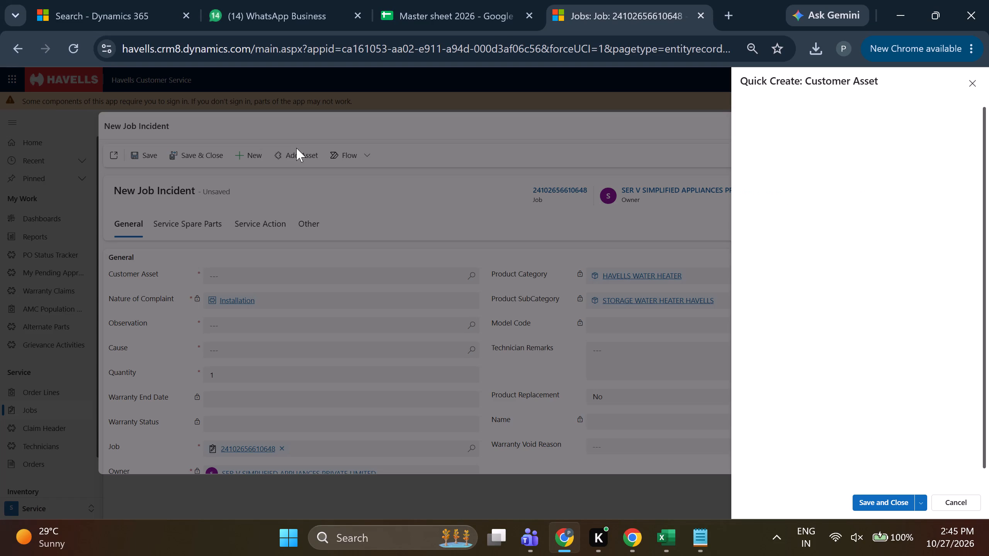
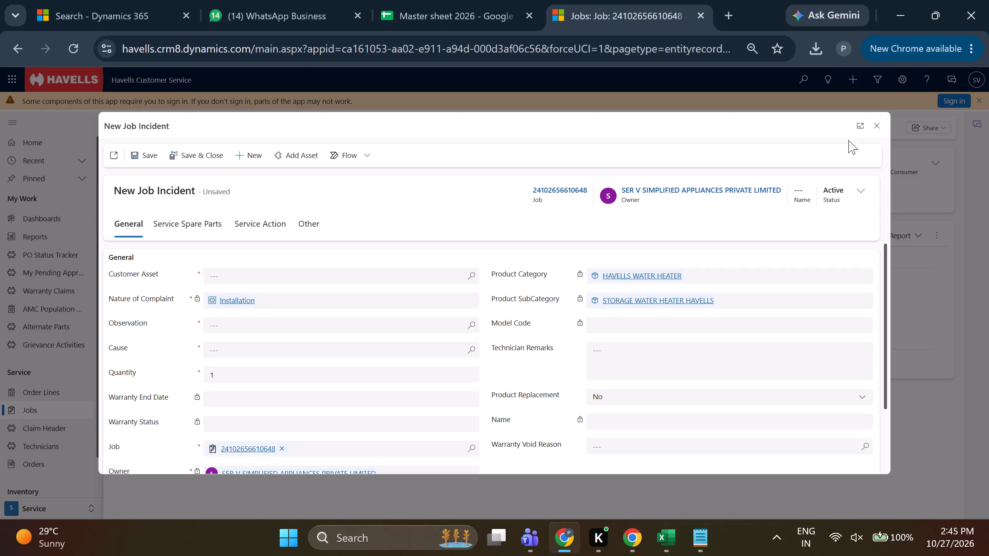
Close the new job incident without saving it and return to the job's general details.
left_click(875, 126)
left_click(539, 328)
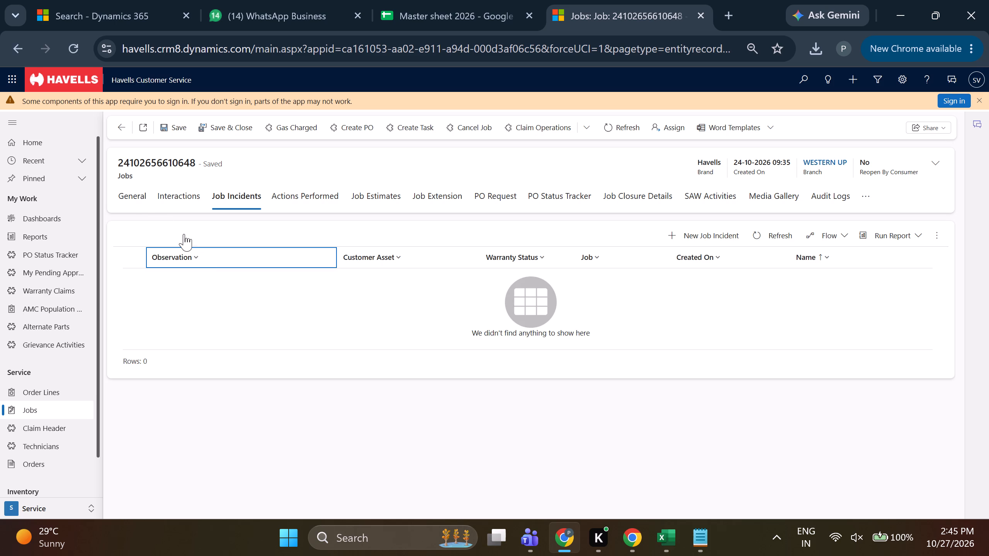
left_click(136, 197)
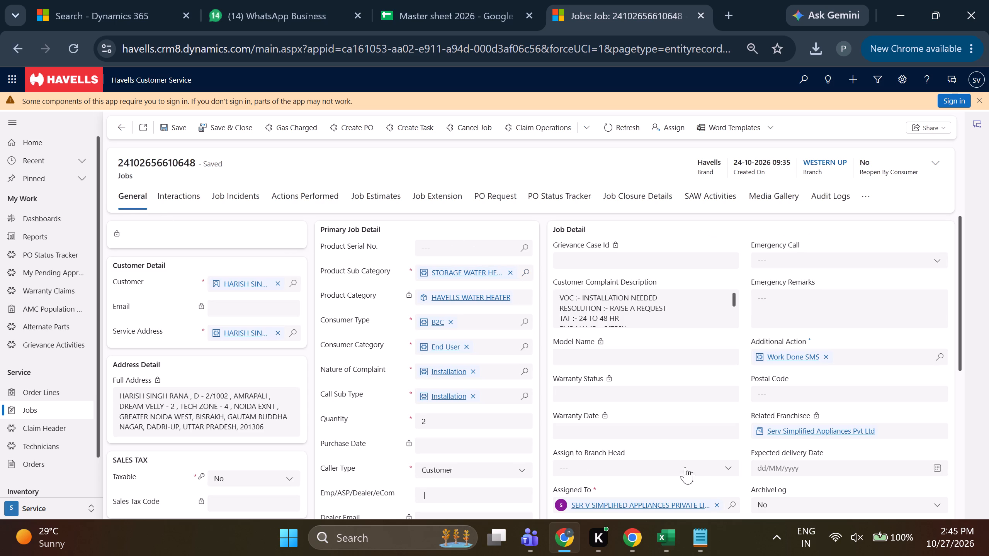
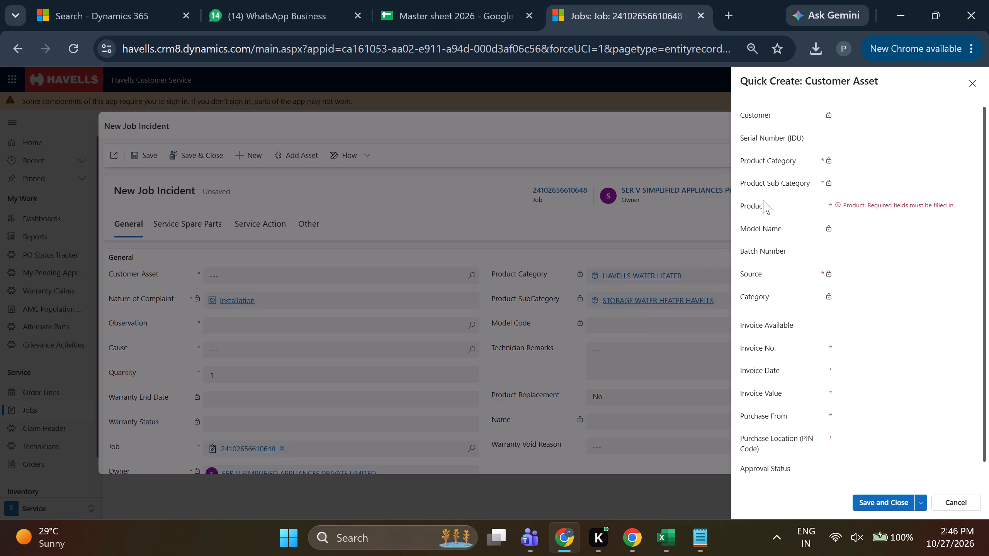
left_click(882, 153)
left_click(889, 147)
key("ctrl+v")
left_click(678, 217)
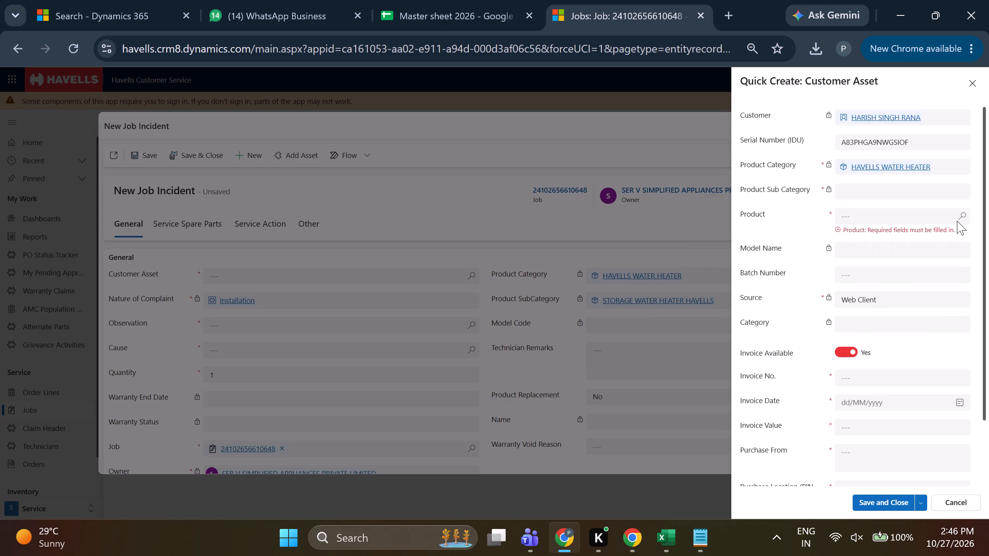
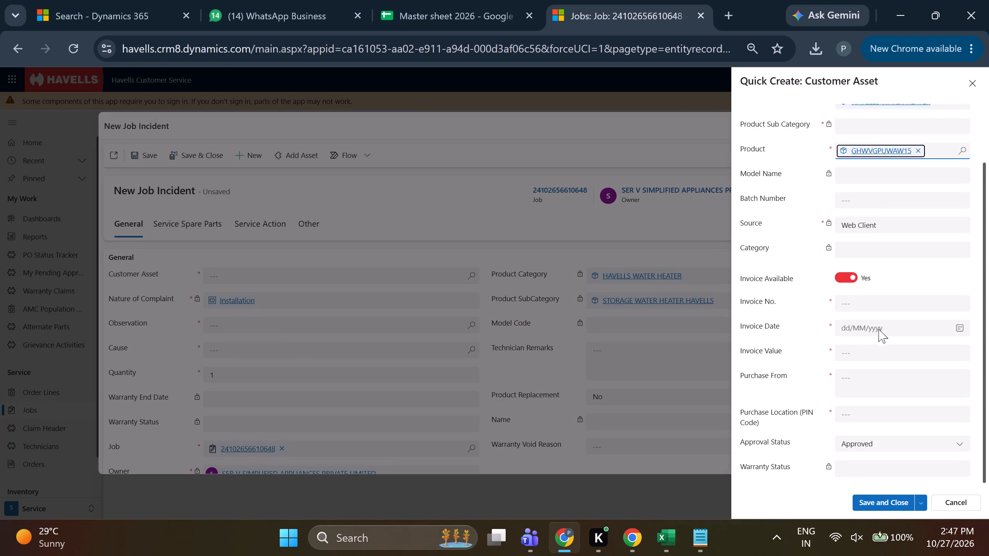
Open the Invoice No. field of the new water heater customer asset for entry.
left_click(888, 297)
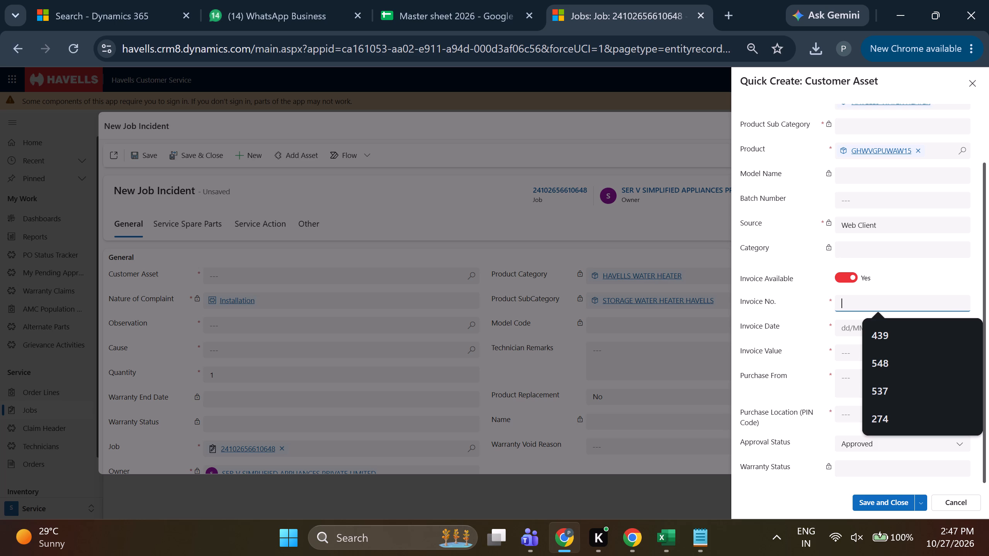
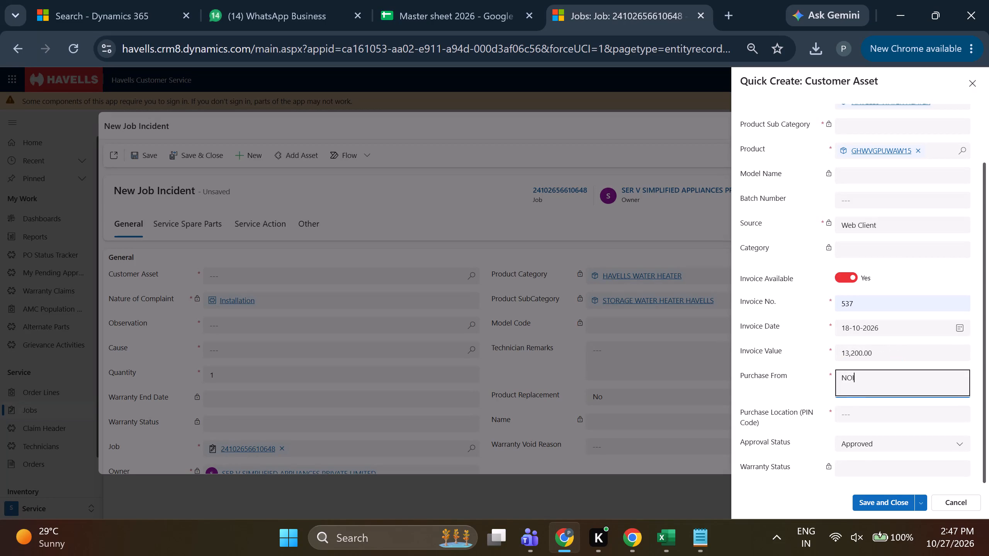
Complete NOIDA as the water heater asset's place of purchase, enter purchase location PIN code 201301, and save the asset.
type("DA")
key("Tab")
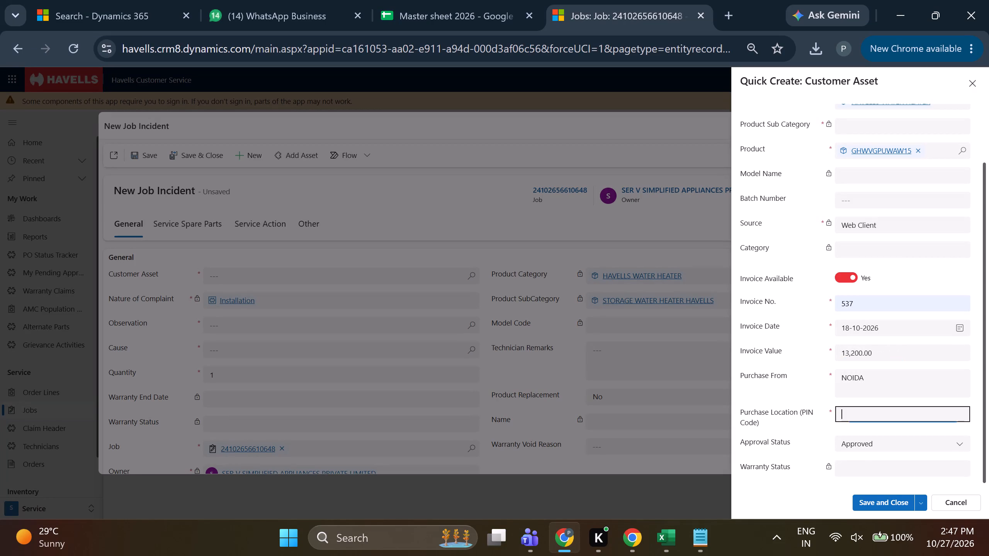
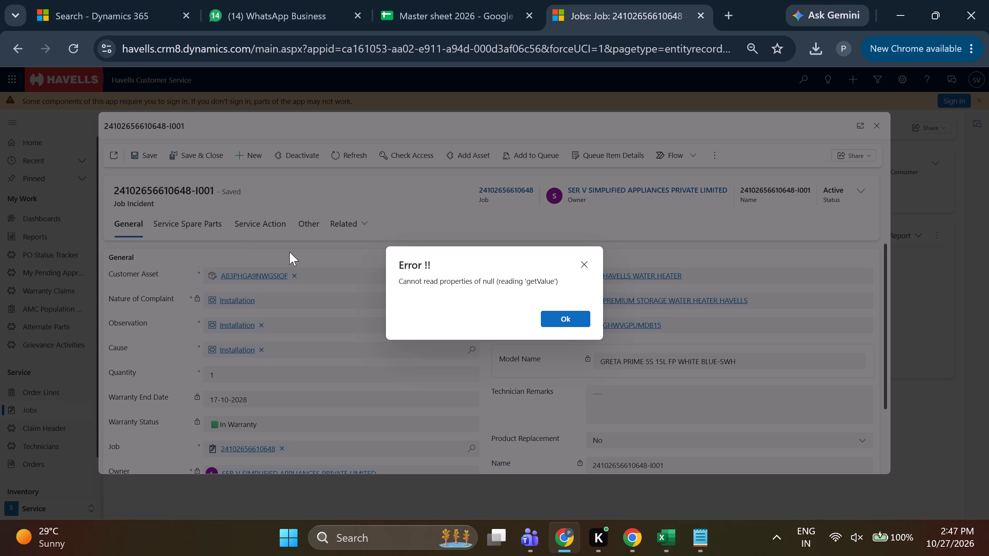
Dismiss the error message covering the water heater installation's job incident record.
left_click(573, 270)
double_click(585, 263)
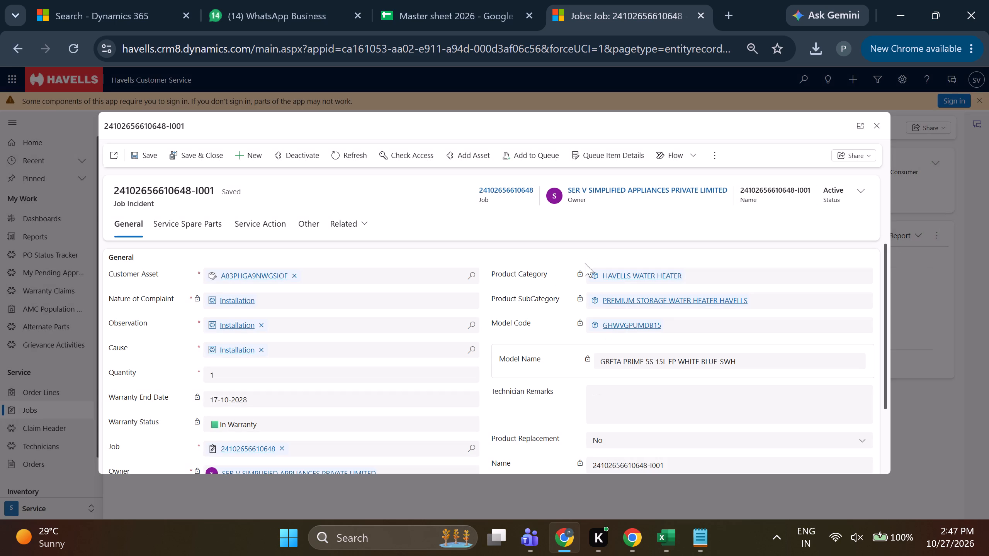
Mark the Installation Done service action of the first job incident as Used, saving and closing the service and incident records.
left_click(273, 223)
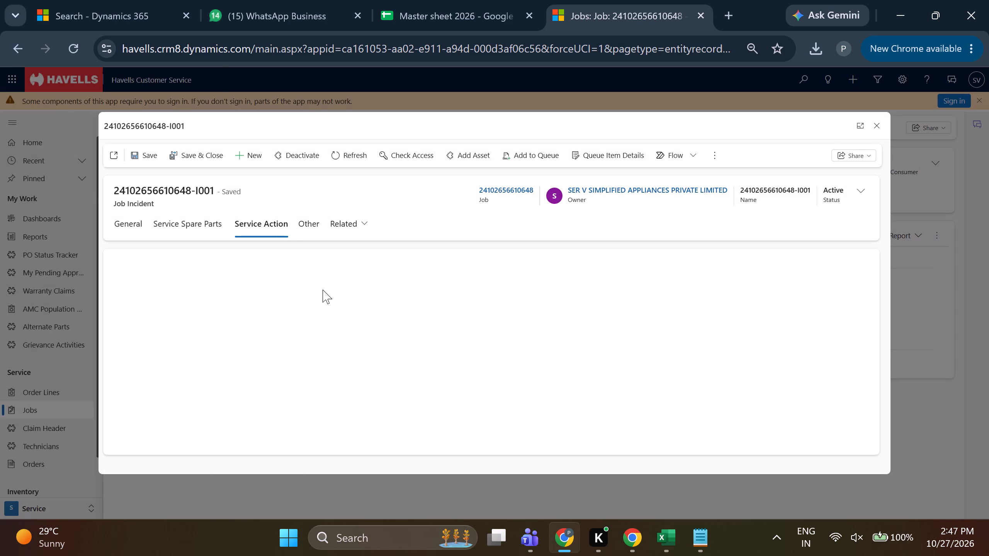
left_click(592, 266)
left_click(580, 263)
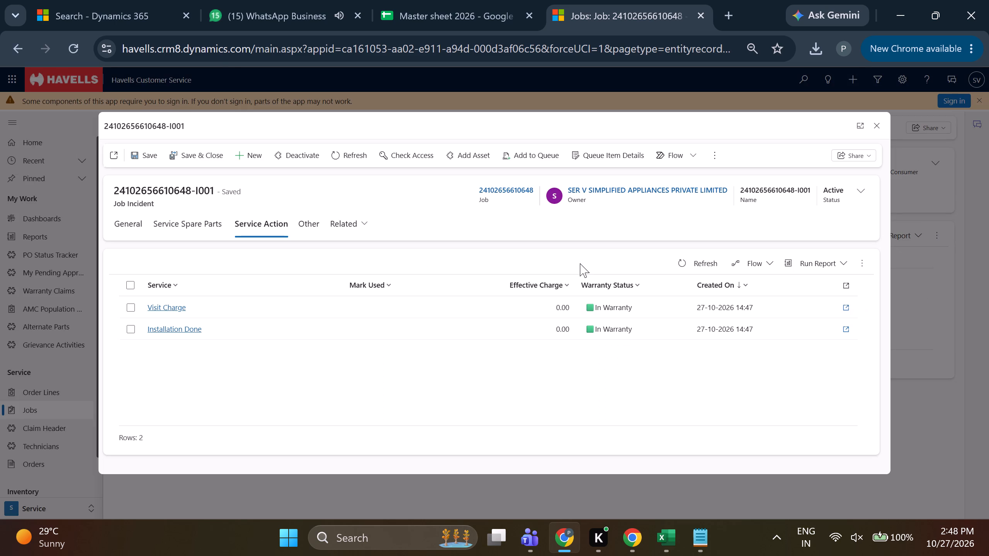
triple_click(409, 334)
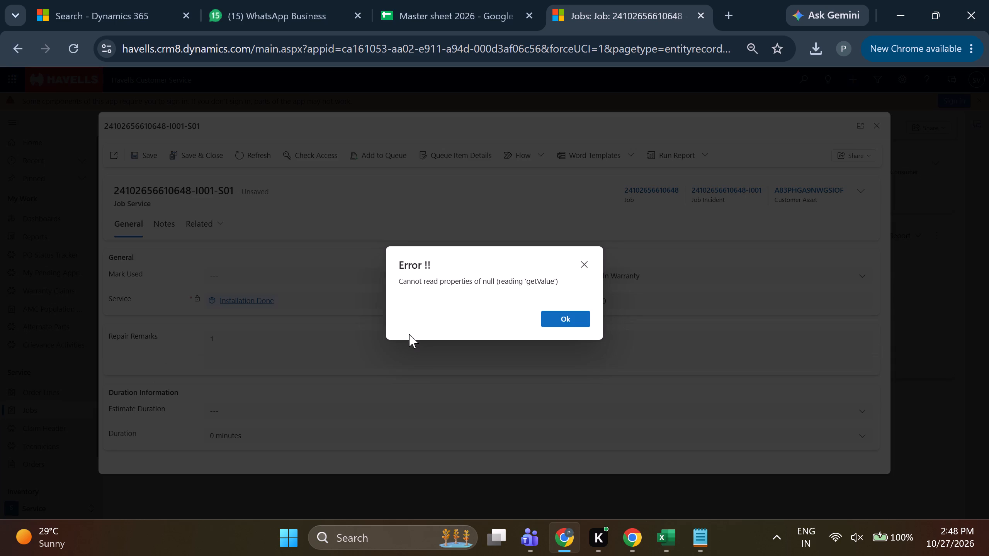
left_click(585, 267)
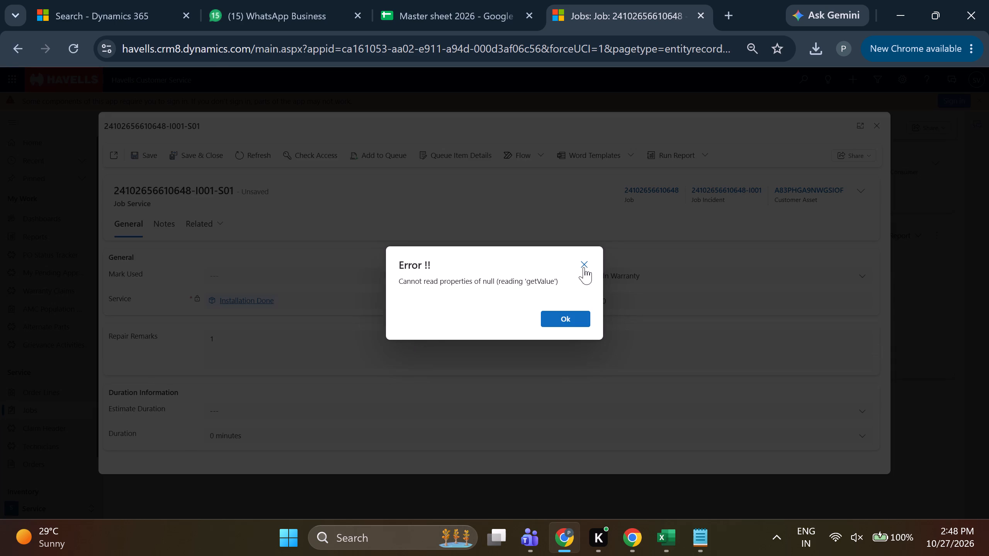
left_click(584, 266)
double_click(585, 268)
left_click(585, 267)
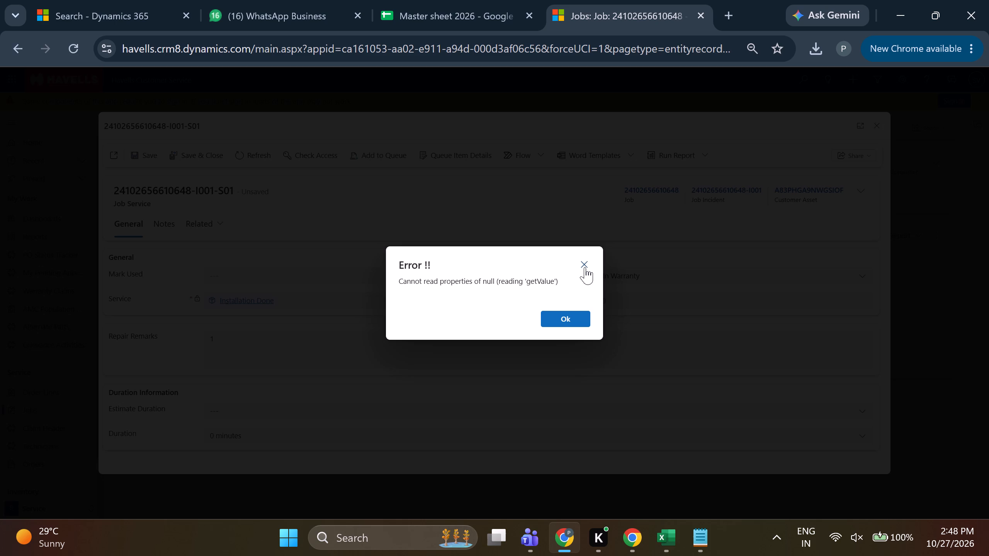
triple_click(585, 267)
left_click(585, 267)
left_click(585, 267)
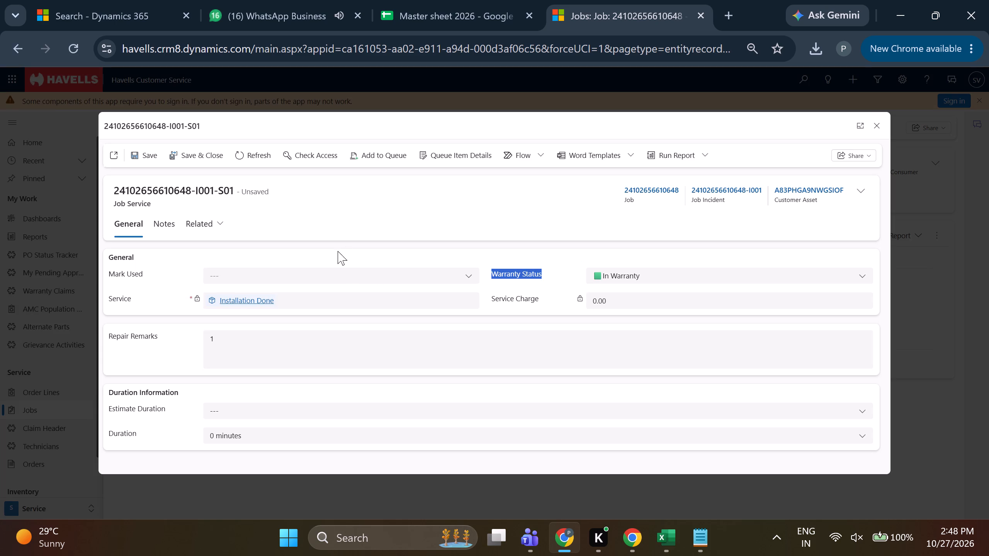
left_click(359, 270)
left_click(357, 324)
left_click(197, 159)
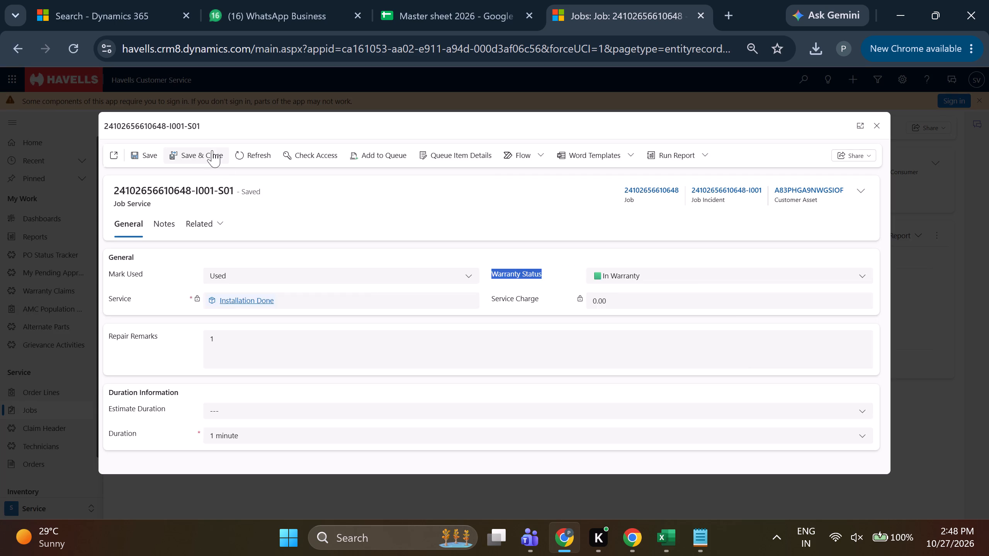
left_click(211, 150)
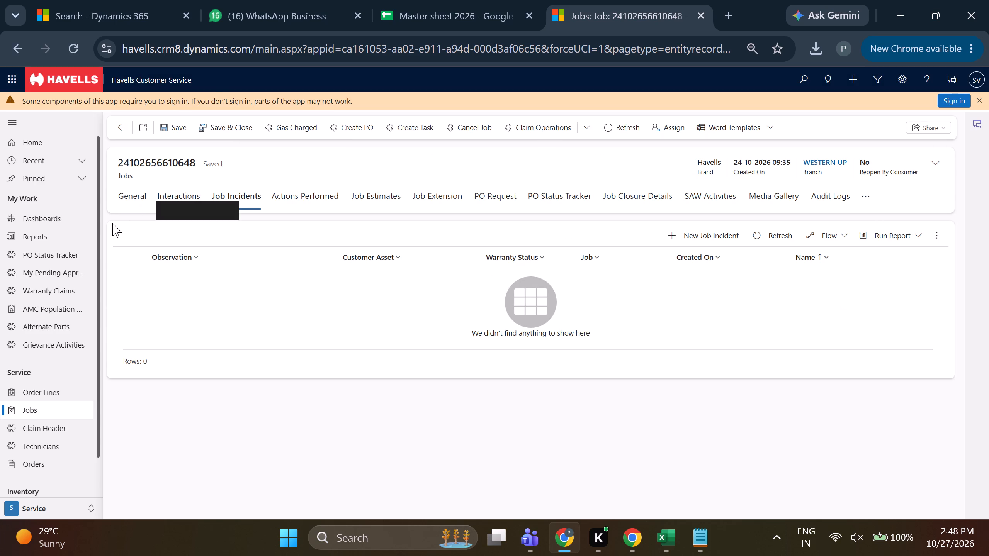
left_click(557, 315)
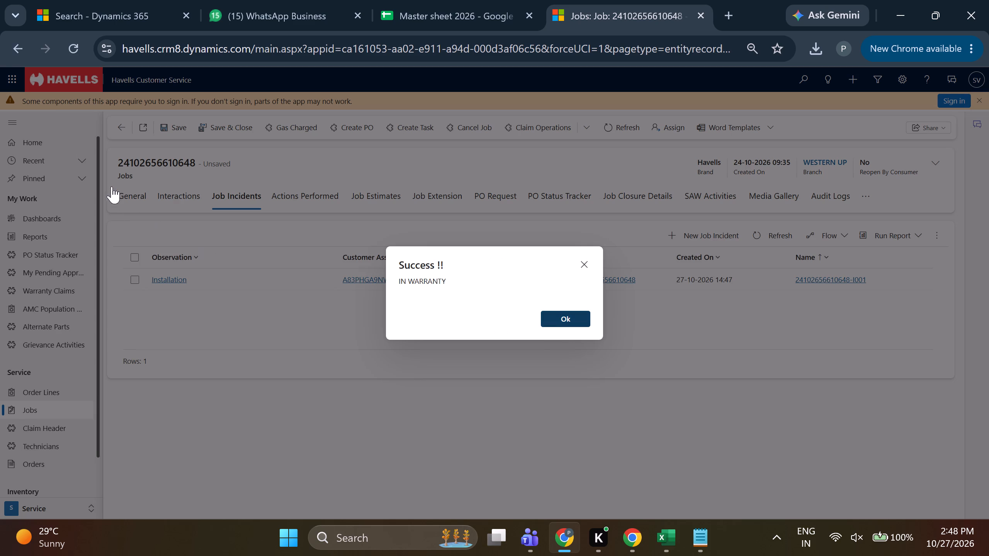
left_click(126, 198)
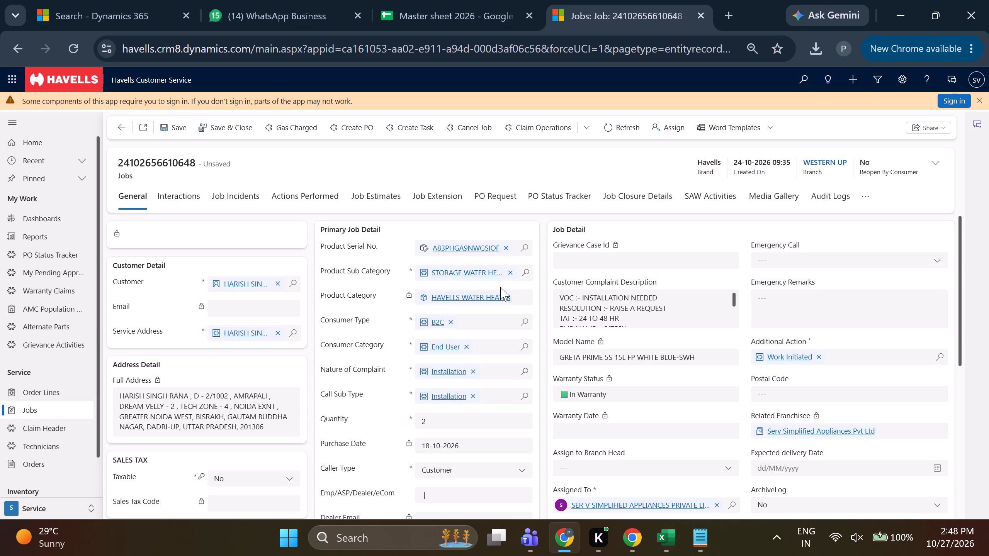
scroll(611, 274, "up", 1)
left_click(222, 191)
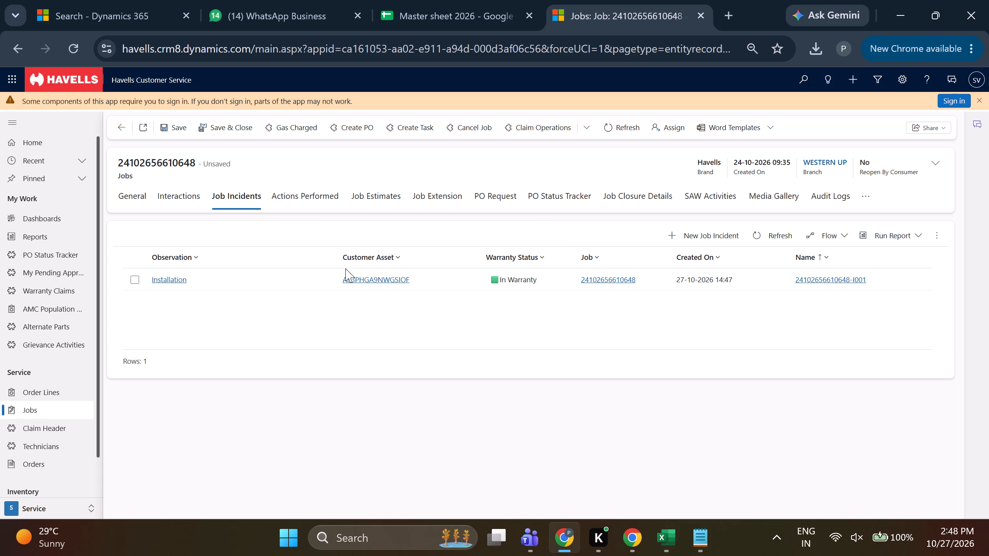
left_click(683, 230)
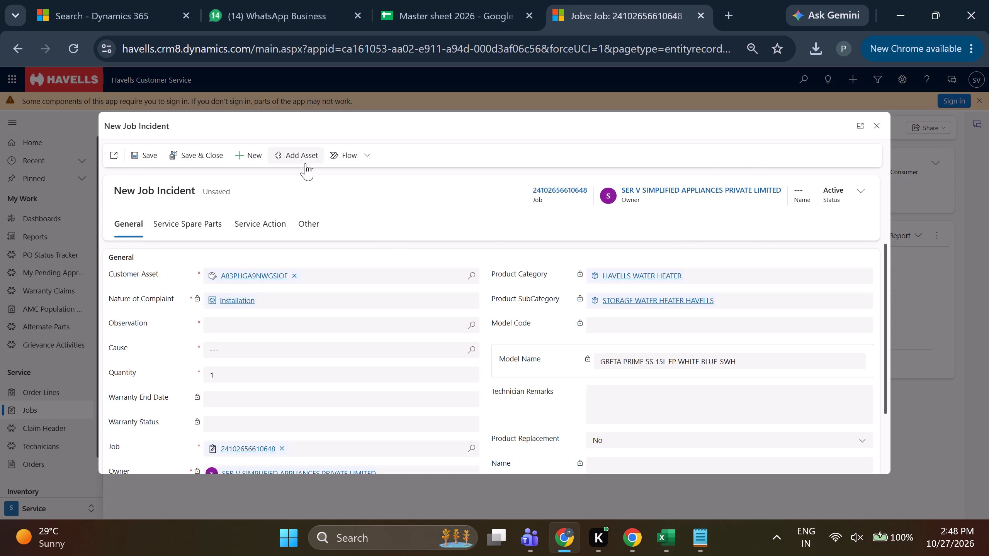
left_click(293, 277)
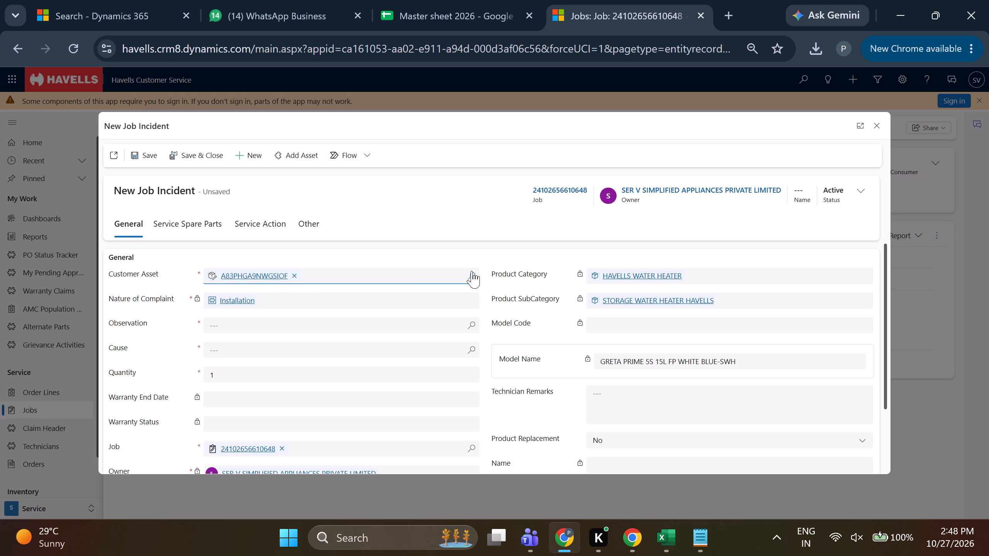
left_click(472, 271)
left_click(293, 344)
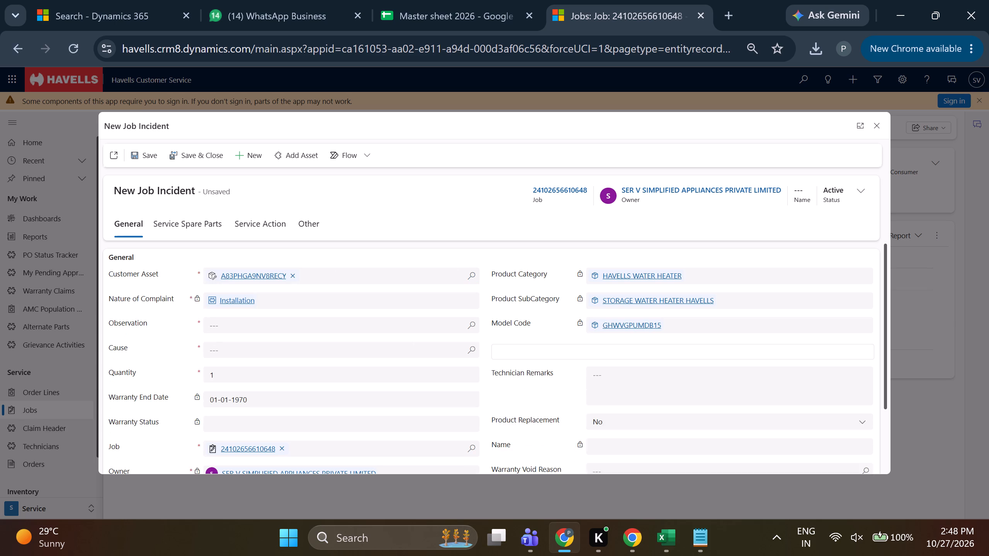
Set both Observation and Cause of the new incident to Installation, save it and dismiss the error dialogs.
left_click(474, 332)
left_click(270, 249)
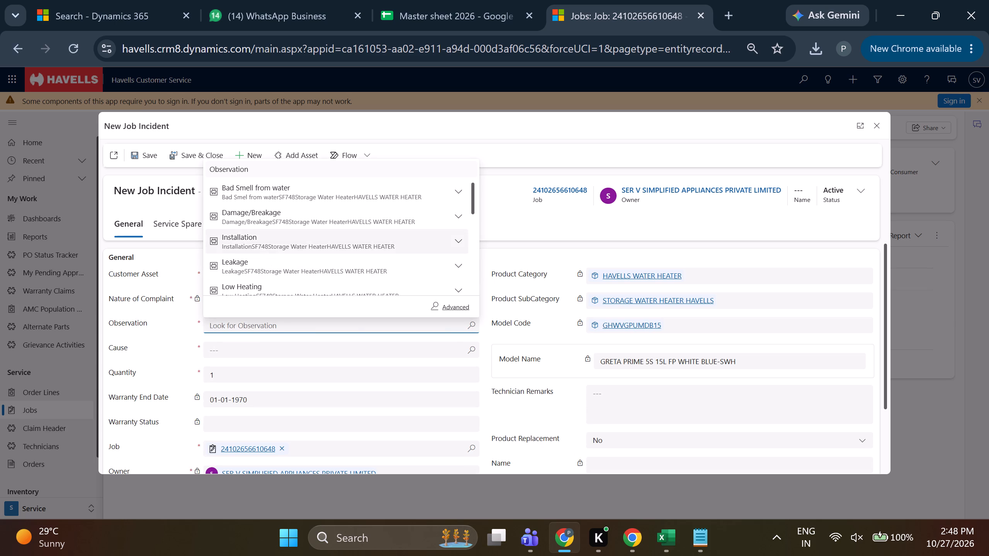
left_click(466, 353)
left_click(258, 305)
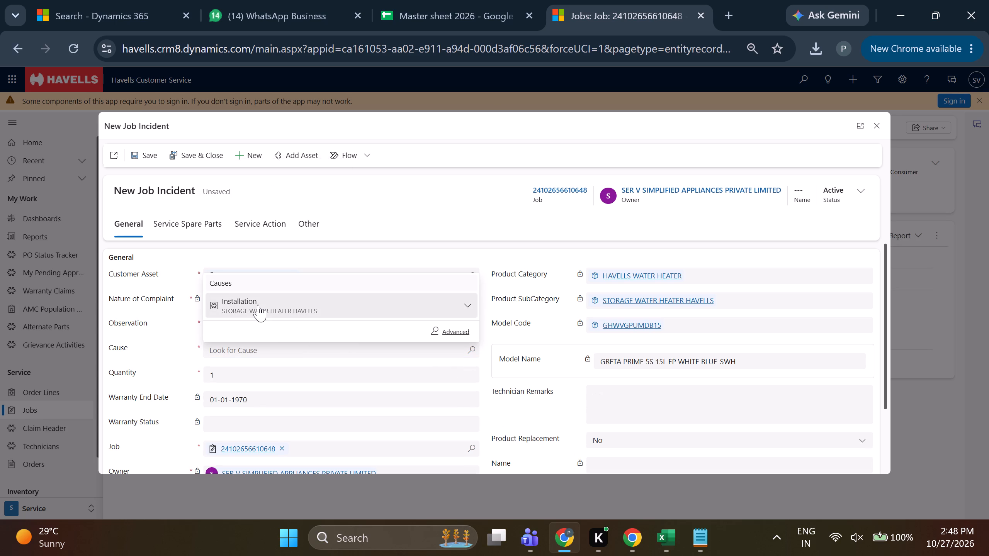
left_click(135, 158)
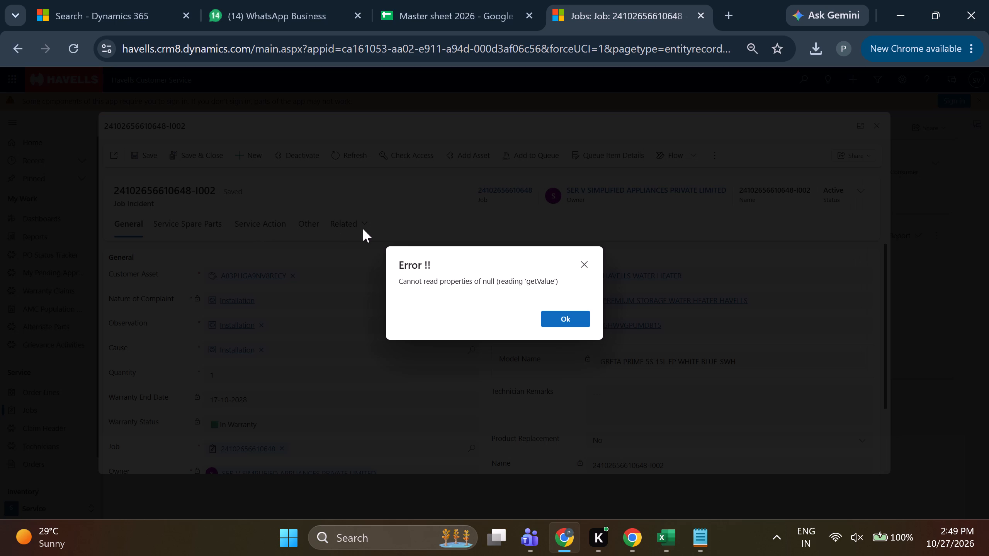
double_click(590, 263)
left_click(579, 266)
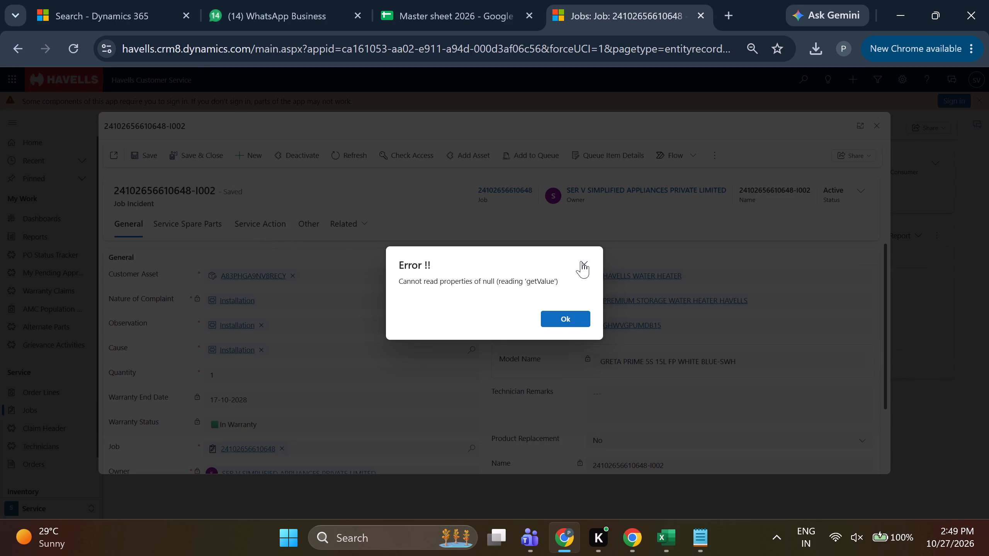
triple_click(581, 261)
left_click(581, 261)
Mark the Installation Done service action of the second incident as Used, saving and closing the service and incident records.
left_click(260, 238)
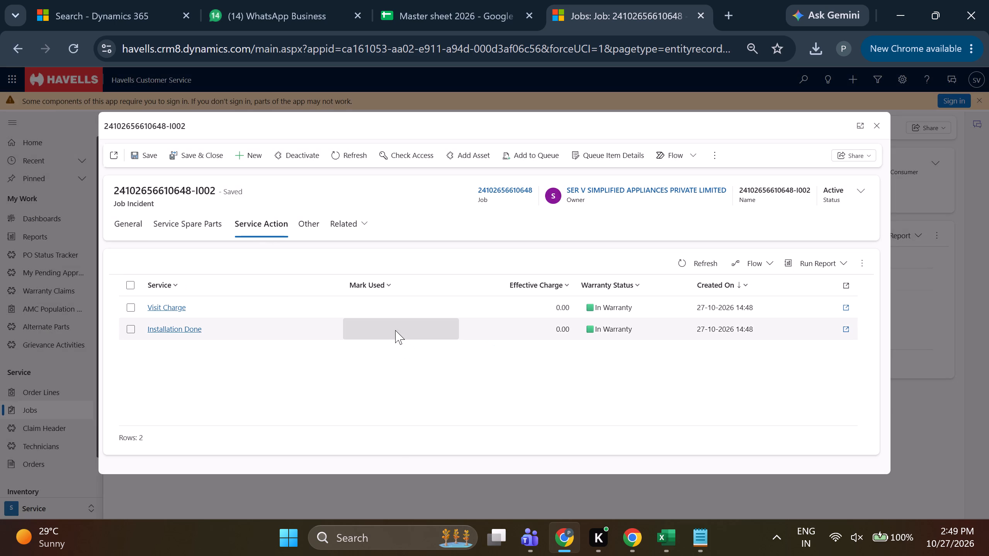
double_click(395, 330)
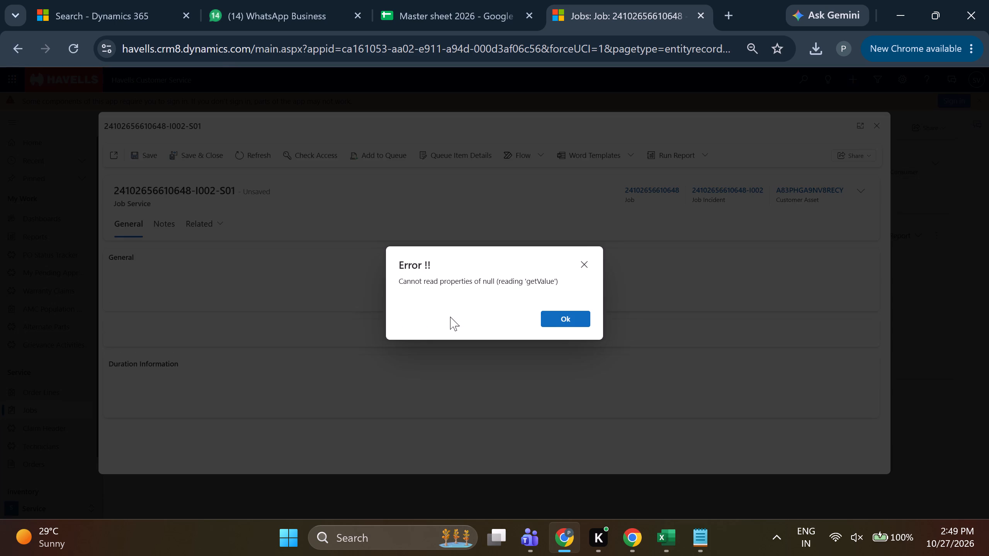
double_click(578, 265)
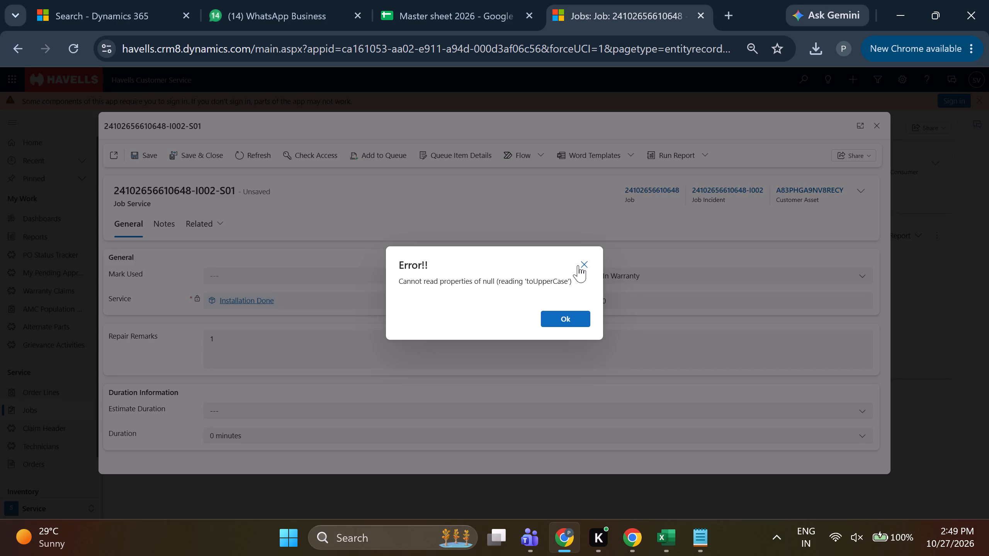
left_click(579, 258)
double_click(579, 258)
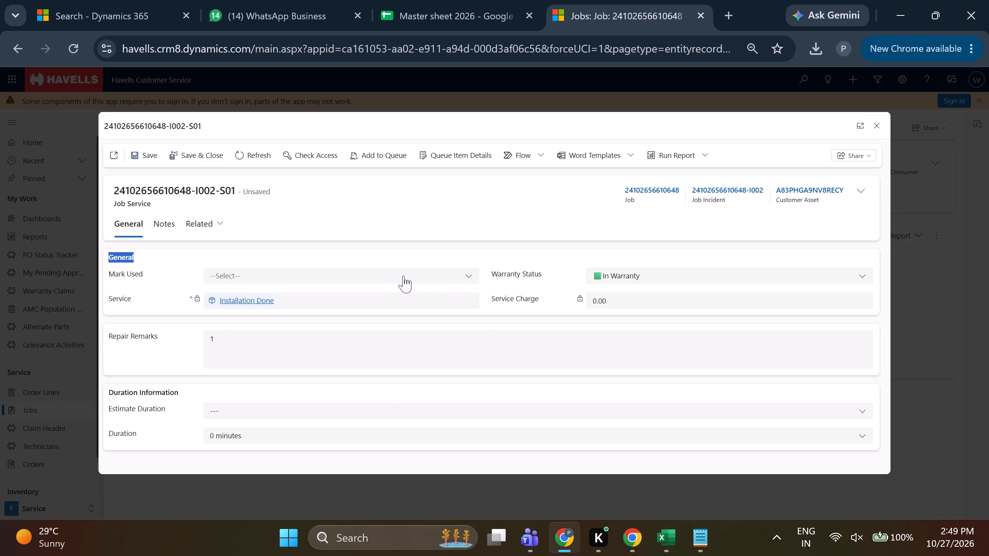
left_click(403, 276)
left_click(399, 330)
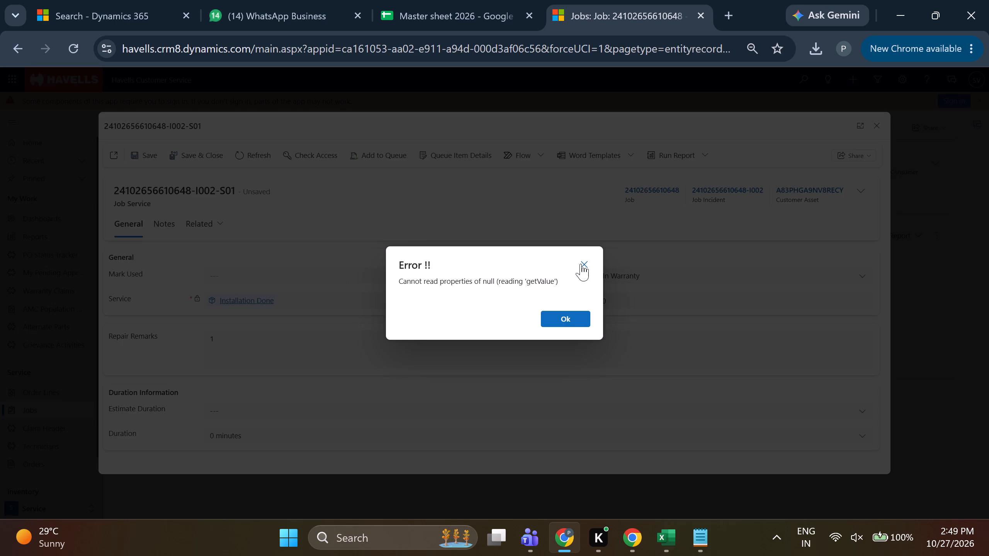
left_click(581, 264)
left_click(581, 264)
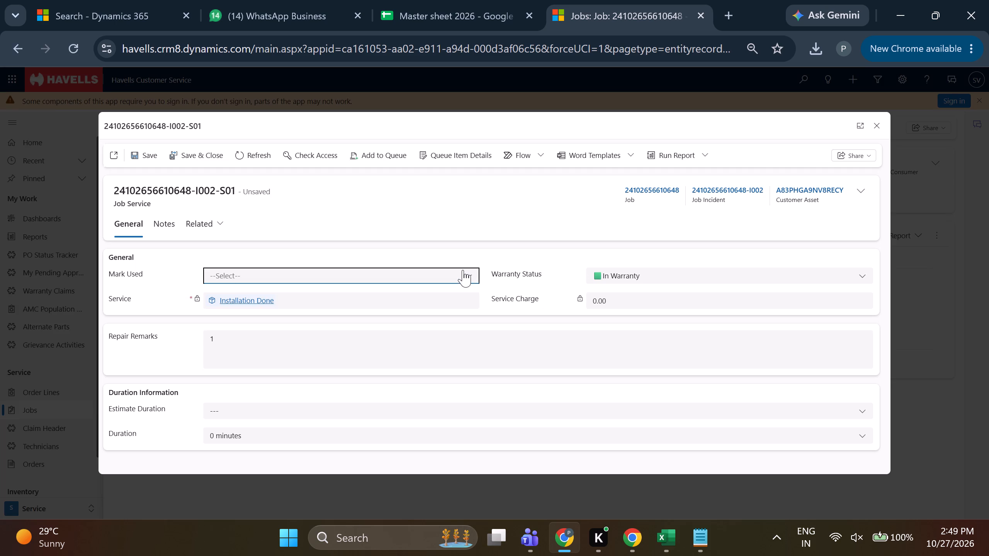
left_click(282, 273)
left_click(290, 322)
left_click(207, 155)
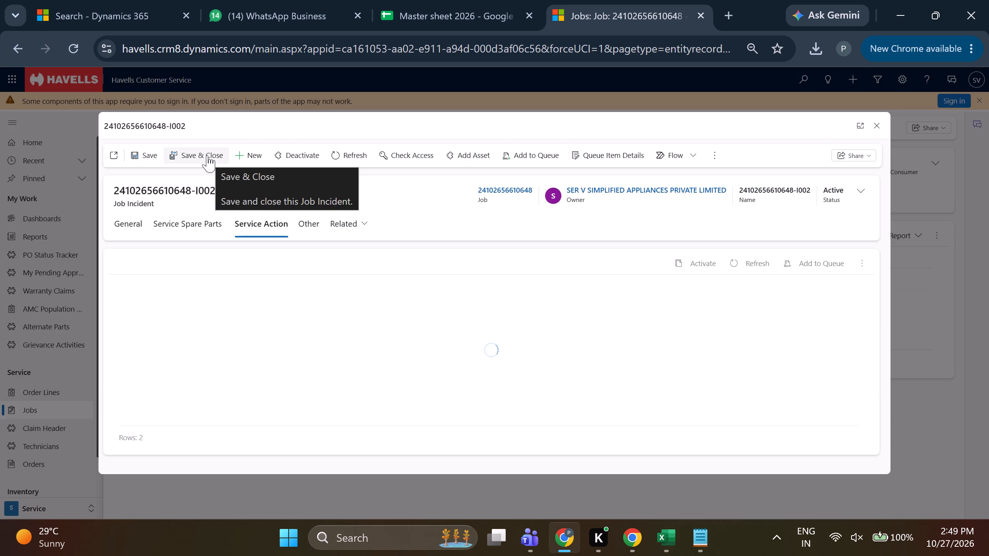
left_click(207, 155)
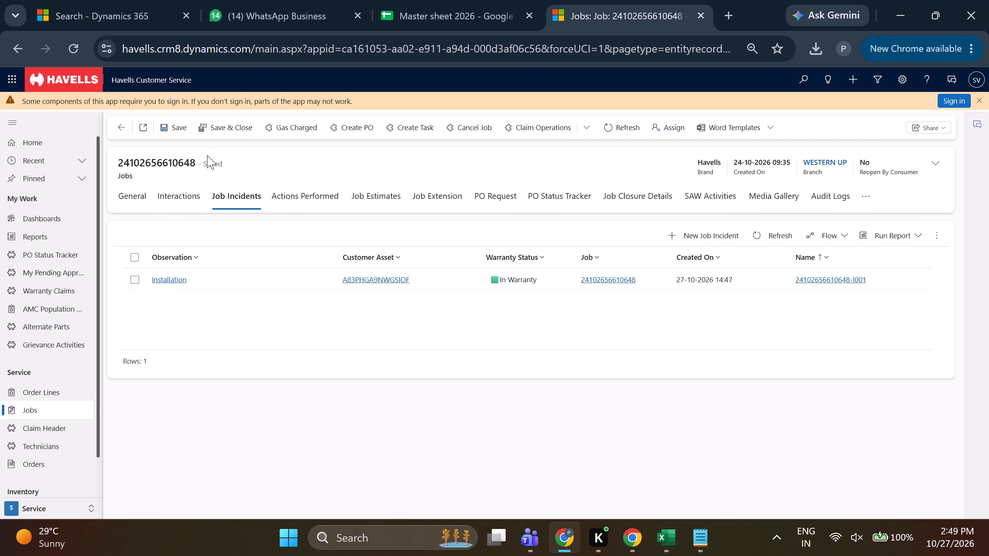
left_click(207, 155)
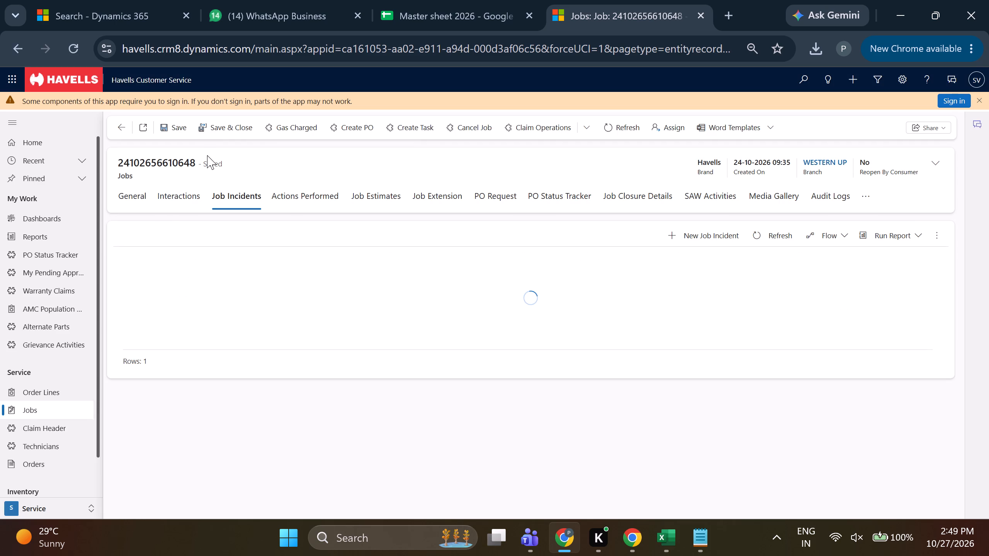
left_click(126, 198)
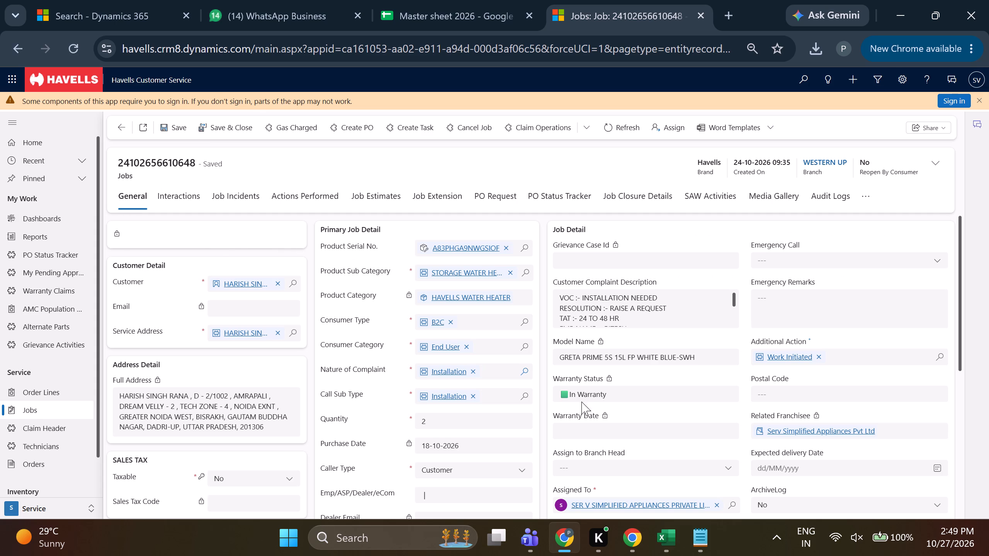
left_click(735, 507)
scroll(658, 460, "down", 1)
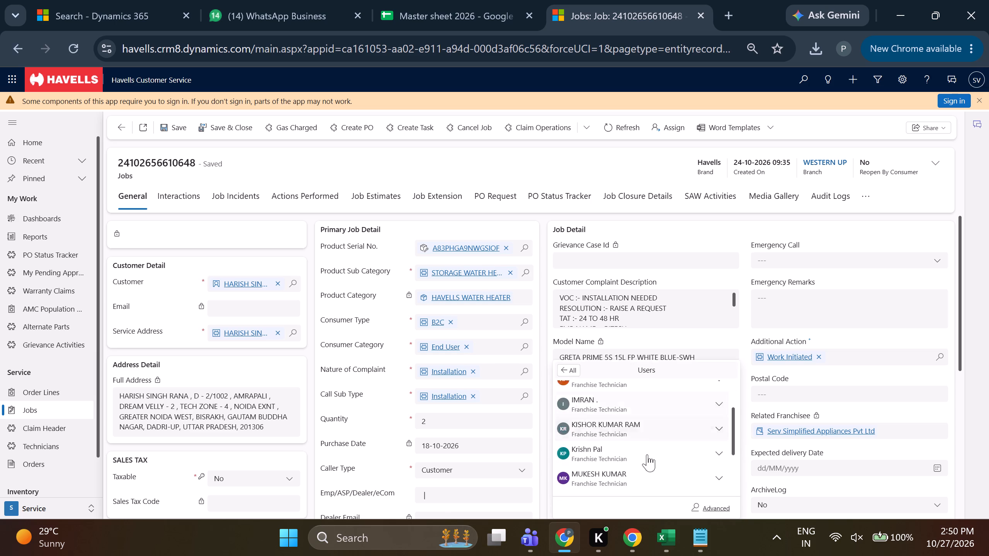
scroll(613, 424, "down", 1)
left_click(609, 446)
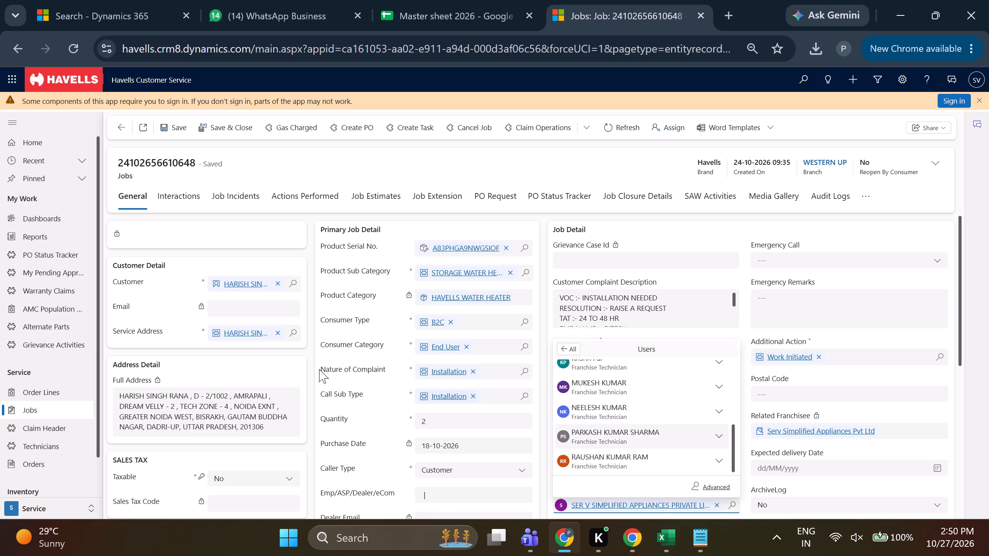
left_click(167, 127)
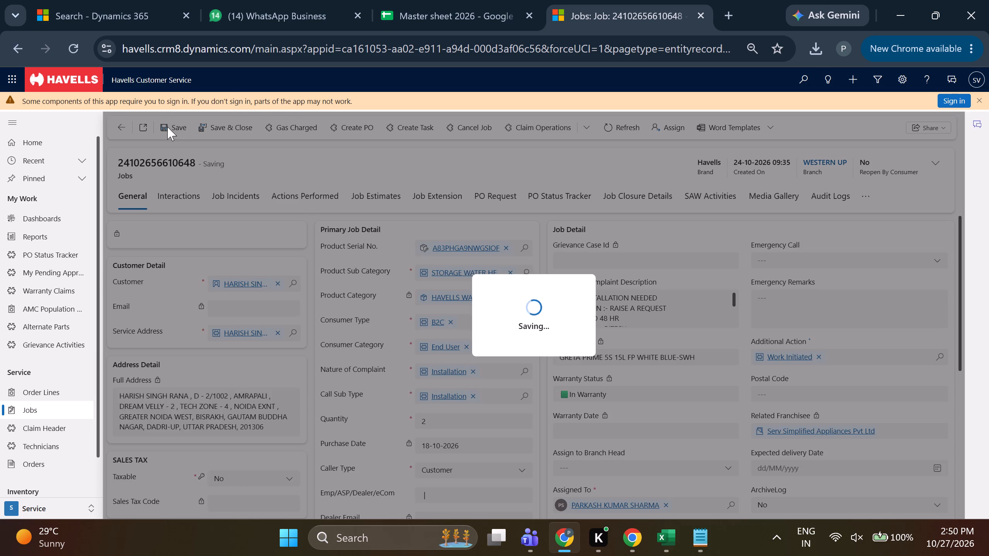
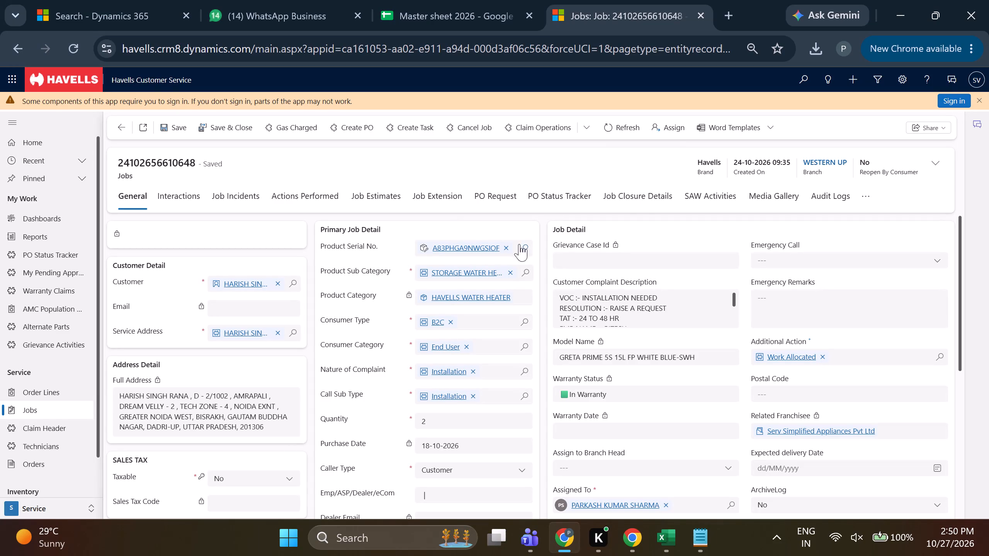
Add the 11.26.14 AM WhatsApp image as a note attachment on the job's serial-number customer asset.
left_click(450, 248)
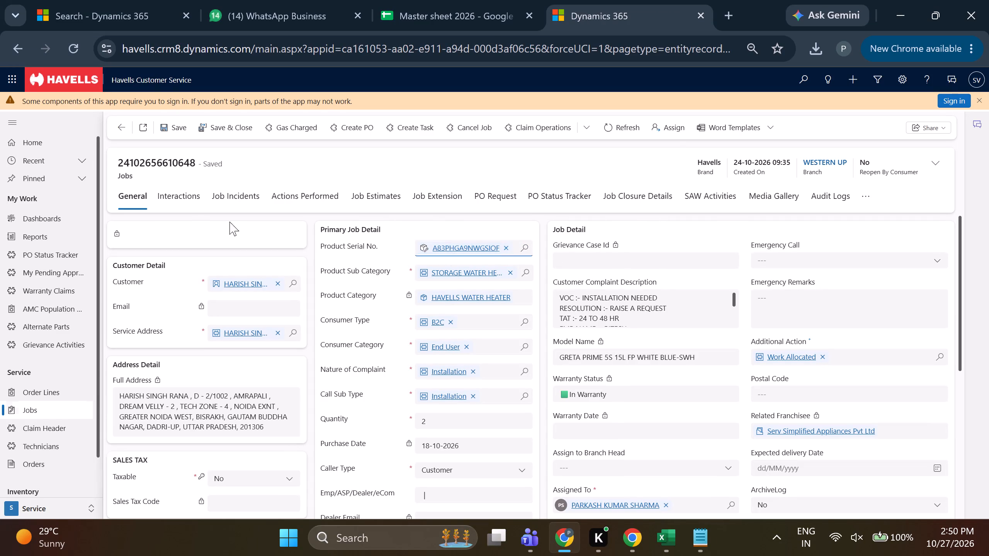
left_click(190, 200)
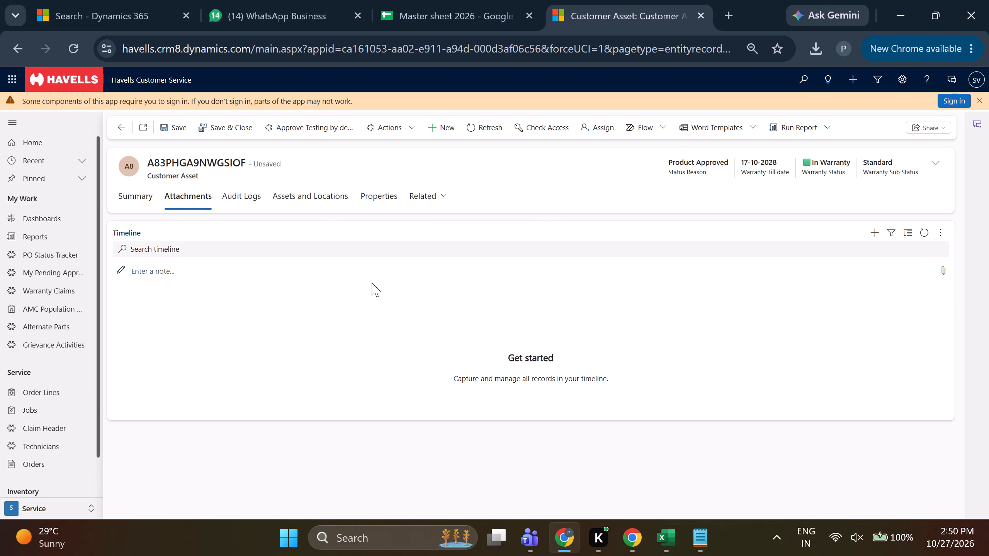
left_click(942, 266)
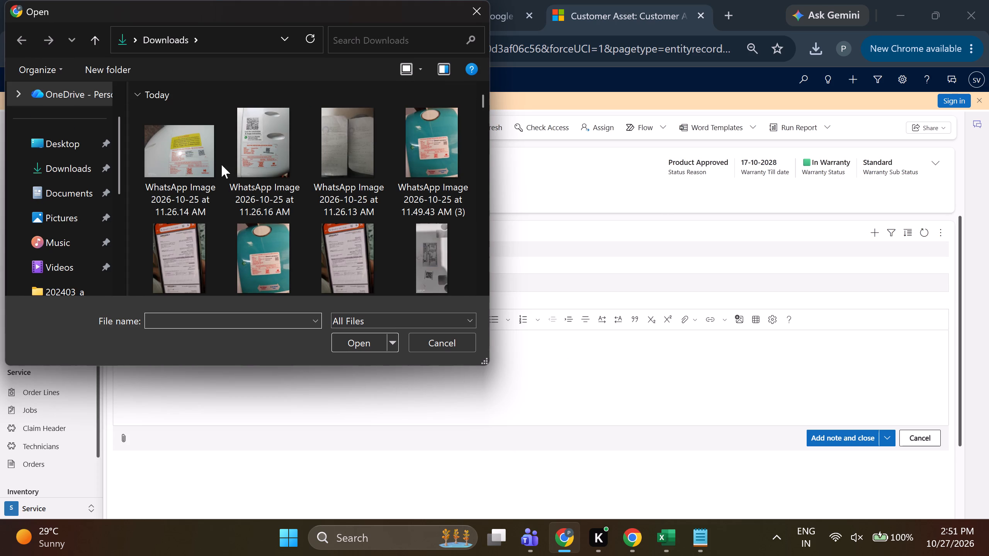
double_click(188, 158)
left_click(824, 448)
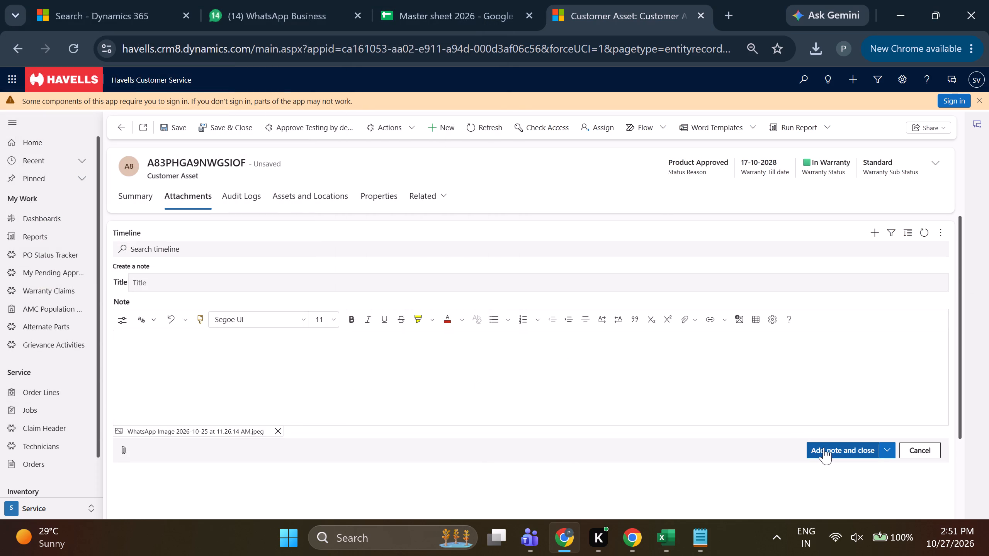
Choose the 11.26.13 AM WhatsApp image as another note attachment, and save and close the customer asset.
left_click(943, 271)
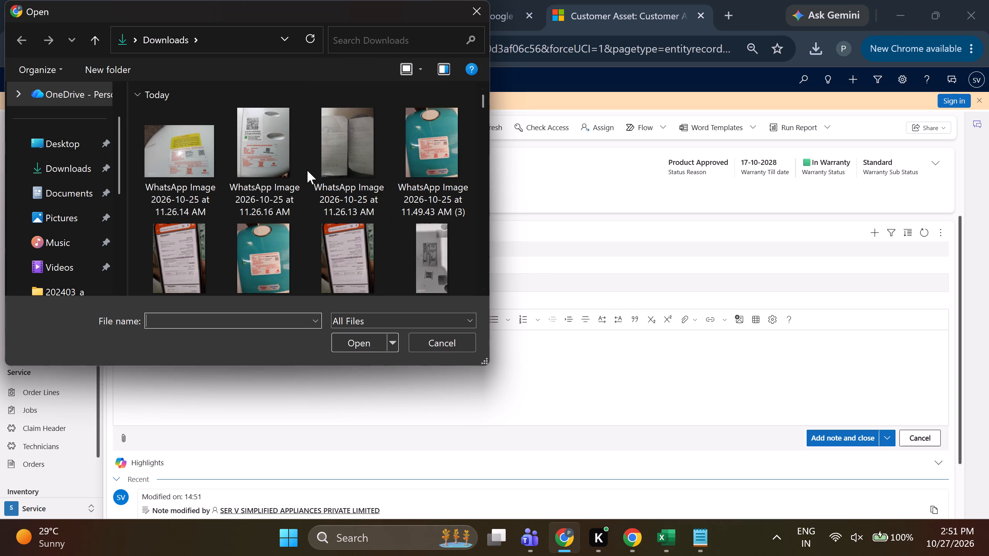
double_click(335, 154)
left_click(235, 117)
left_click(229, 124)
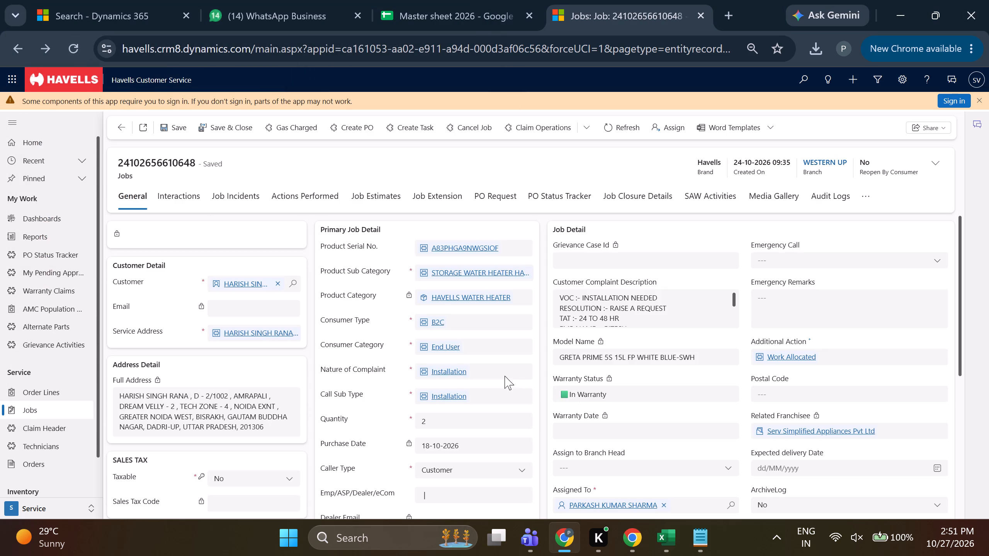
Replace the Consumer Remark in the job's closure details with INSTALLATION DONE.
scroll(607, 342, "down", 3)
scroll(641, 356, "up", 6)
left_click(662, 196)
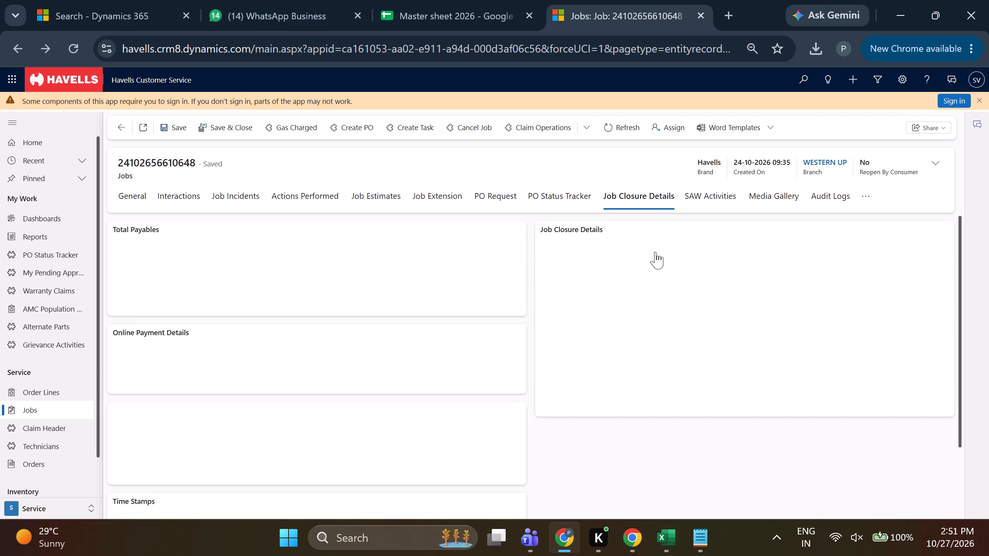
triple_click(681, 337)
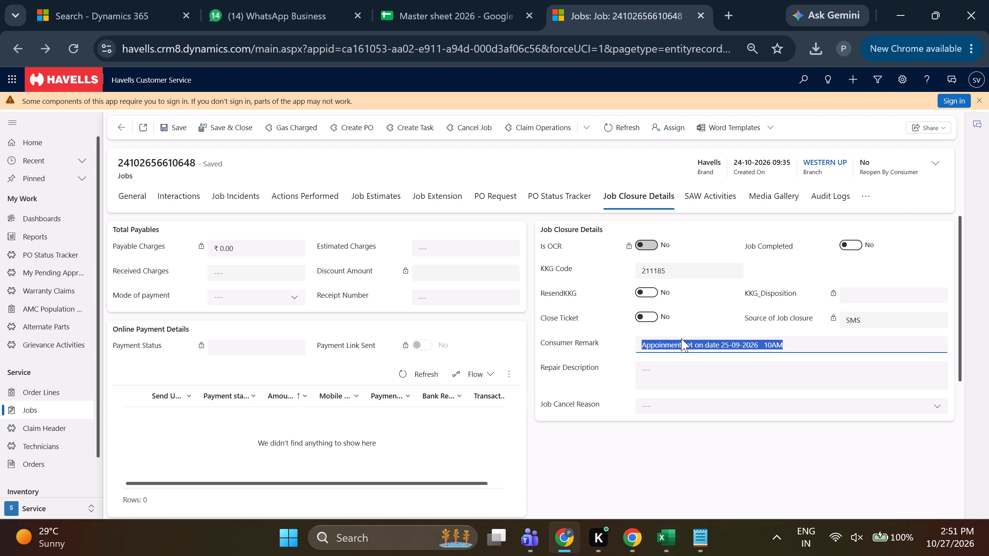
key("BackSpace")
left_click(681, 338)
Open the job's media gallery.
left_click(763, 198)
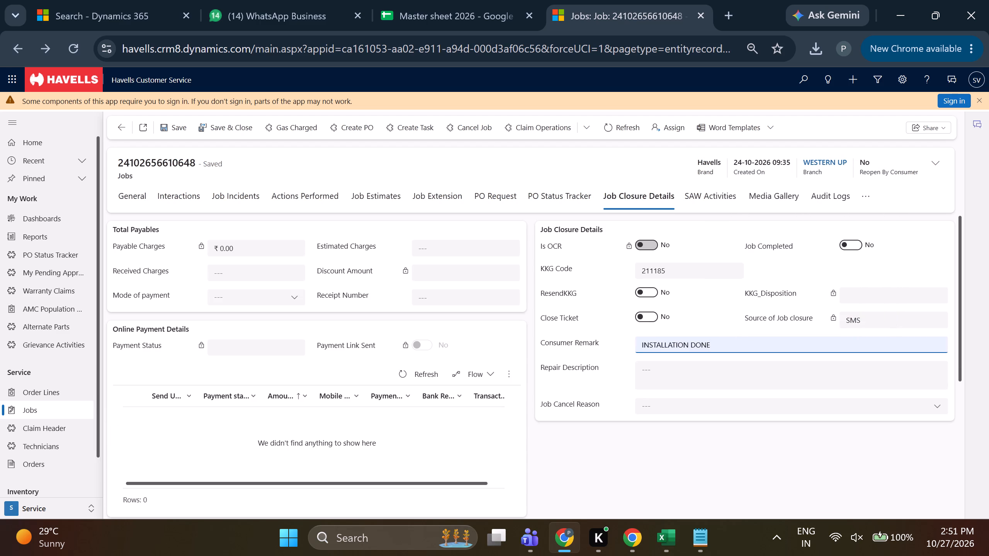
triple_click(727, 340)
key("ctrl+c")
left_click(719, 378, "ctrl")
key("ctrl+v")
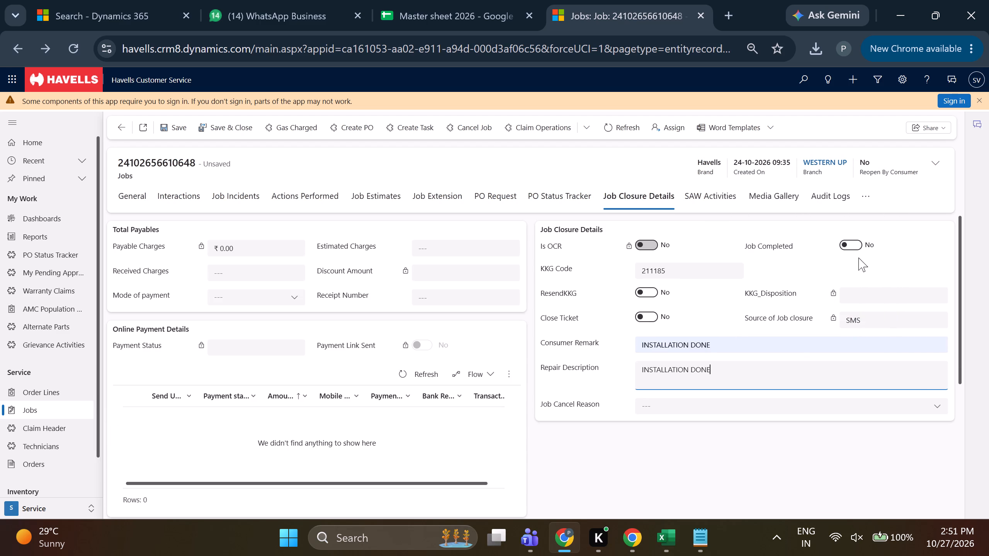
left_click(862, 253)
left_click(864, 244)
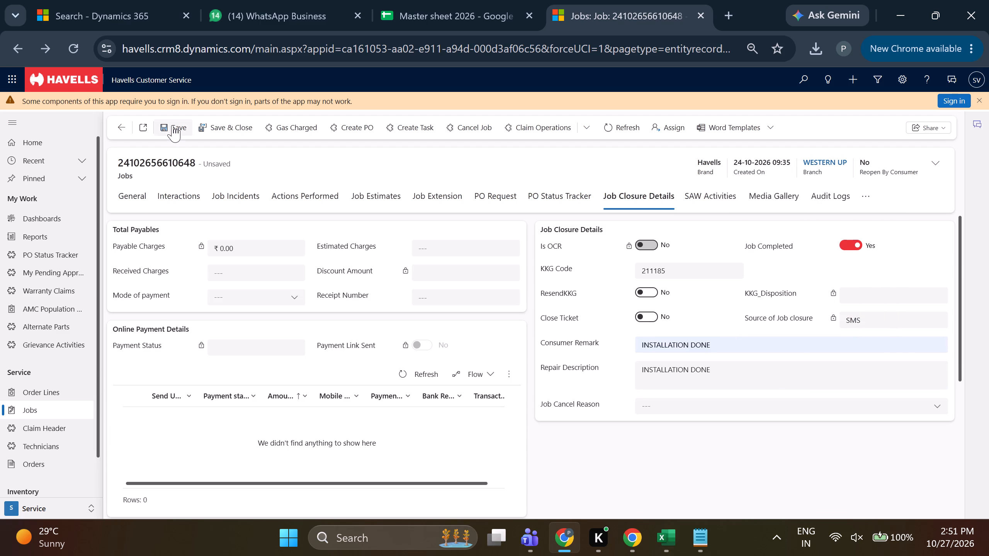
left_click(172, 125)
left_click(240, 126)
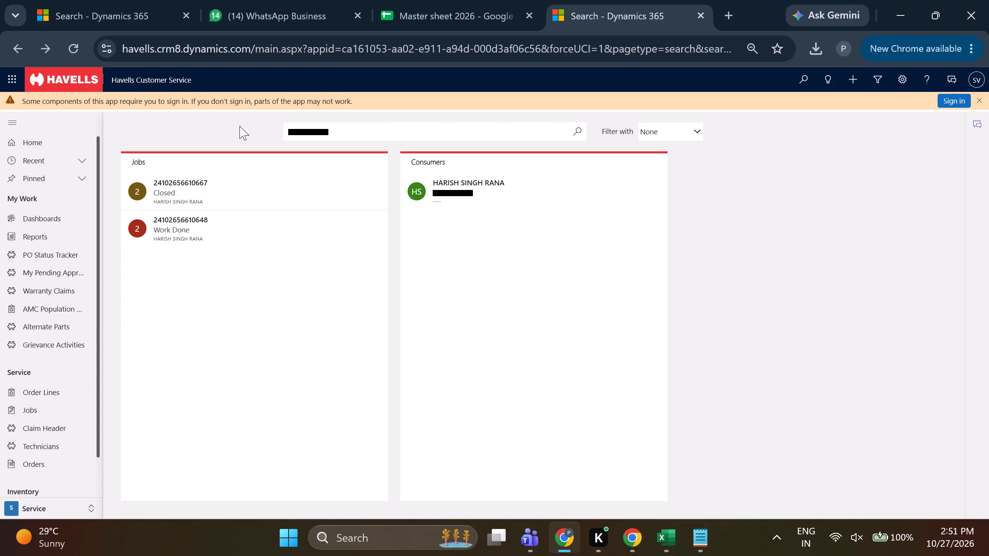
Rerun the existing customer search to check the refreshed status of the customer's jobs.
left_click(571, 134)
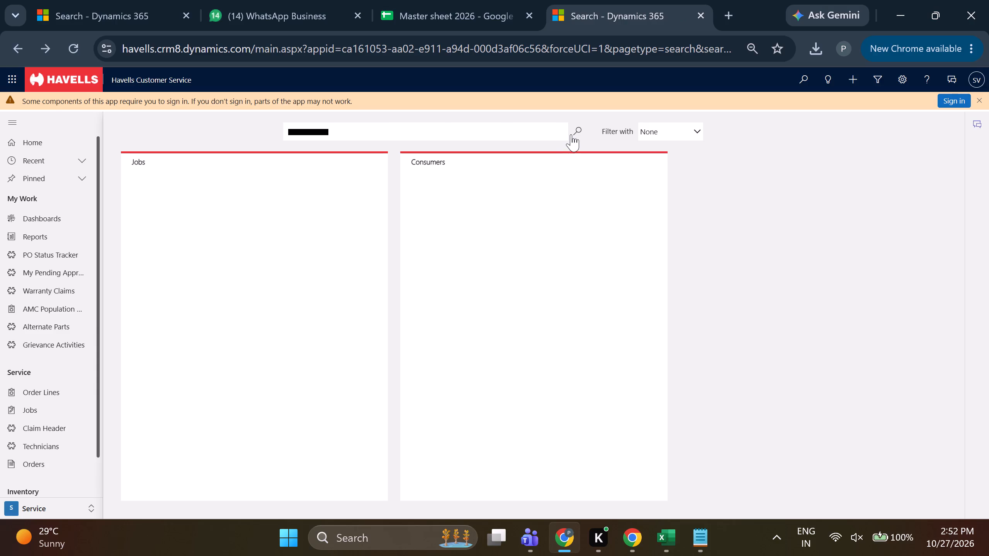
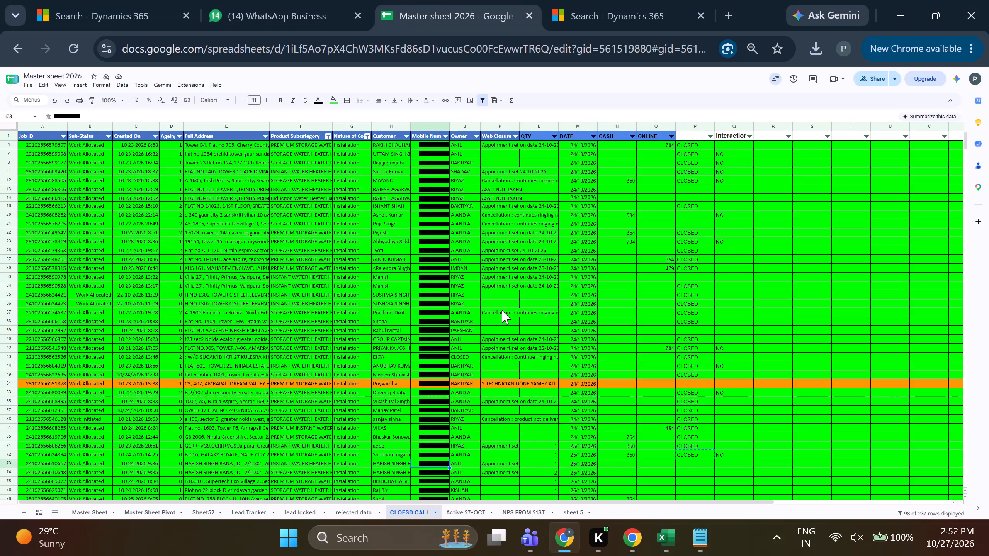
Copy the customer's mobile number from row 72 and search the CLOESD CALL sheet for it.
key("Up")
key("ctrl+c")
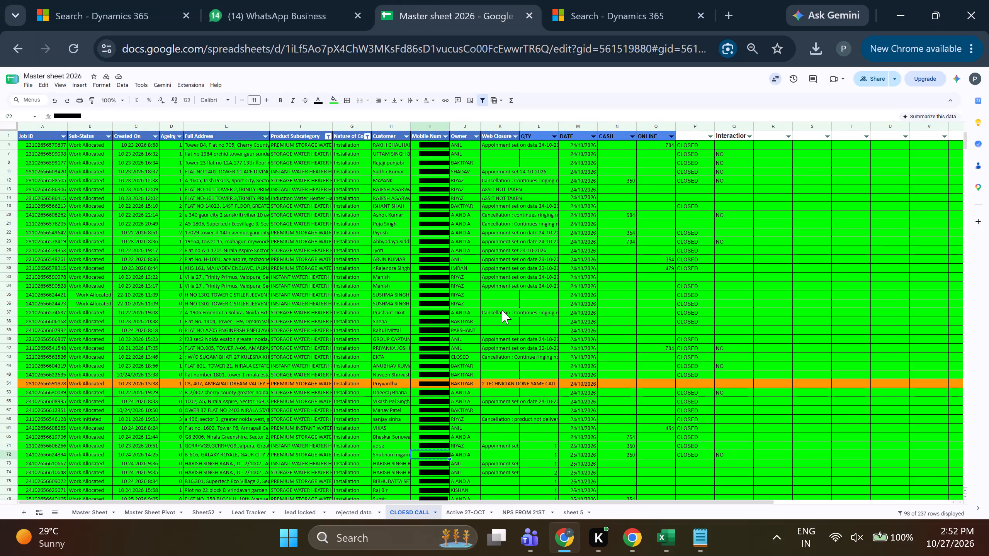
key("ctrl+f")
key("ctrl+v")
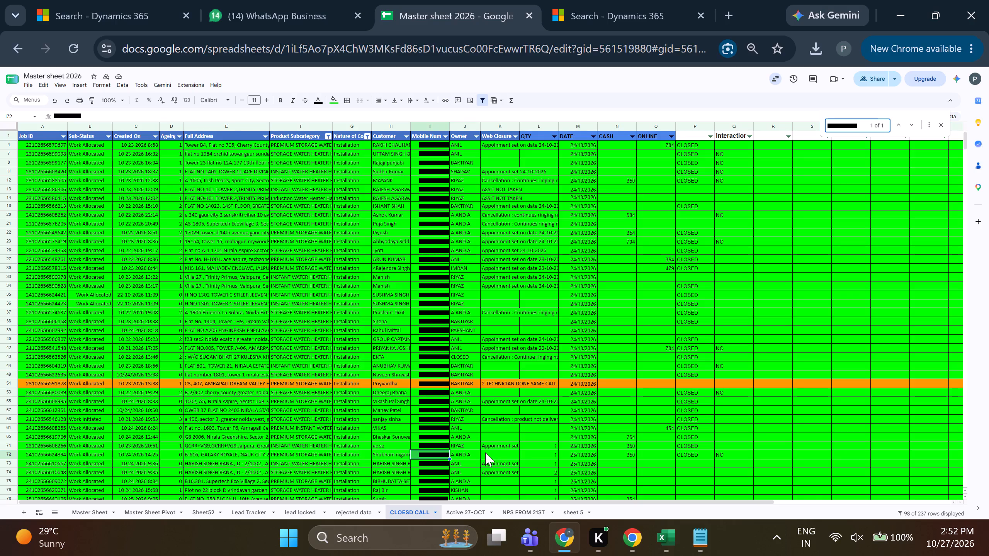
Switch back to the Dynamics 365 customer search results to review the status of the customer's jobs.
left_click(639, 0)
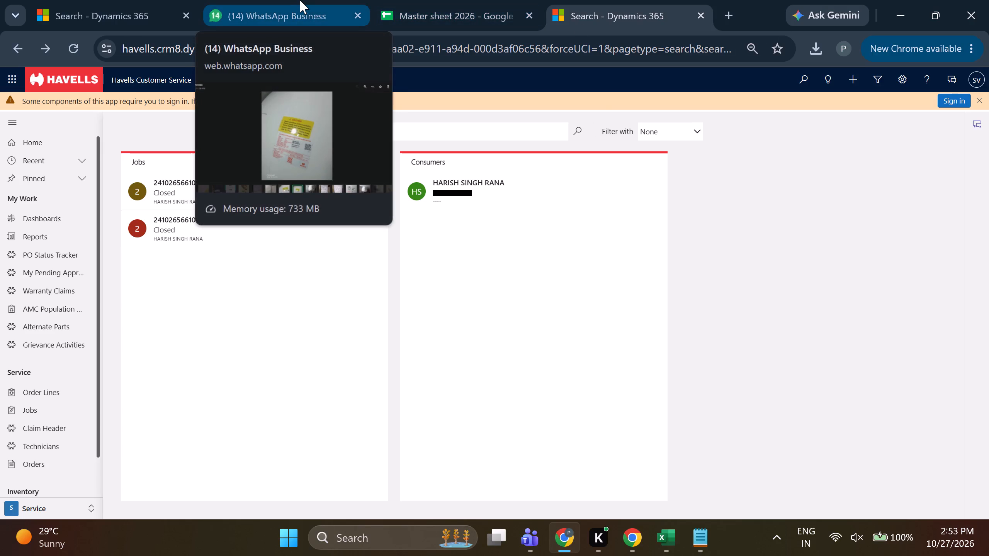
Switch to the Master sheet 2026 spreadsheet and copy the customer's mobile number from row 73 of the CLOESD CALL sheet.
left_click(409, 0)
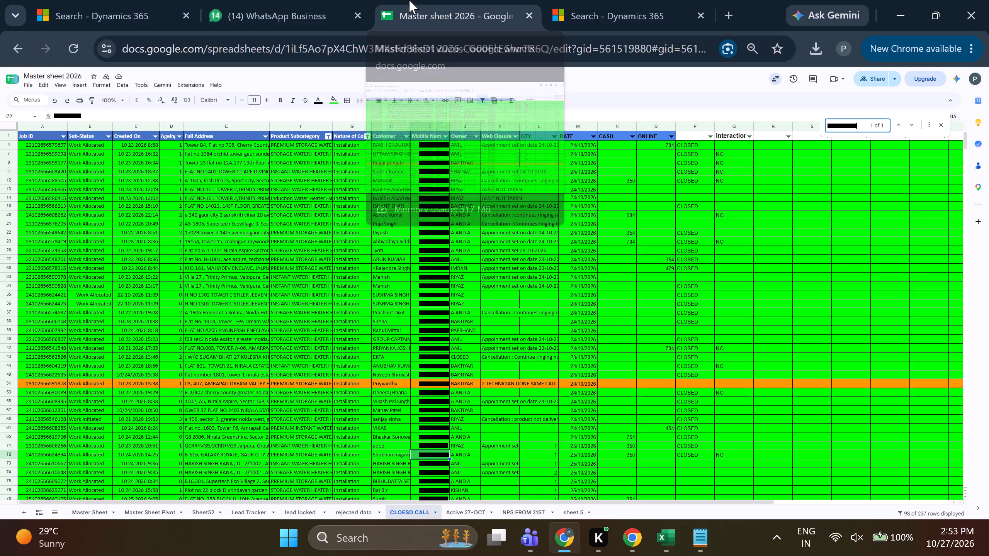
key("Down")
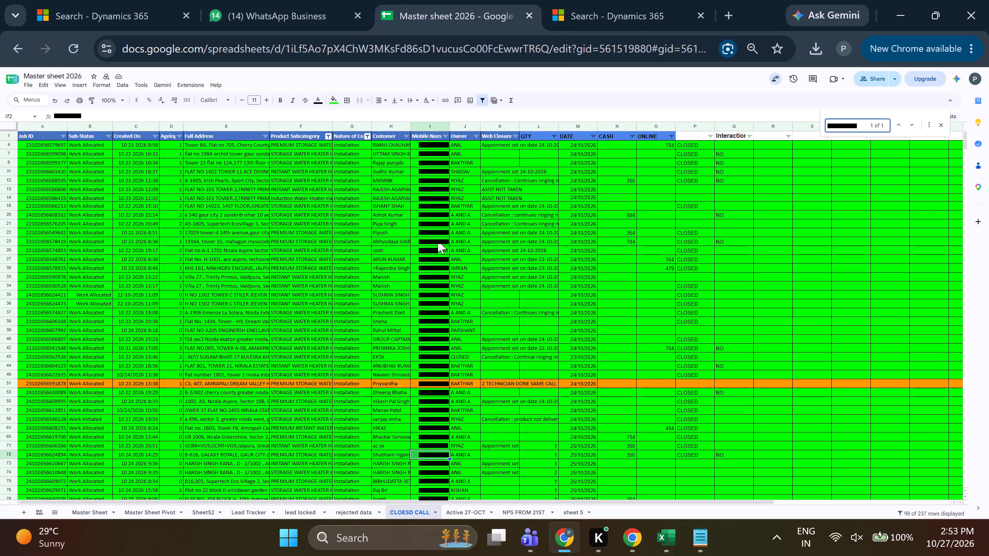
left_click(432, 456)
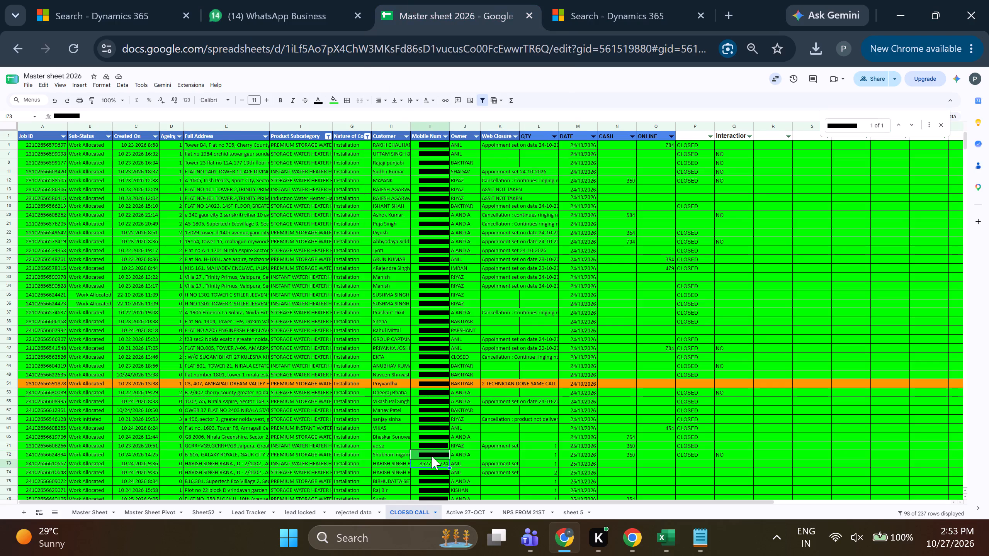
key("ctrl+c")
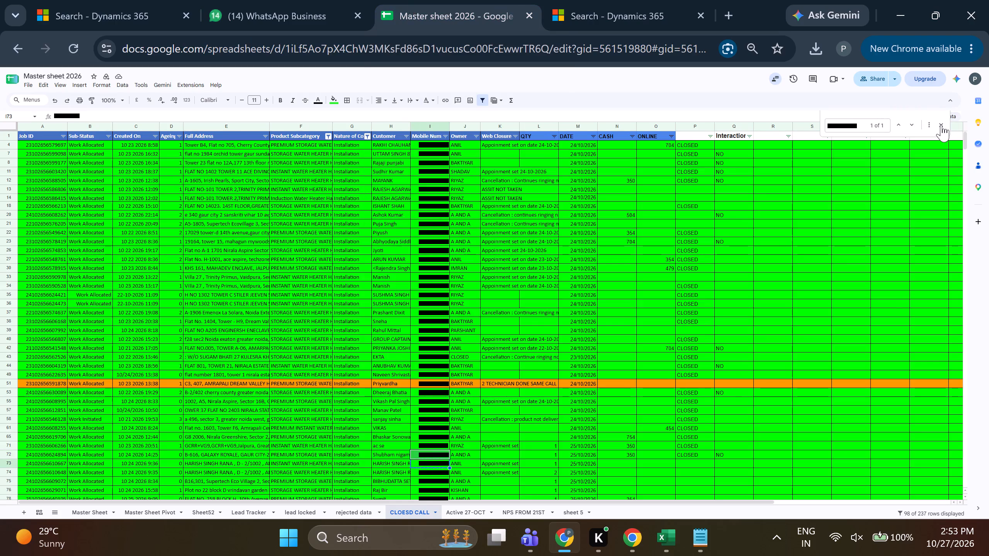
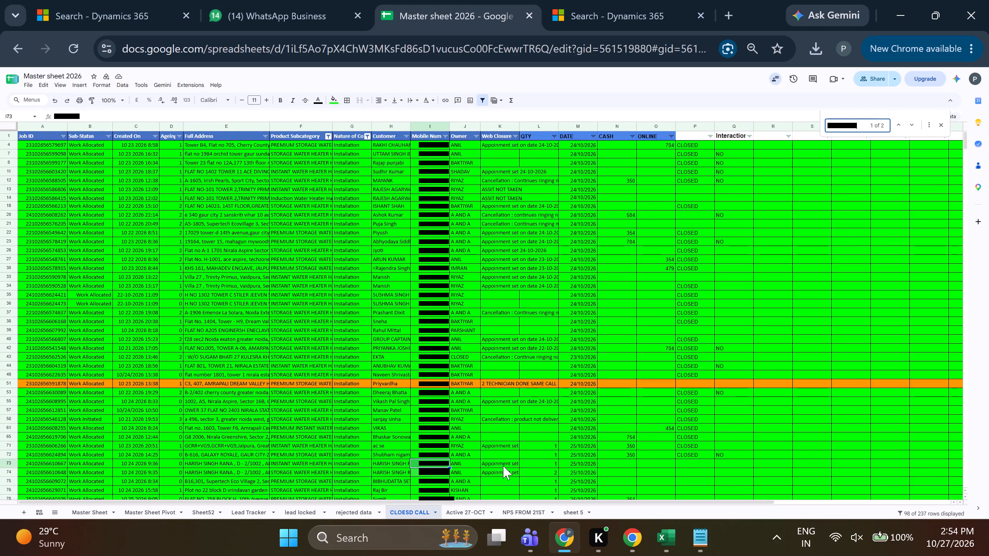
Select the closure-status cell P73 in the matched customer's row of the CLOESD CALL sheet.
key("Right")
key("Right")
key("Right")
key("Right")
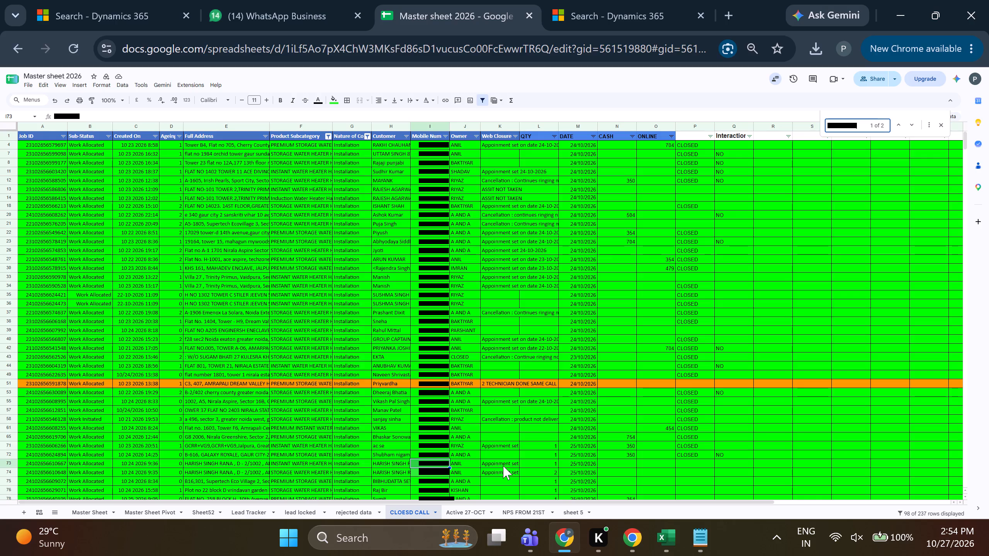
left_click(503, 466)
key("Right")
key("Right")
key("Right")
key("Right")
key("Right")
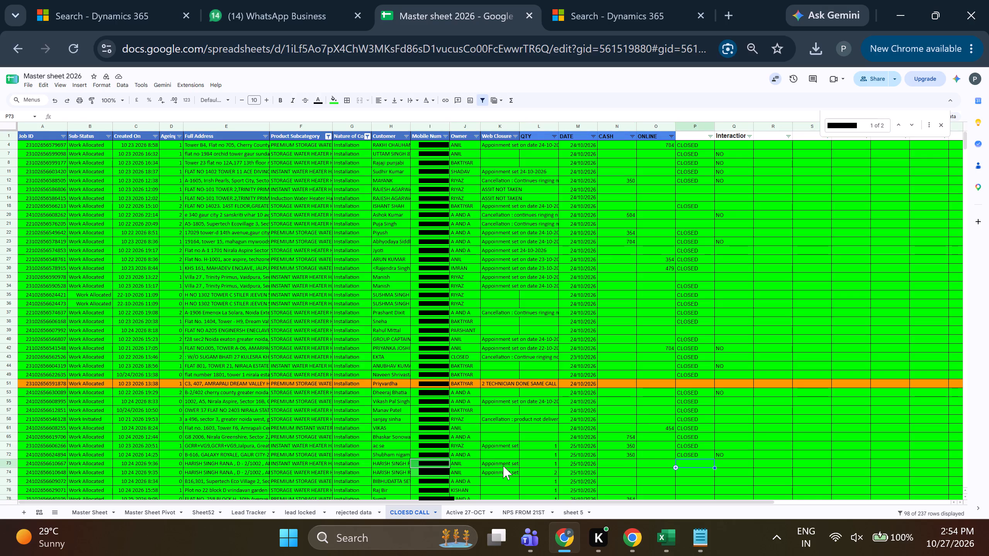
Mark the customer's first job, in row 73 of the CLOESD CALL sheet, as CLOSED by copying the status above.
key("Up")
key("ctrl+c")
key("Down")
key("ctrl+v")
key("Down")
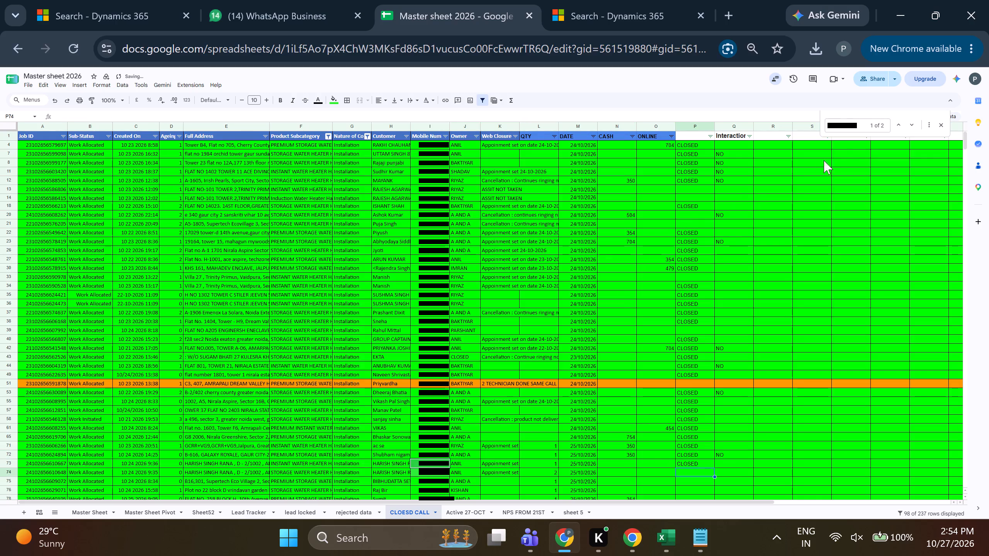
Find the customer's other job by the searched mobile number and copy the CLOSED status into row 74.
left_click(866, 119)
left_click(859, 125)
key("Return")
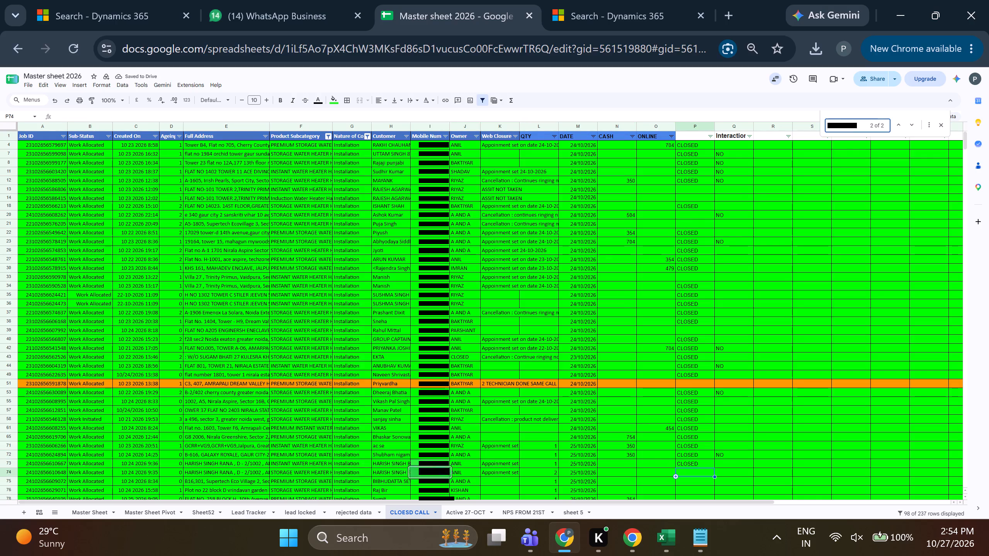
key("Return")
key("Return")
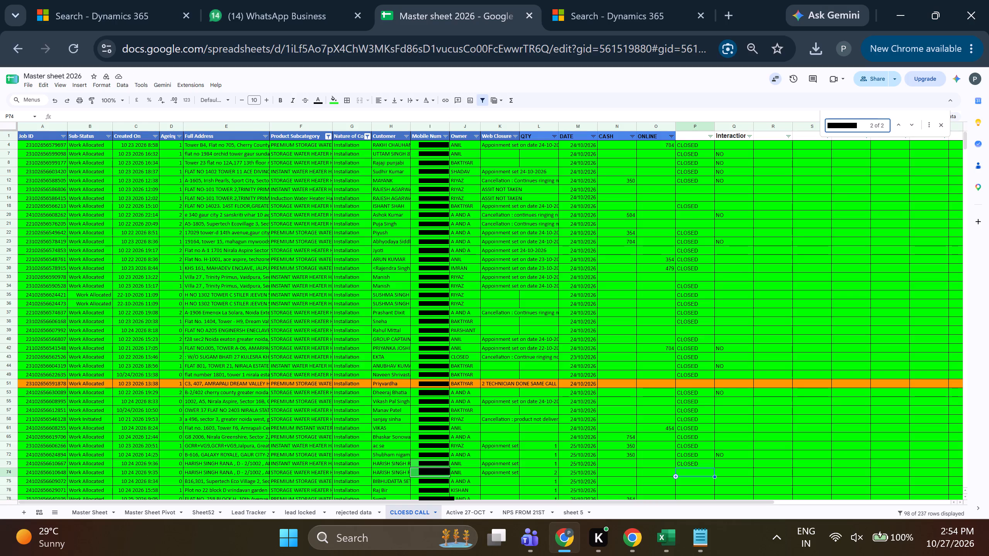
key("Up")
left_click(686, 464)
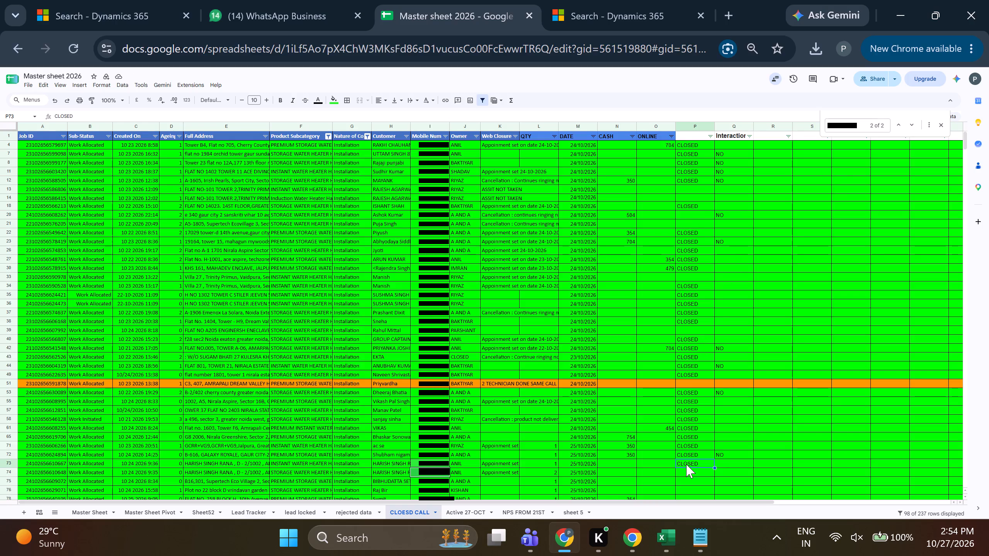
key("ctrl+c")
key("Down")
key("ctrl+v")
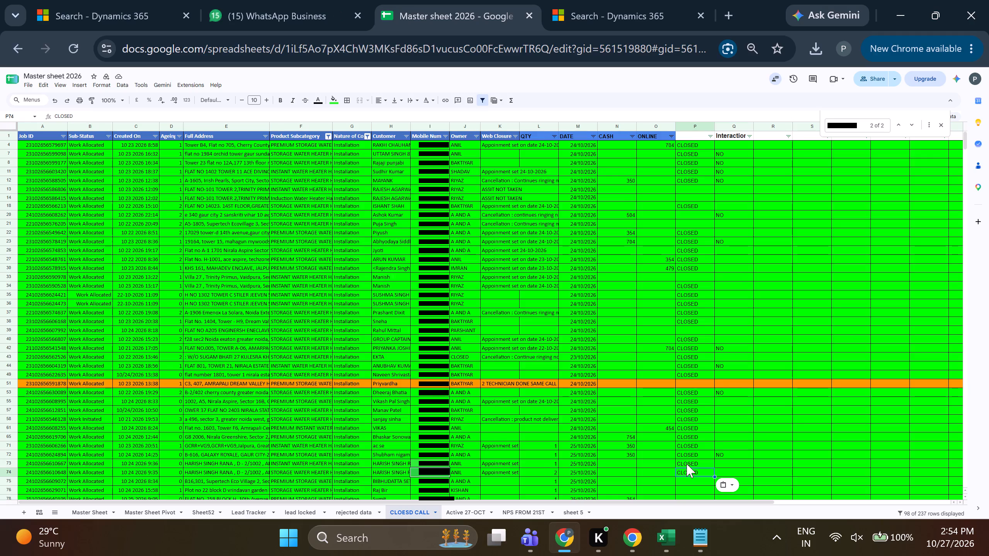
Close the find search, copy the customer's mobile number from row 75, and switch to the Dynamics 365 customer search.
scroll(603, 416, "down", 1)
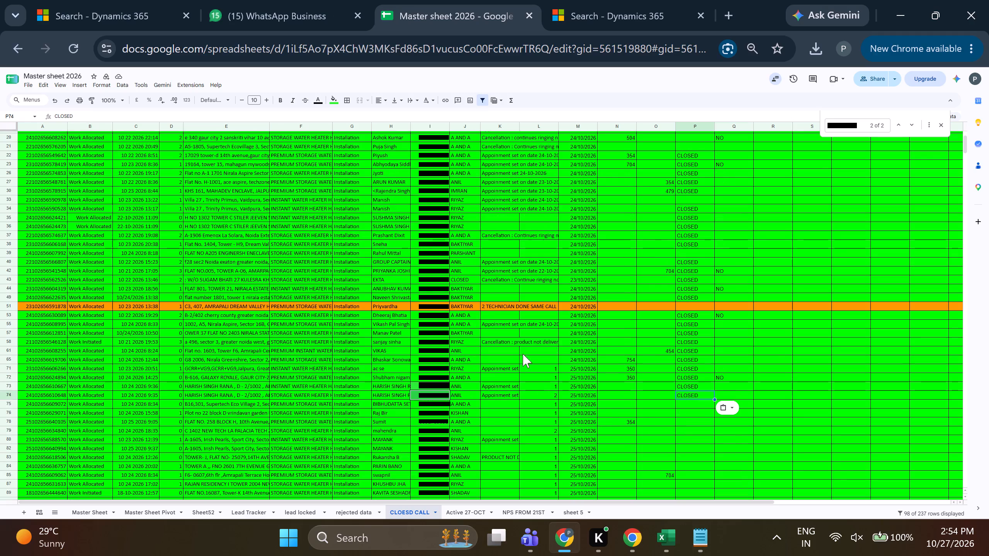
left_click(941, 123)
left_click(618, 391)
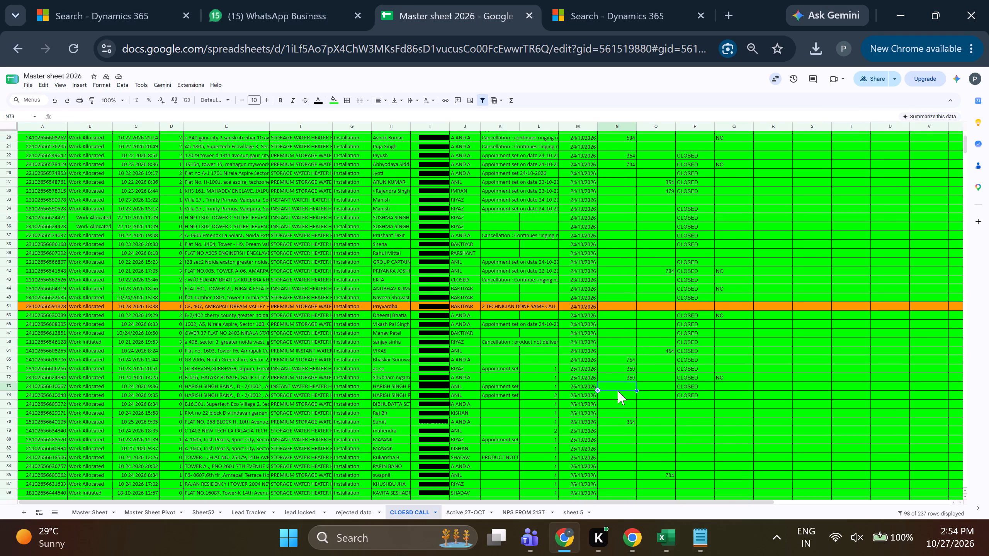
left_click(617, 394)
key("Left")
key("Left")
key("Left")
key("Left")
key("Left")
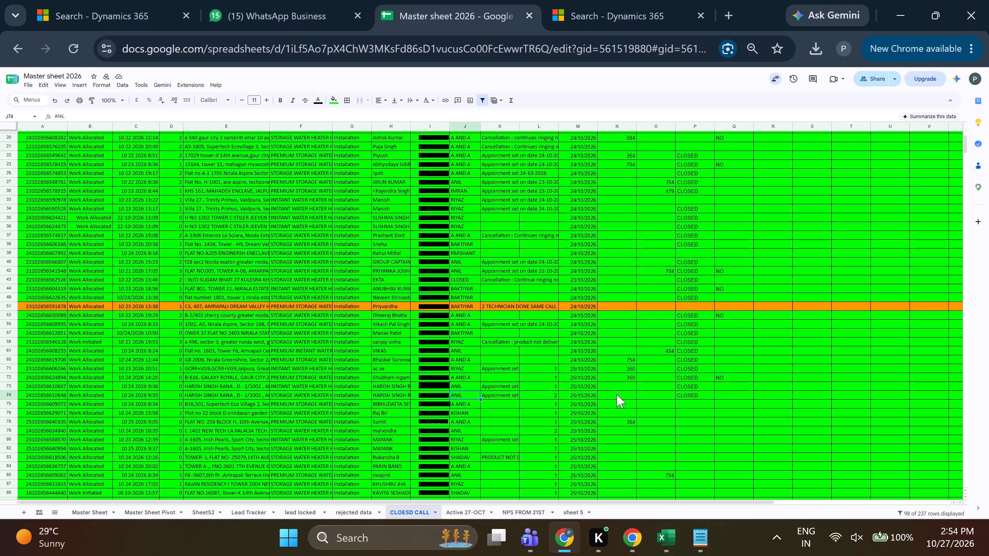
key("Down")
key("ctrl+c")
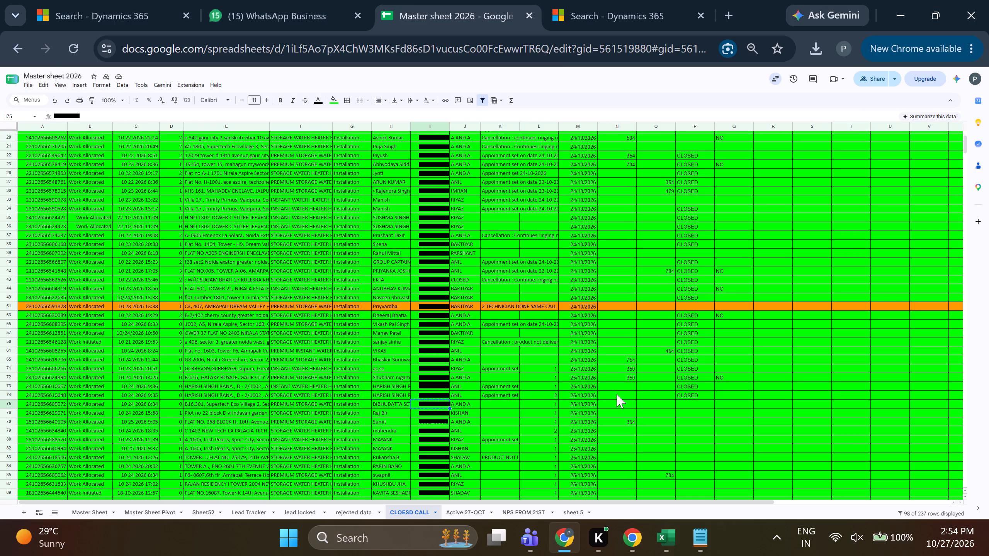
left_click(591, 0)
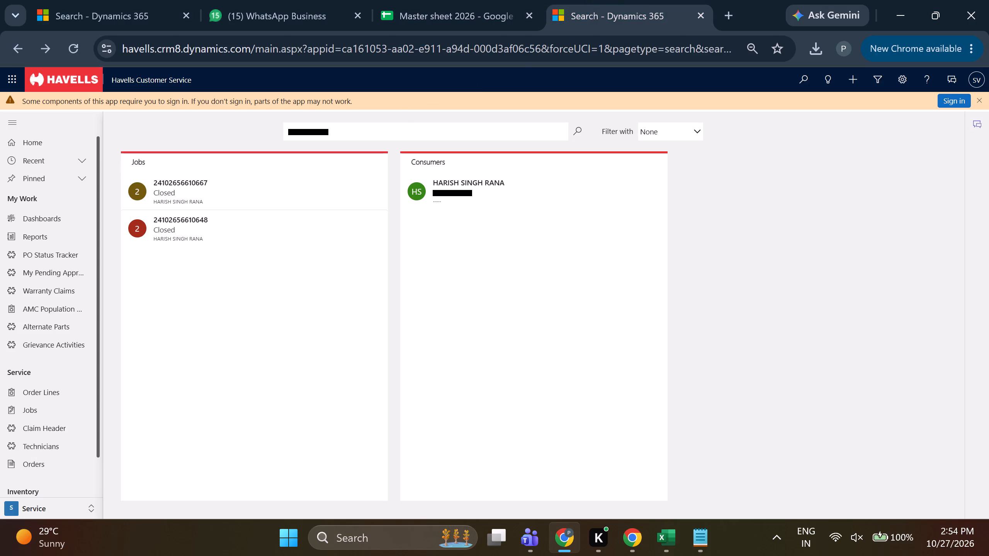
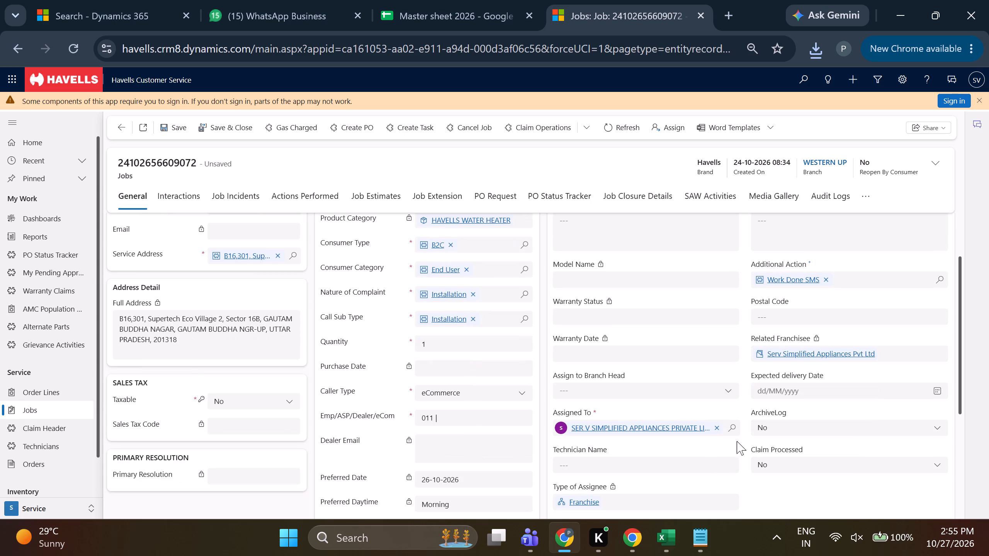
Reassign the open water heater installation job from the franchise account to the franchise technician and save the job.
left_click(731, 431)
scroll(641, 351, "down", 2)
left_click(579, 364)
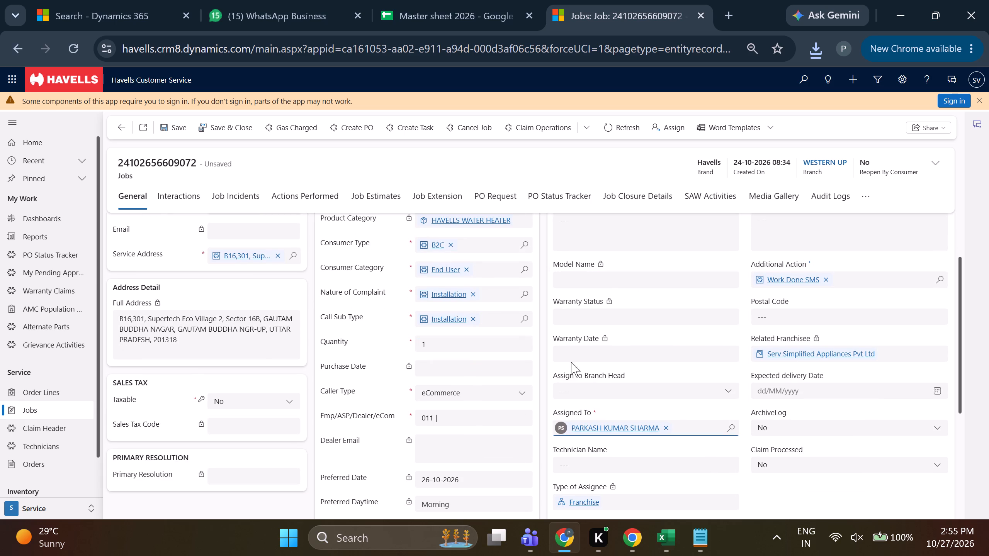
left_click(167, 128)
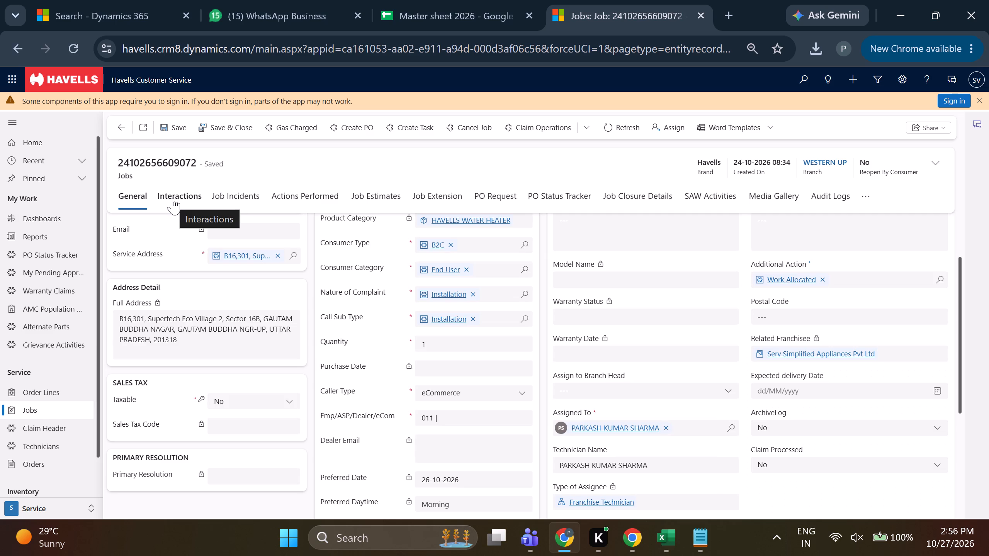
Start a new phone call record in the job's interactions with contact preference Registered Number, ready for the caller number.
left_click(172, 198)
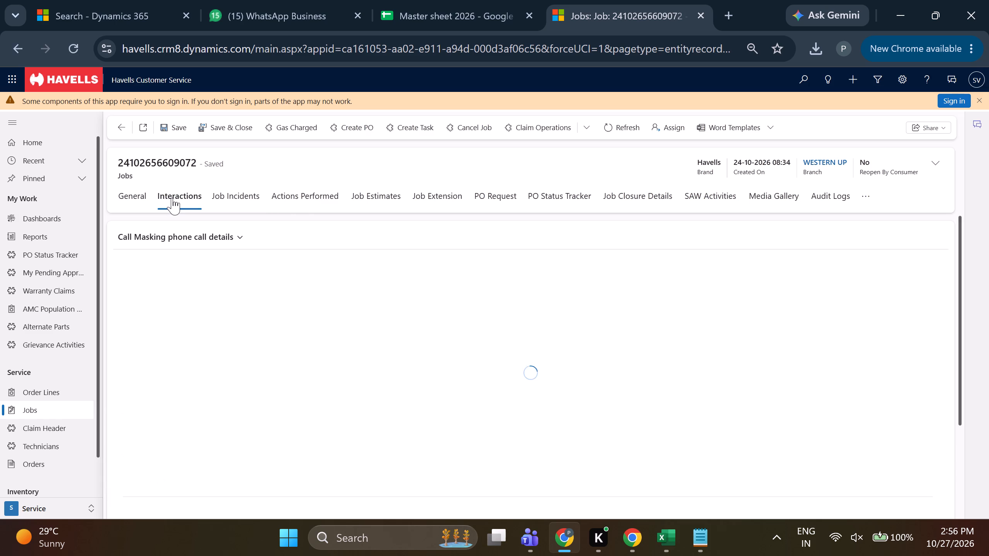
left_click(696, 242)
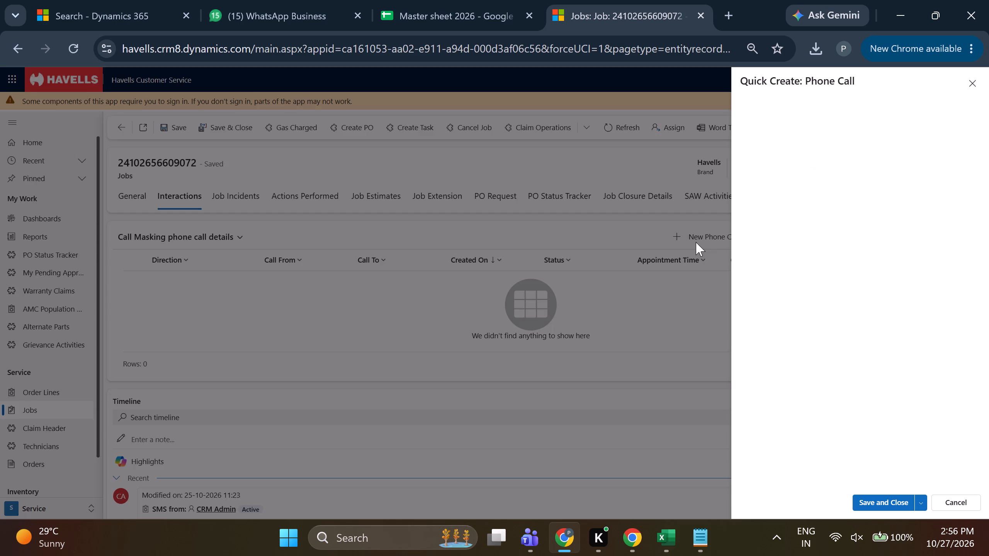
left_click(844, 140)
left_click(847, 171)
left_click(862, 170)
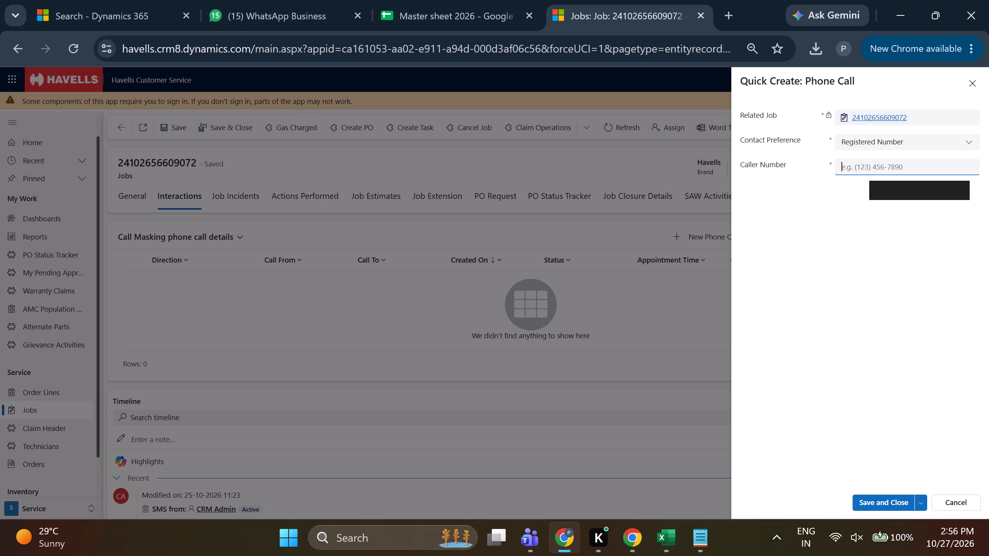
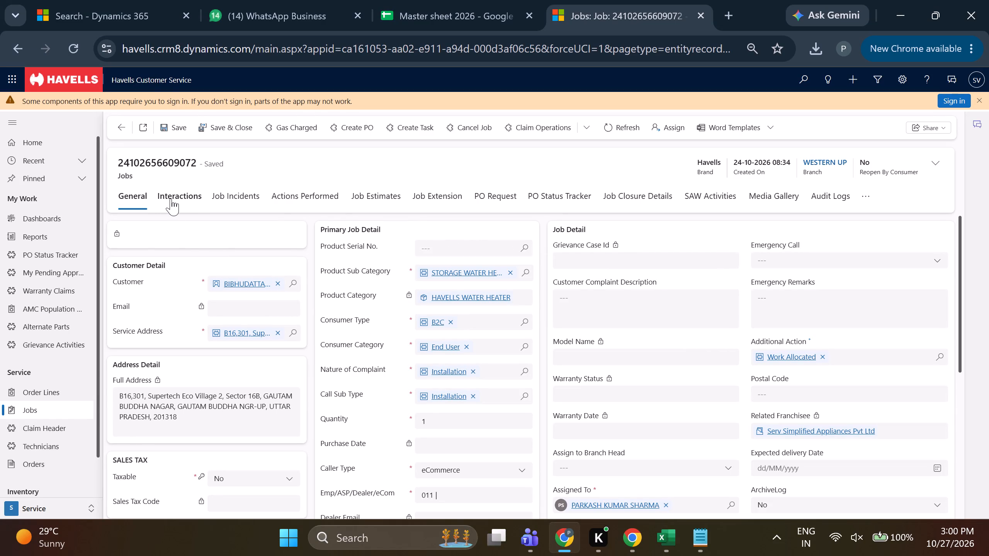
Open the job incidents list of the storage water heater installation job.
left_click(250, 200)
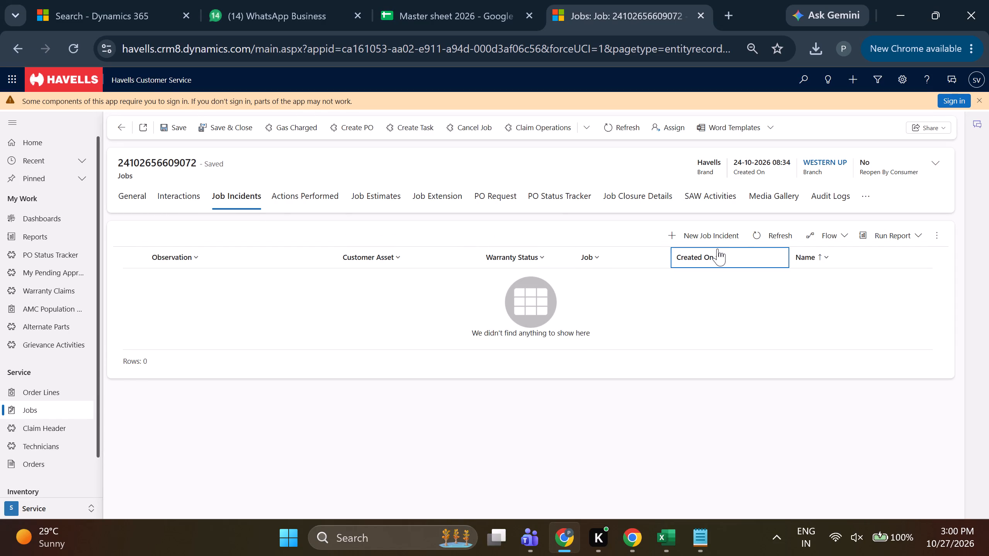
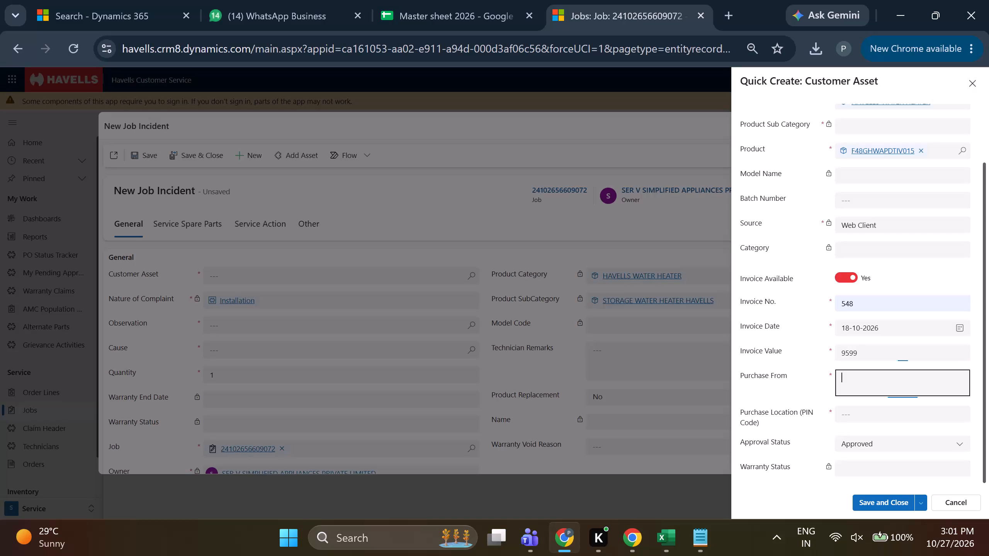
Complete the customer asset with purchase from NOIDA and purchase location PIN code 201301, and save it.
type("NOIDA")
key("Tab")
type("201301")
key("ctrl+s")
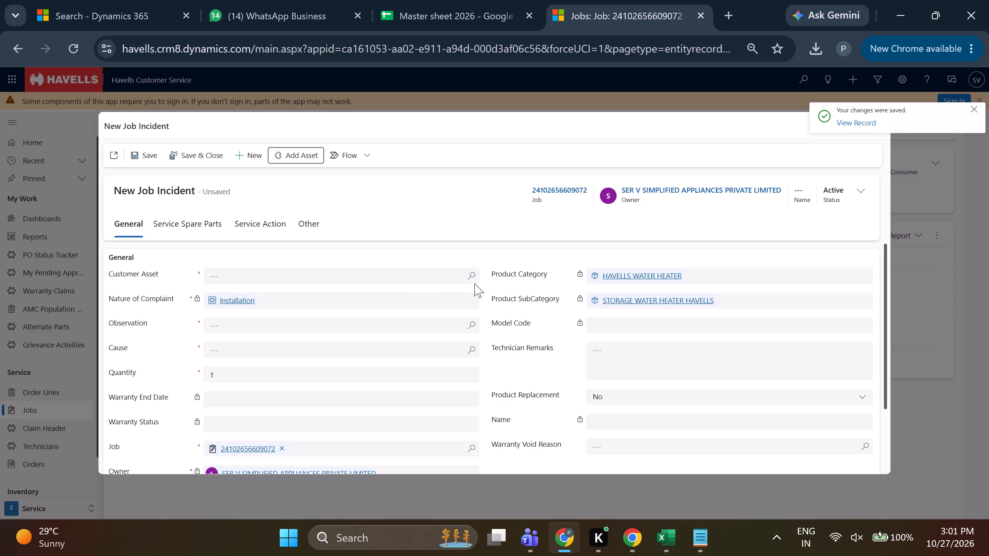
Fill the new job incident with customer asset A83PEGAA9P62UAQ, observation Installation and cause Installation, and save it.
left_click(473, 277)
left_click(357, 322)
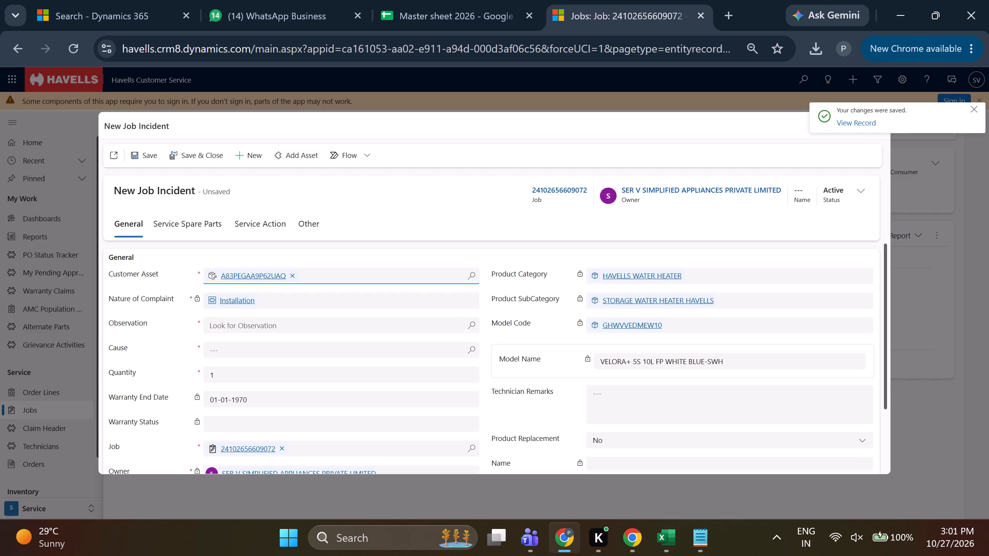
left_click(472, 323)
left_click(287, 250)
left_click(473, 359)
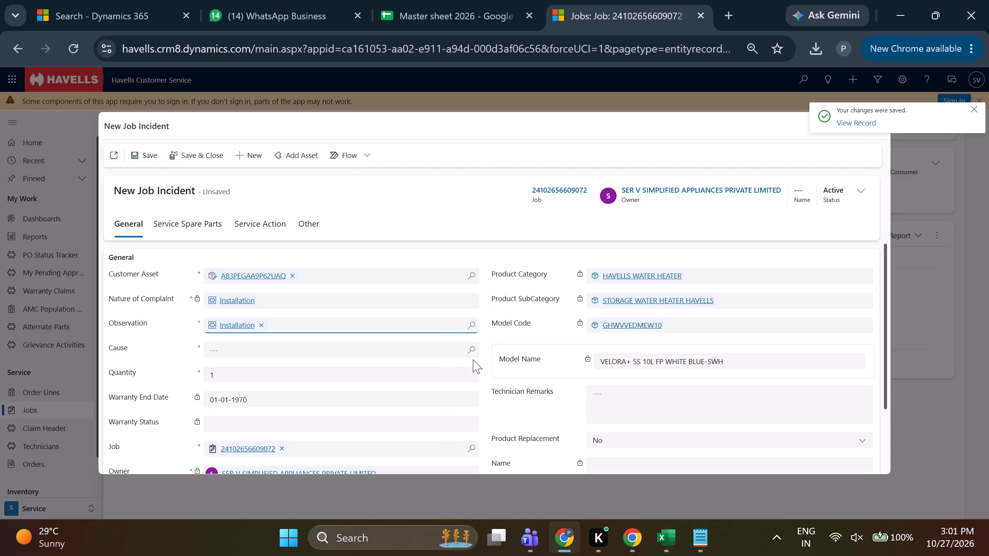
left_click(479, 354)
left_click(261, 312)
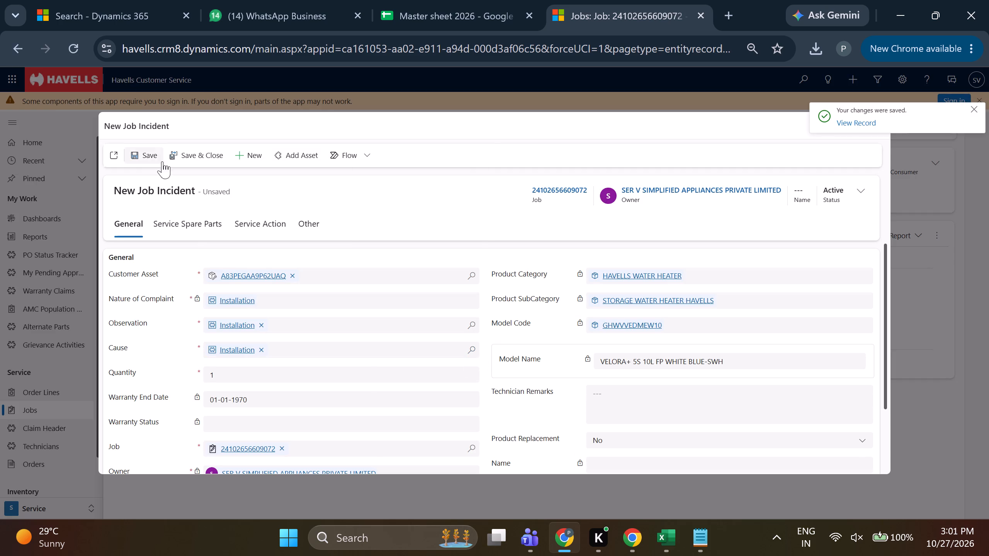
left_click(153, 152)
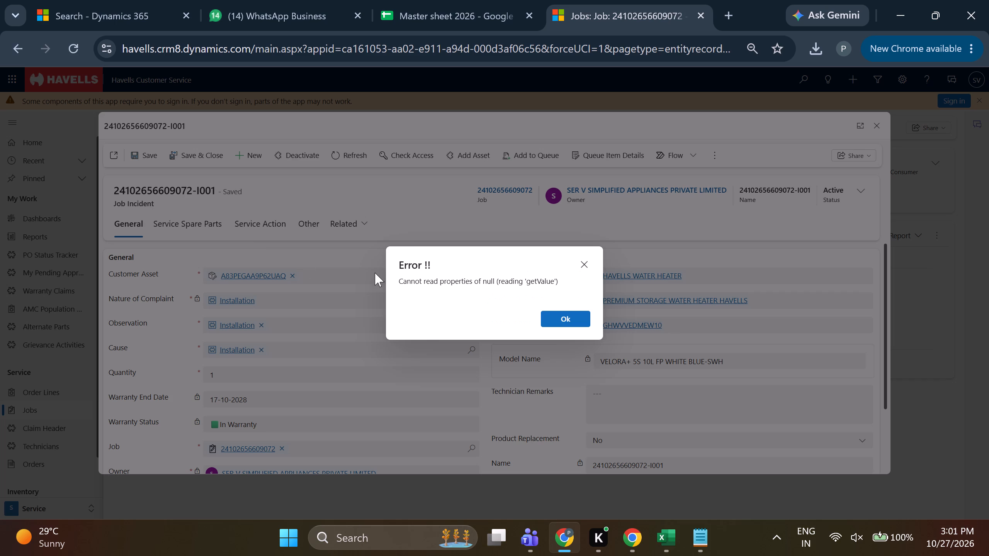
left_click(568, 312)
Mark the Installation Done service action of the job incident as Used, and save and close the record.
left_click(255, 241)
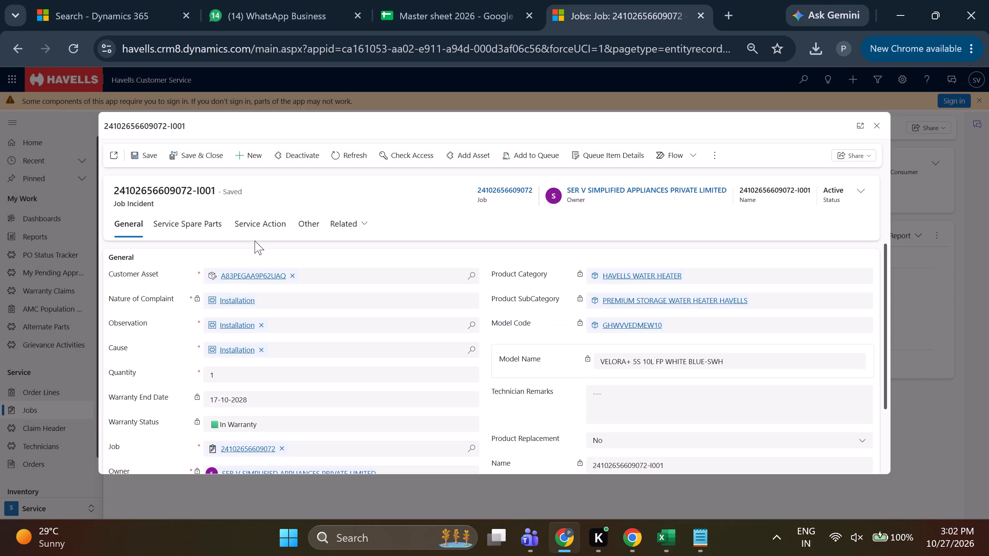
left_click(258, 230)
triple_click(583, 264)
left_click(262, 228)
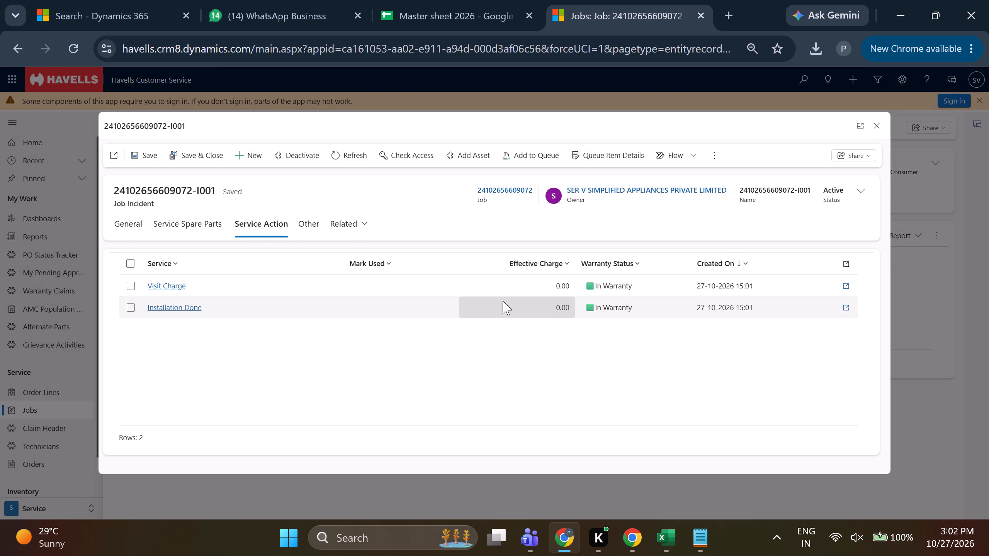
triple_click(423, 337)
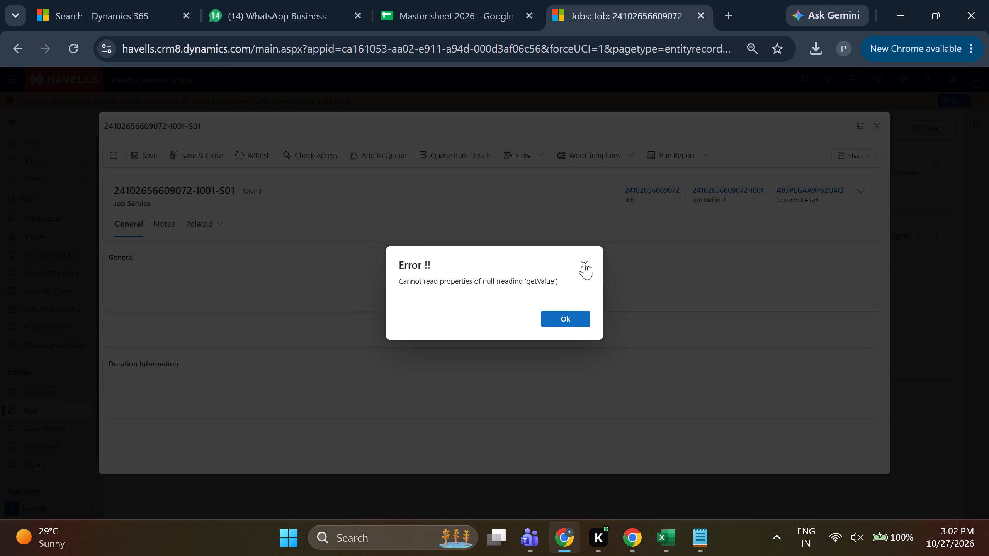
triple_click(584, 262)
triple_click(584, 262)
left_click(437, 276)
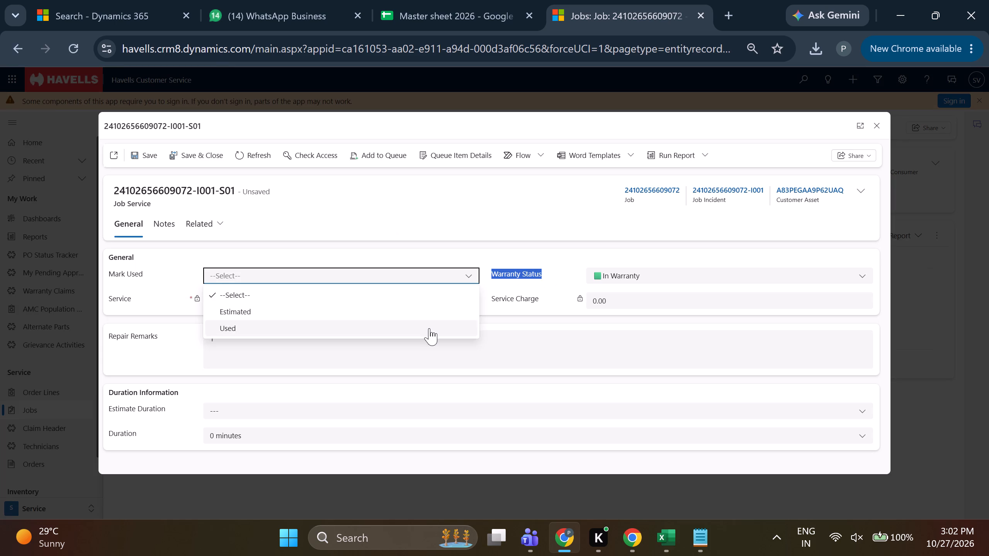
left_click(429, 328)
left_click(190, 158)
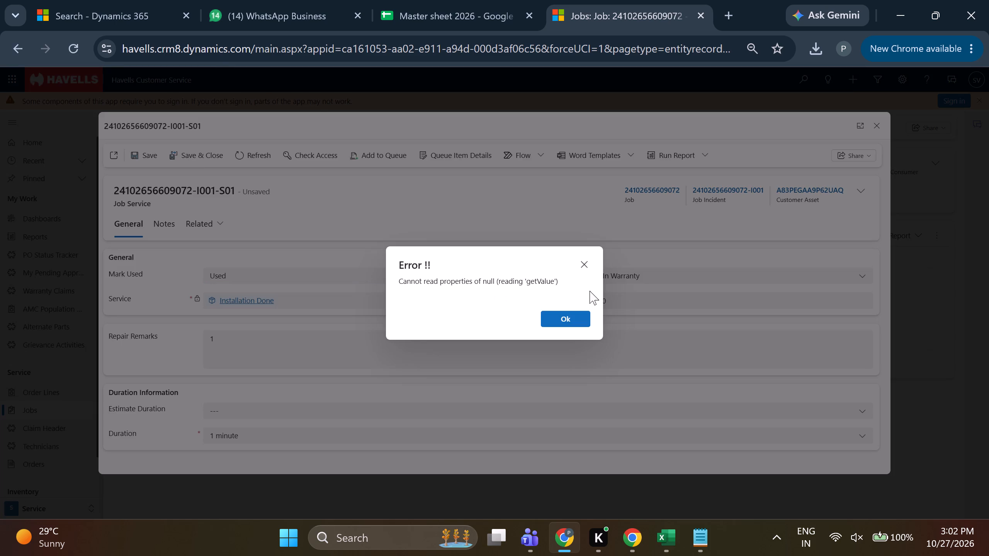
triple_click(580, 264)
triple_click(580, 264)
triple_click(580, 263)
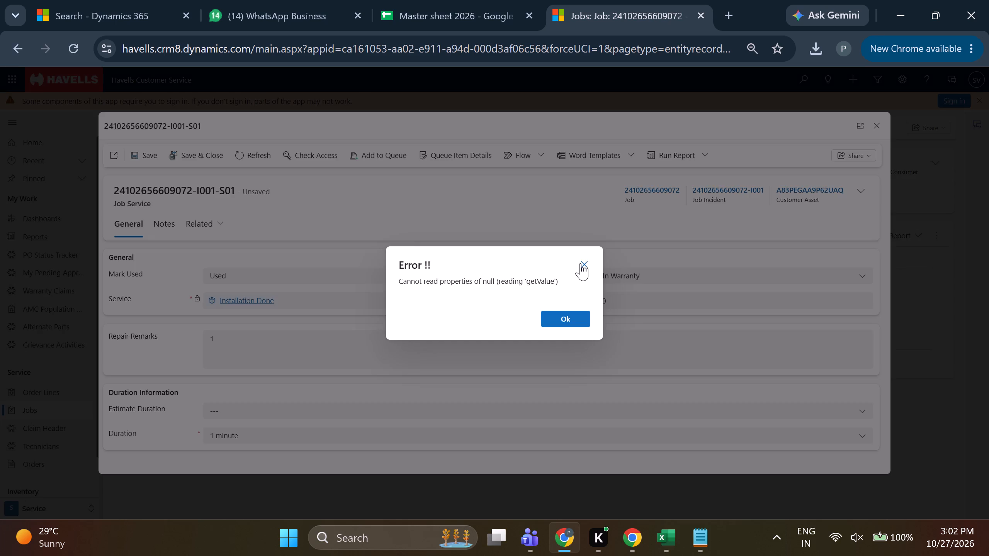
left_click(580, 263)
left_click(191, 160)
double_click(195, 159)
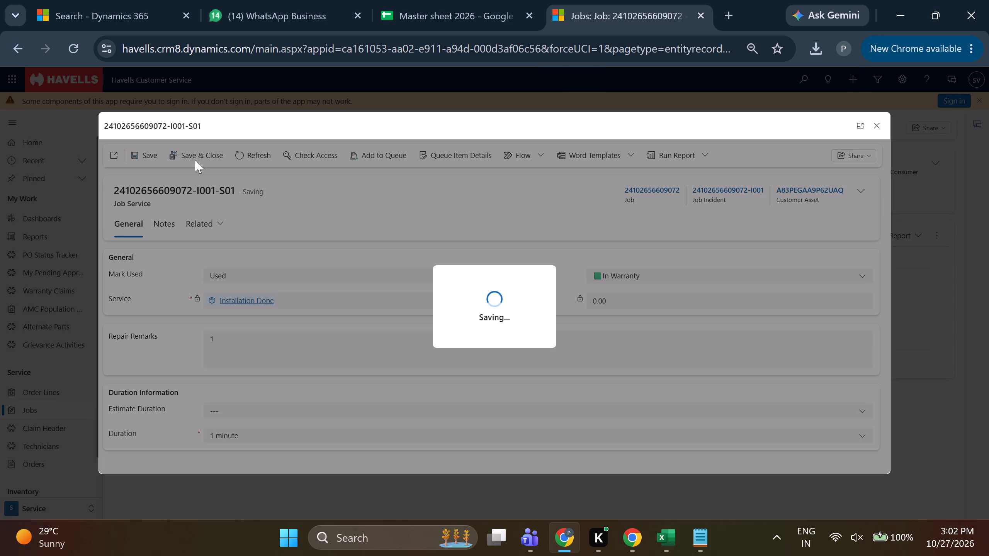
left_click(195, 159)
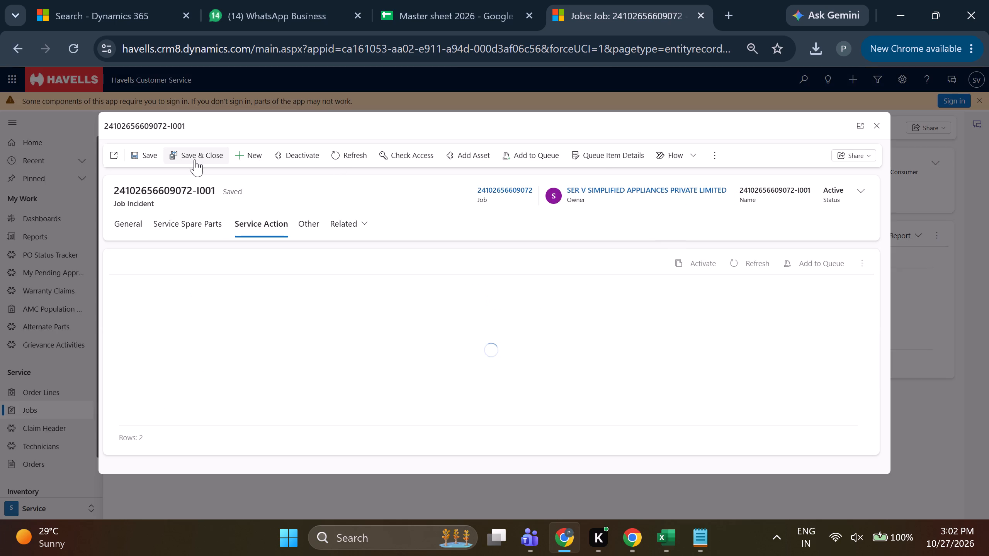
left_click(122, 195)
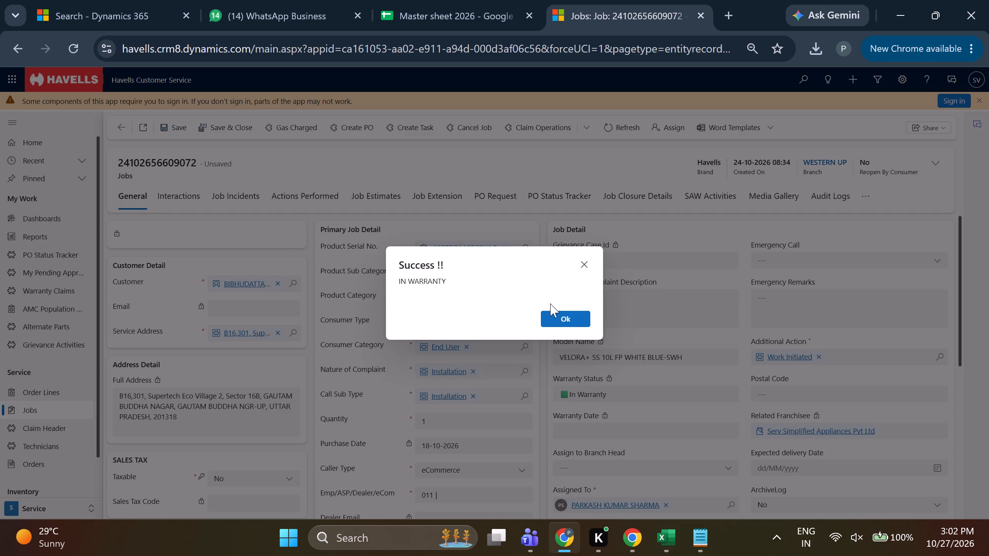
left_click(573, 314)
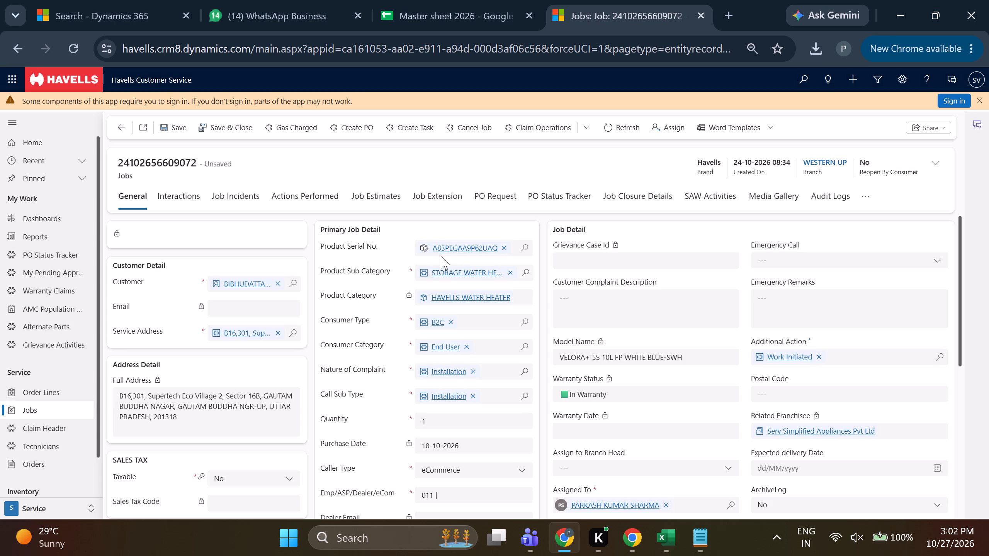
left_click(442, 246)
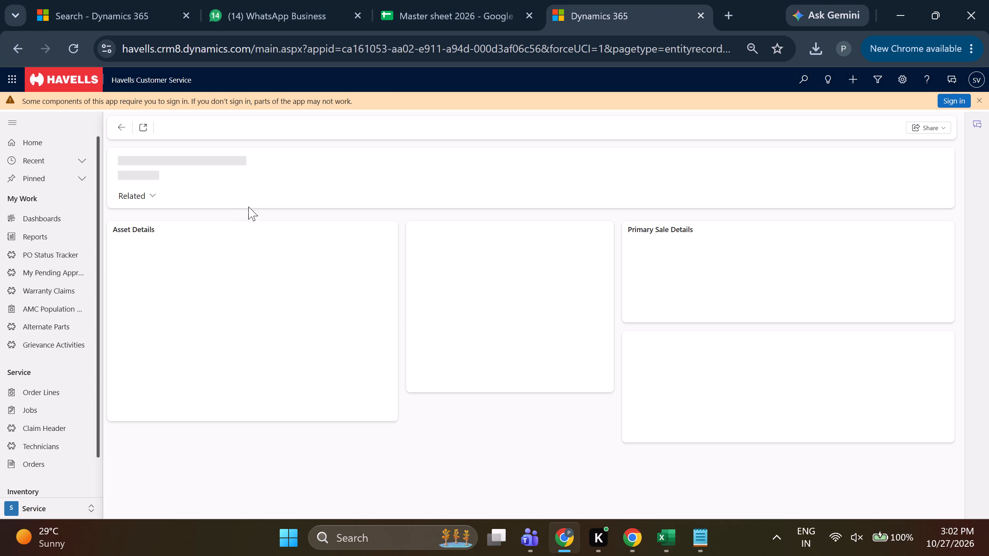
left_click(178, 201)
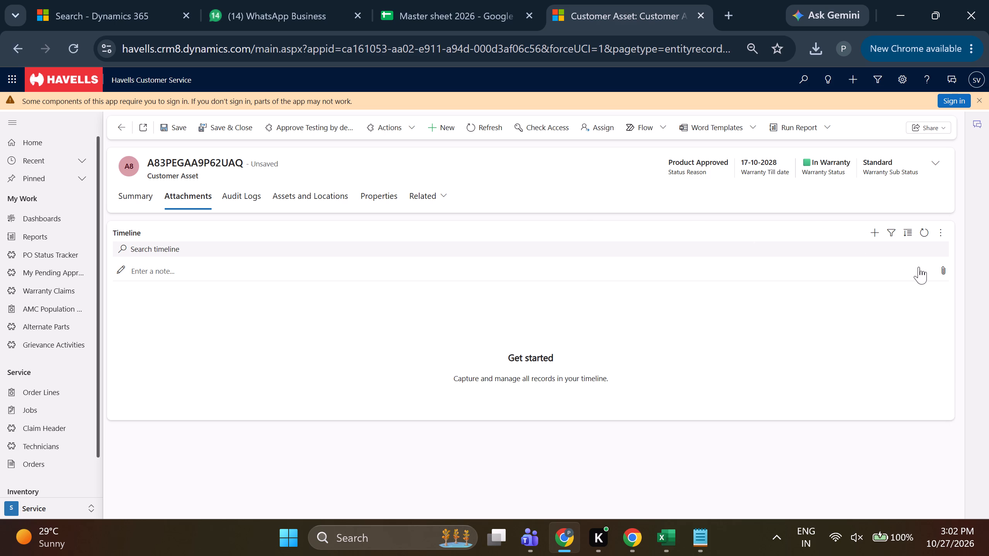
left_click(943, 271)
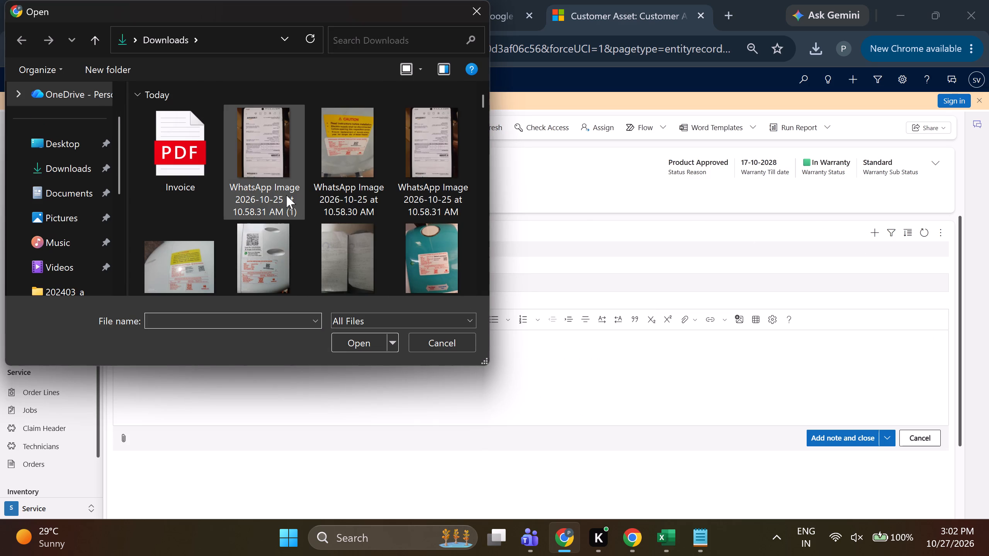
double_click(286, 195)
left_click(819, 448)
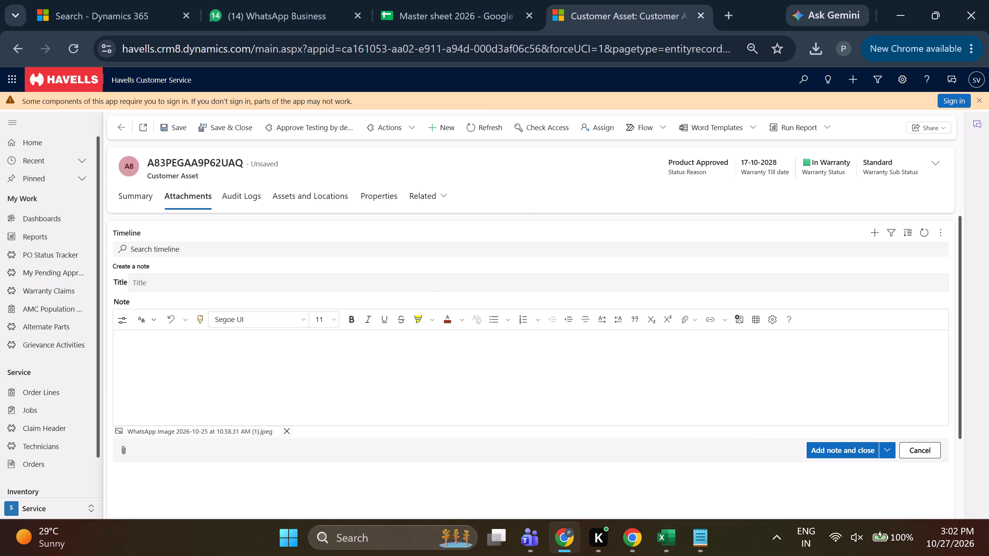
left_click(945, 272)
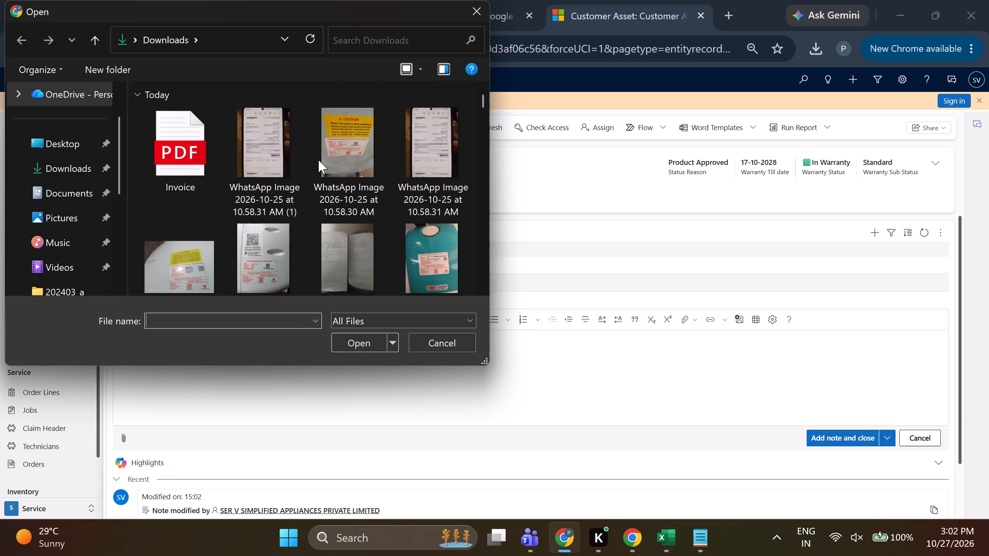
double_click(321, 159)
left_click(241, 124)
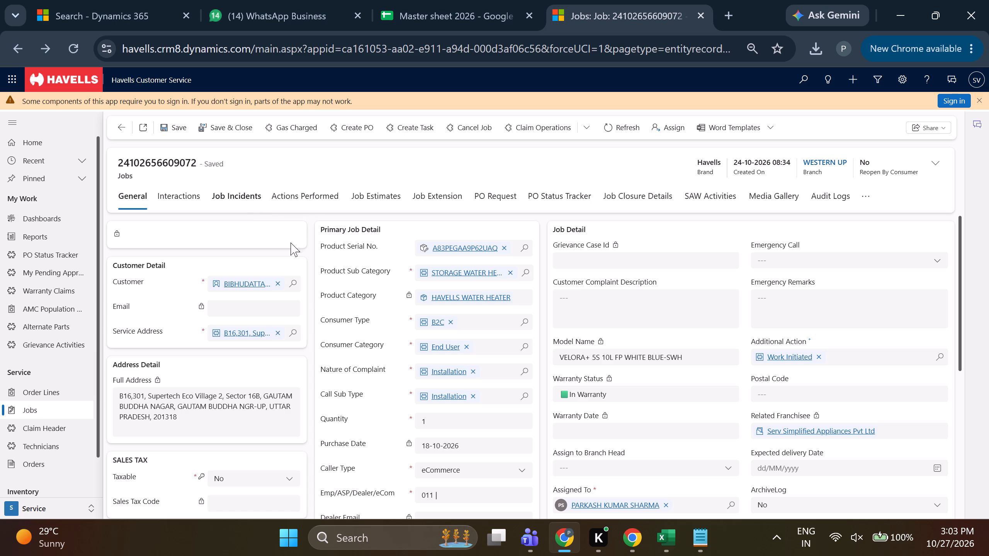
Enter INSTALLATION DONE as the consumer remark in the job's closure details and select the remark text.
left_click(625, 209)
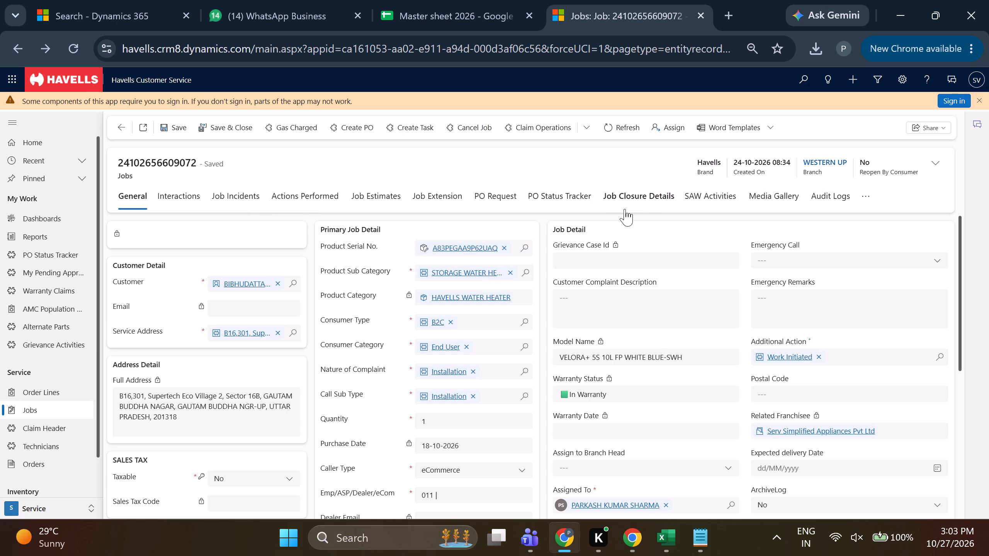
left_click(659, 350)
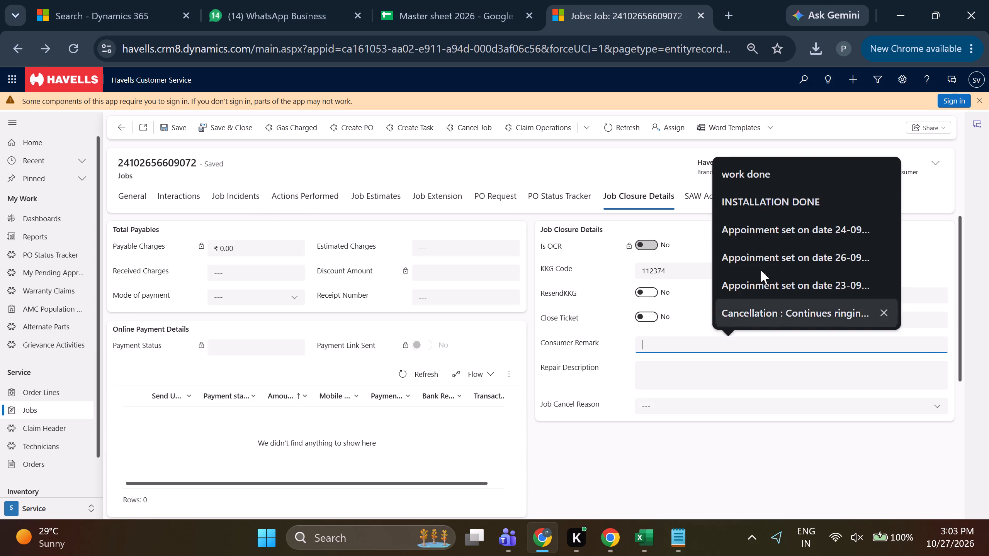
left_click(768, 201)
triple_click(738, 342)
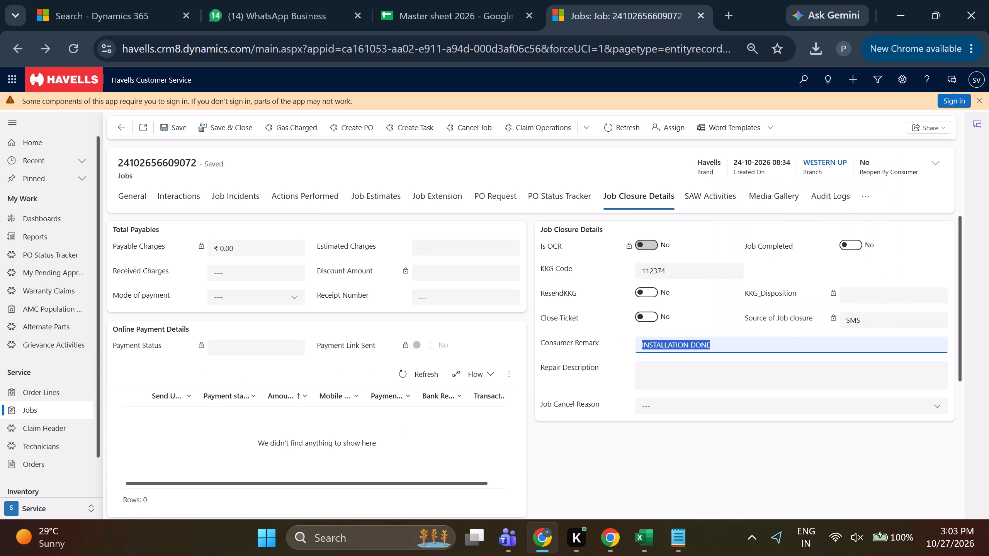
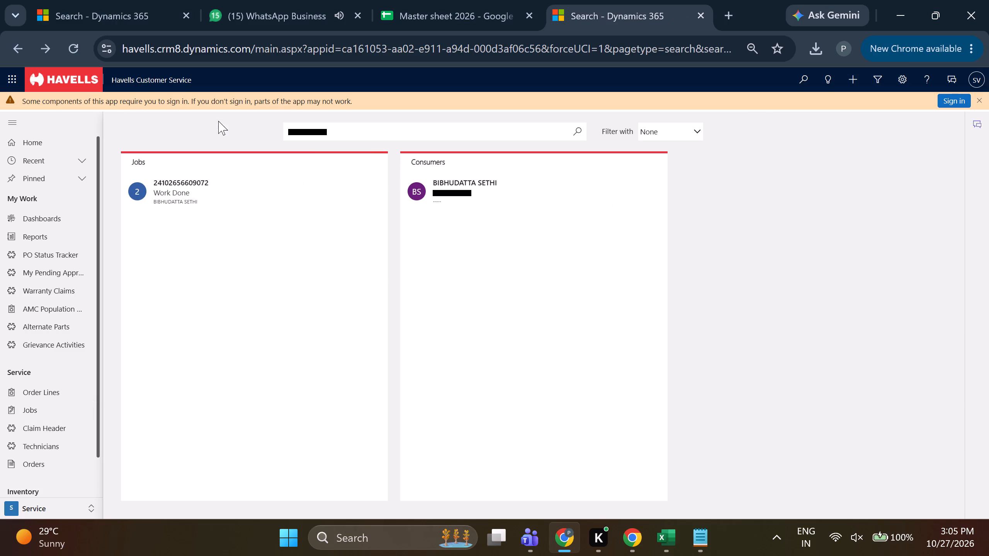
Rerun the search for the consumer's number to refresh the job's listed status.
left_click(577, 135)
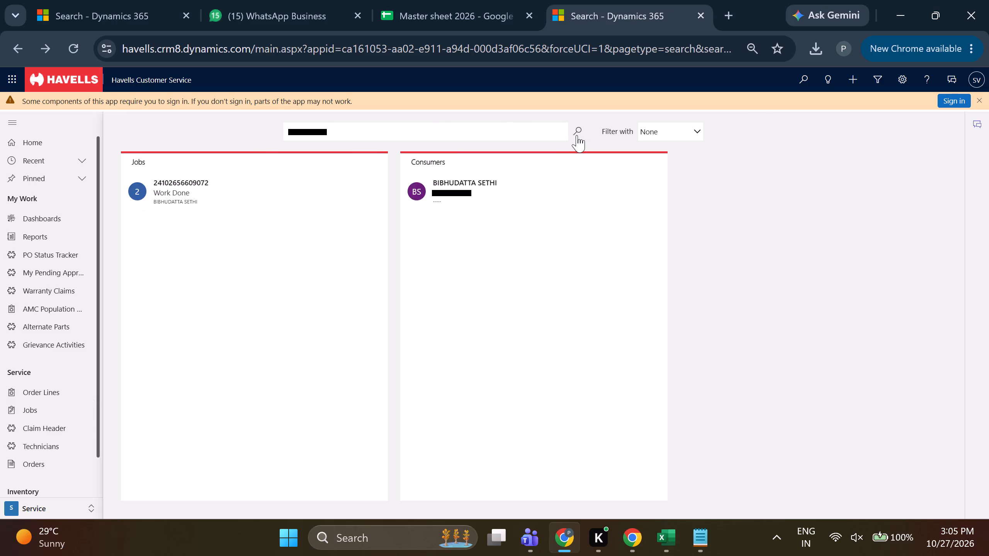
double_click(577, 135)
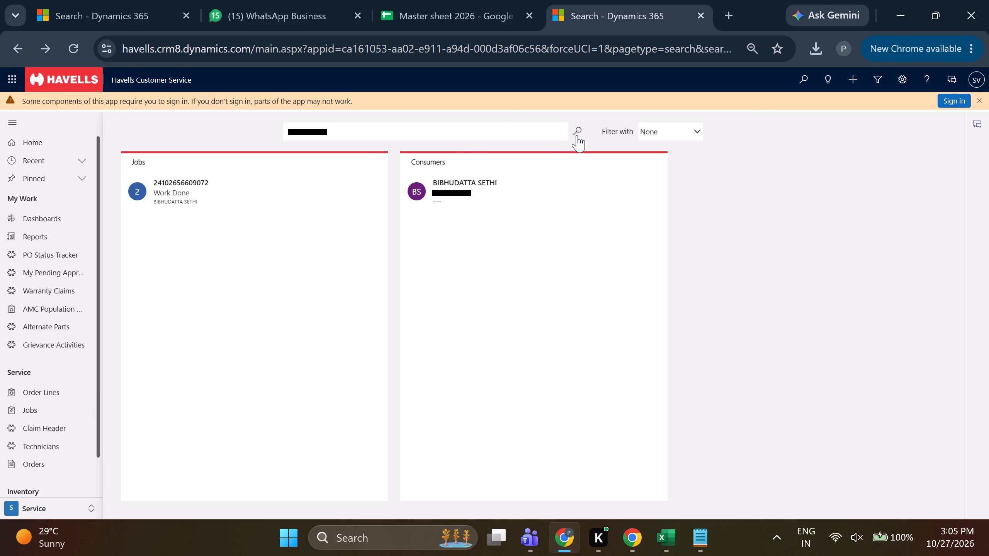
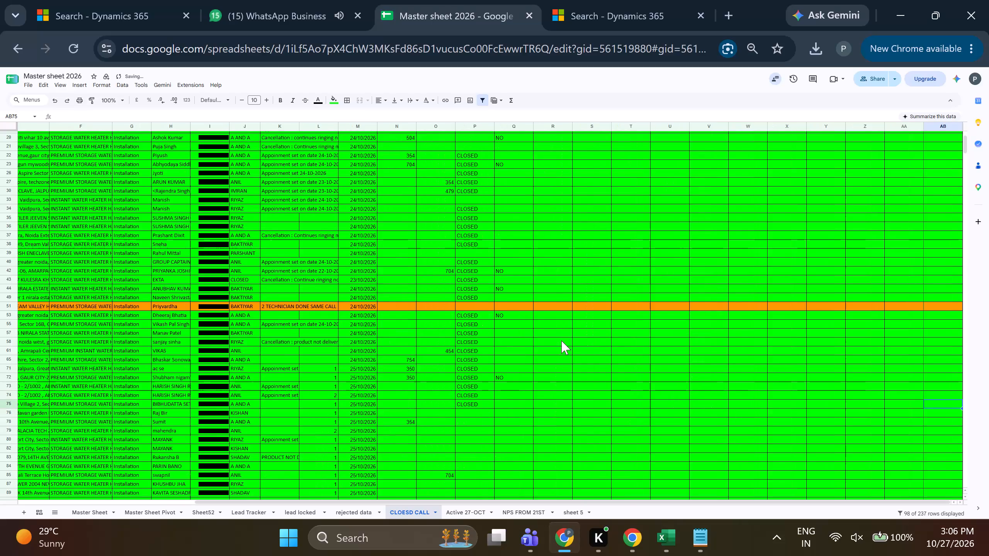
Enter NO in column Q of row 75, beside the job's CLOSED entry in the CLOESD CALL sheet.
key("Left")
key("Left")
key("Left")
key("Left")
key("Left")
key("Left")
key("Left")
key("Left")
key("Left")
key("Left")
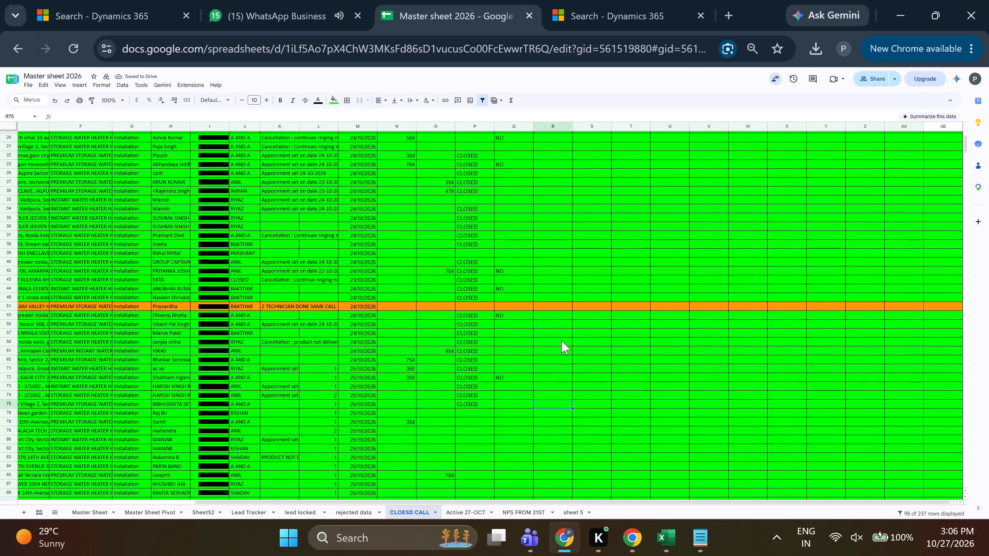
key("Left")
type("NO")
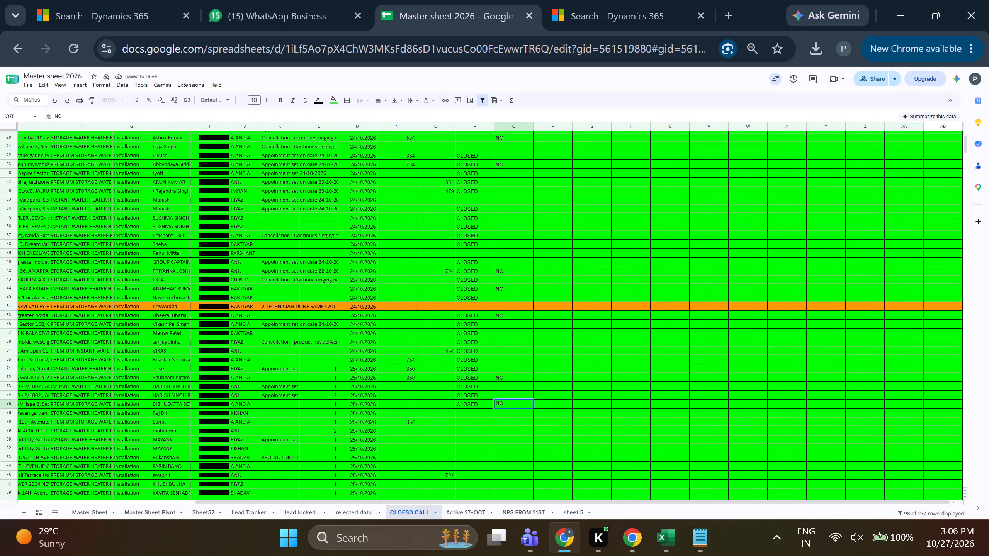
key("Down")
Go to the consumer's number for the next job, in row 76 of the CLOESD CALL sheet.
key("Left")
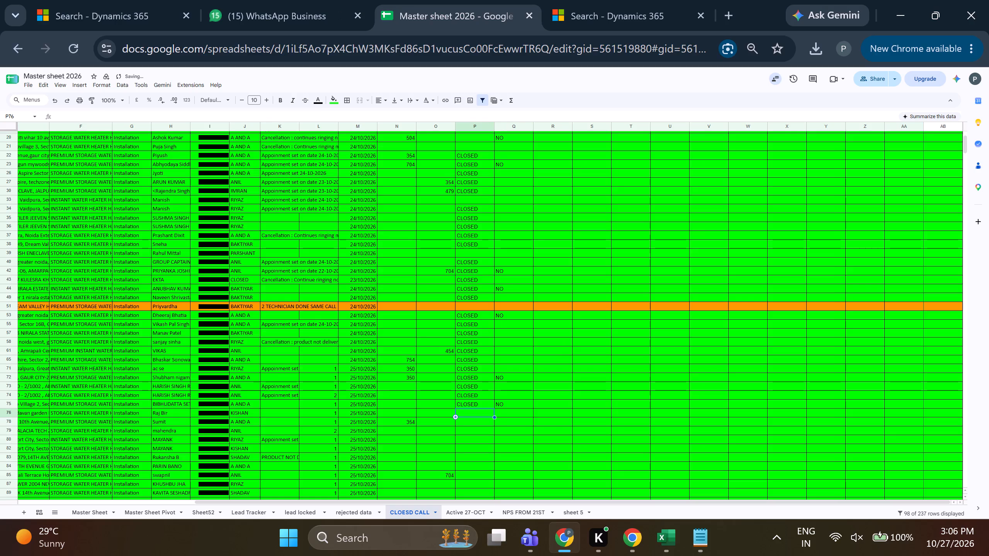
key("Left")
key("Left")
key("Left")
key("Left")
key("Left")
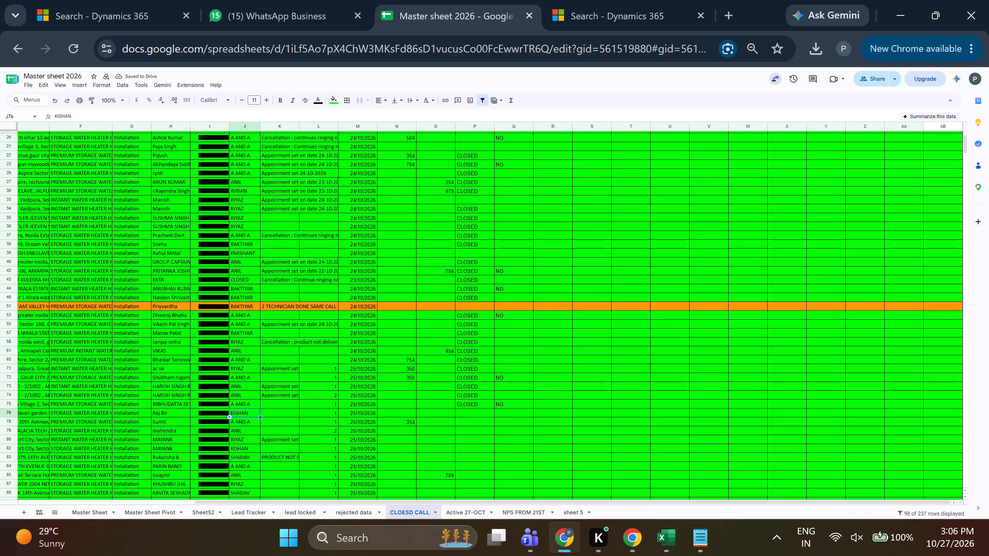
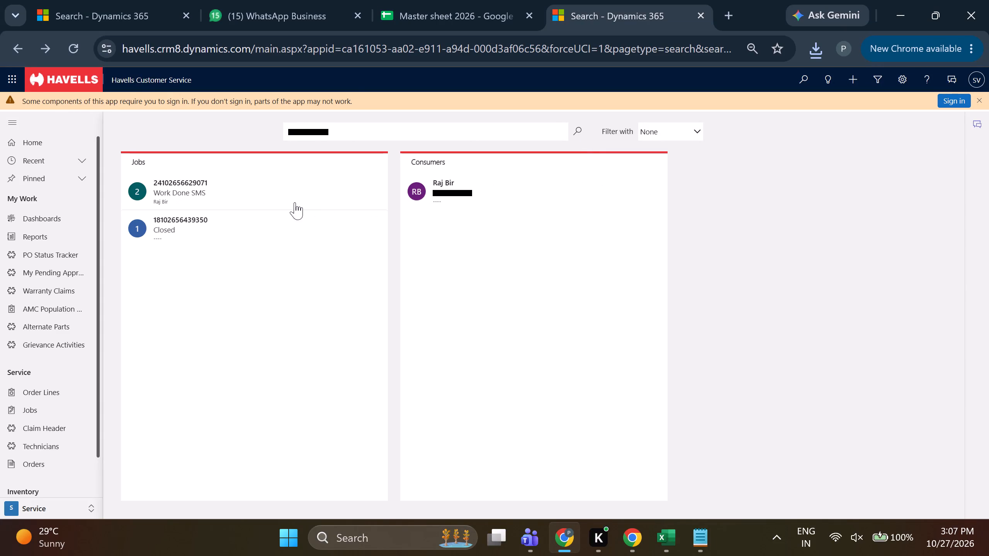
left_click(267, 219)
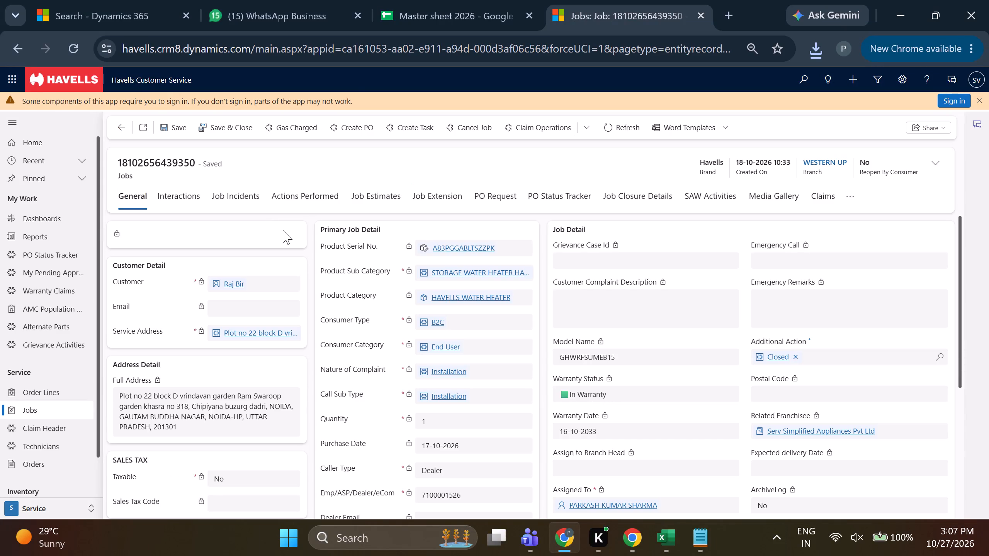
left_click(122, 126)
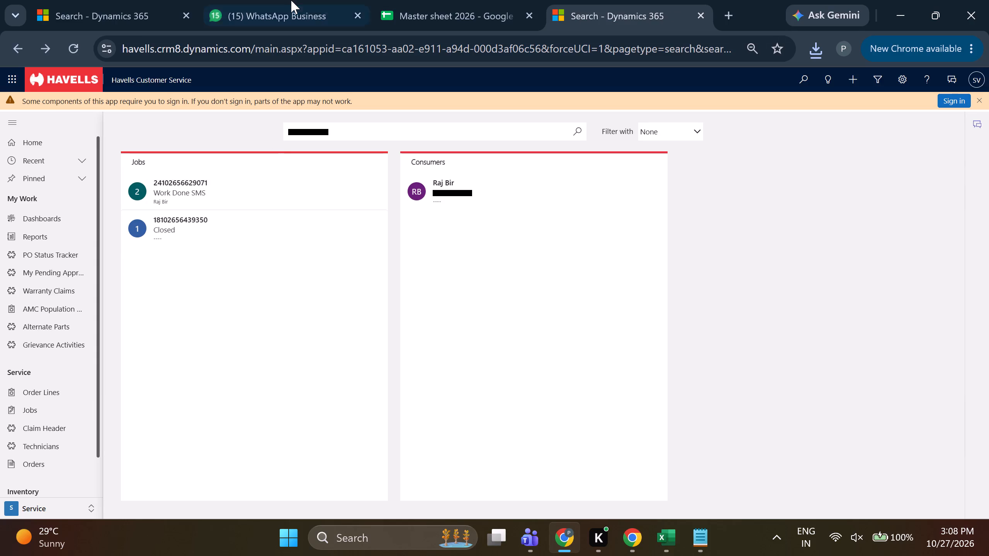
Switch to the master sheet and search the CLOESD CALL sheet for all entries with the same consumer's number.
left_click(466, 0)
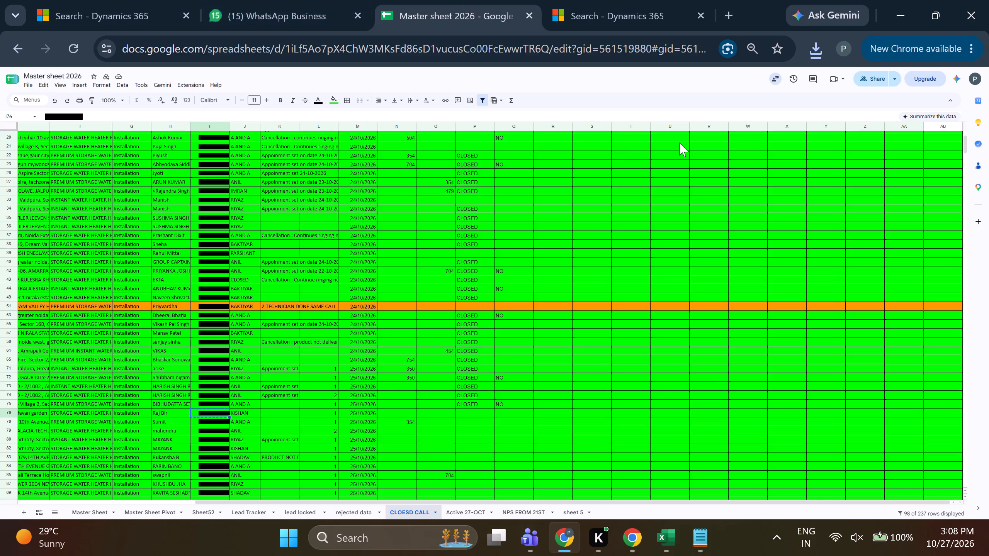
key("ctrl+f")
key("ctrl+v")
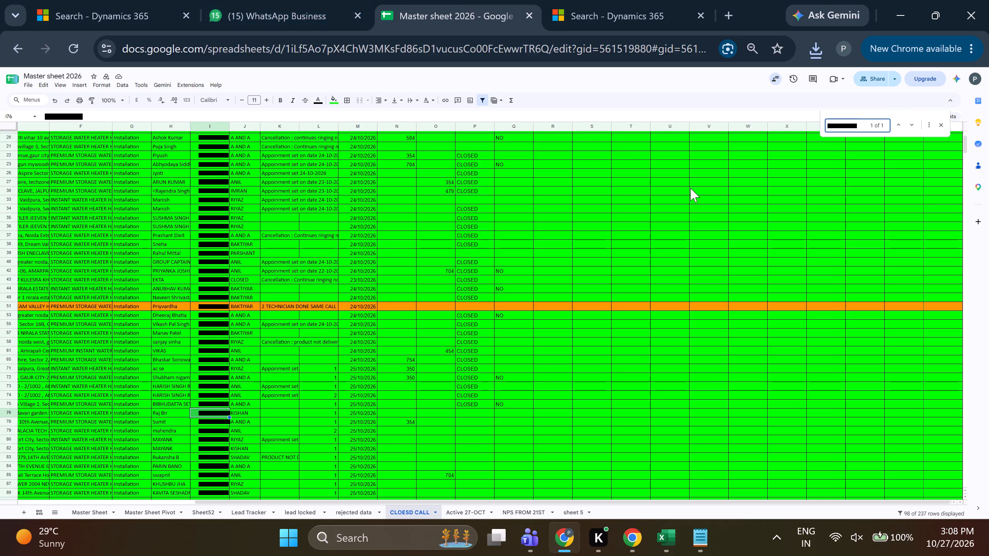
key("Return")
key("Return")
key("Return")
Check through the matches for the consumer's number in the CLOESD CALL sheet, and close the search.
key("Return")
key("Return")
key("Return")
left_click(943, 127)
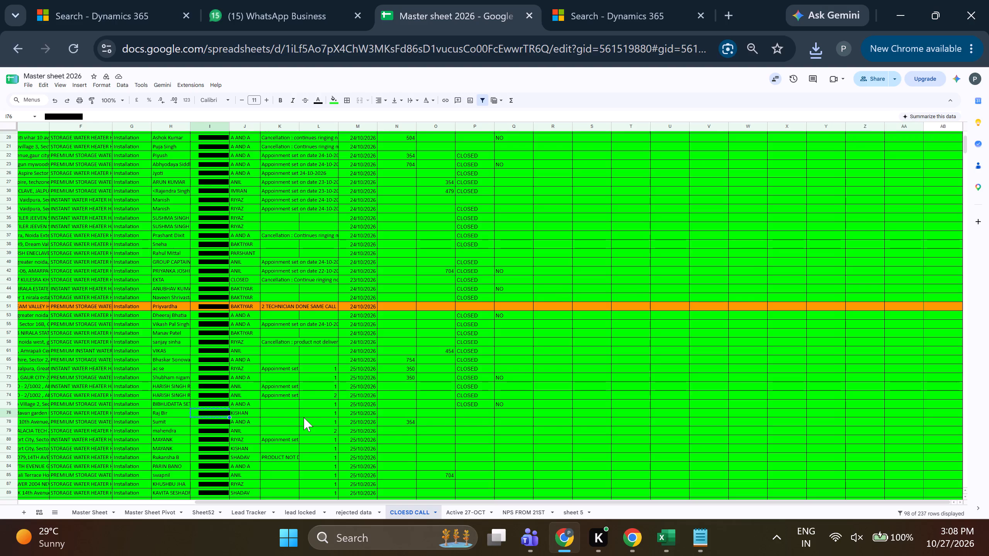
key("Right")
key("Right")
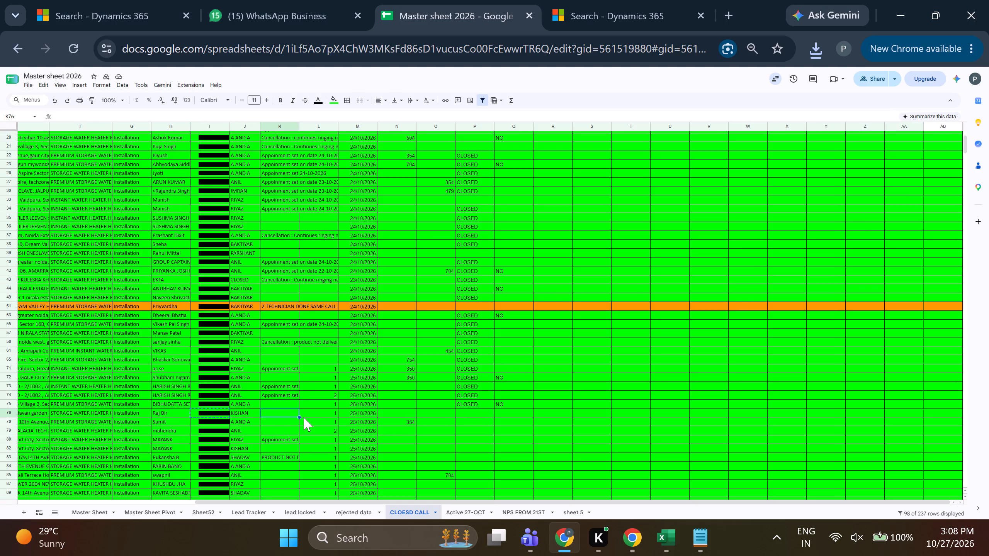
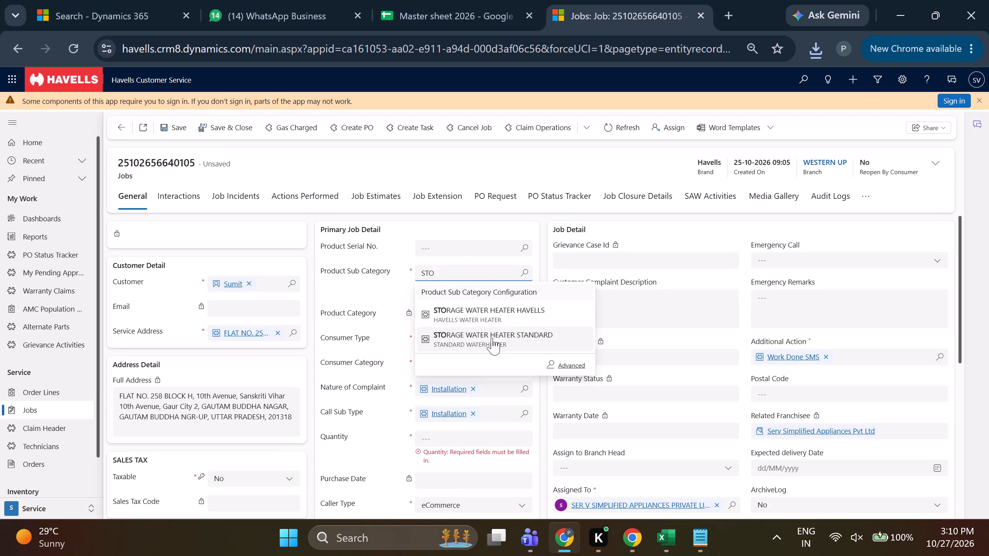
Set the job's product sub category to STORAGE WATER HEATER HAVELLS and save the job record.
left_click(505, 320)
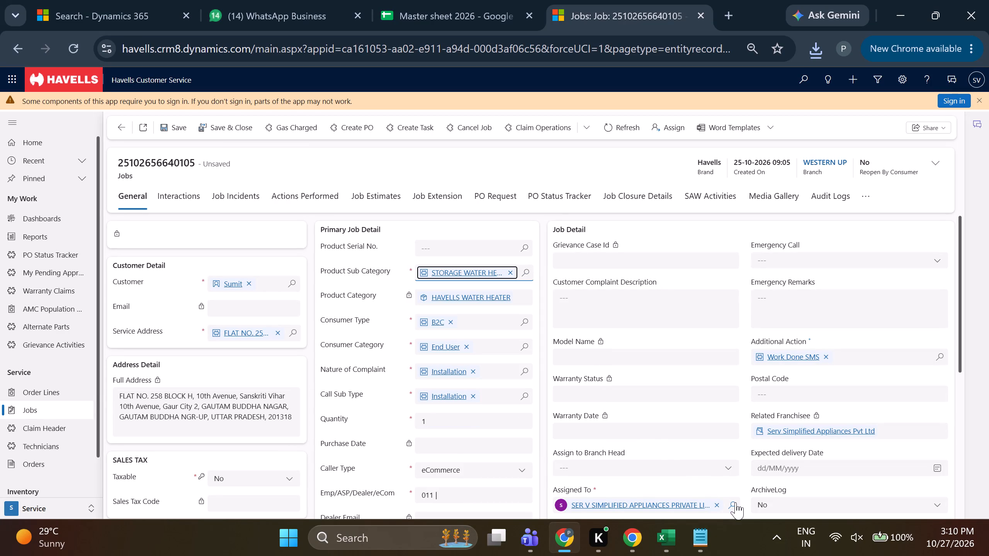
left_click(165, 125)
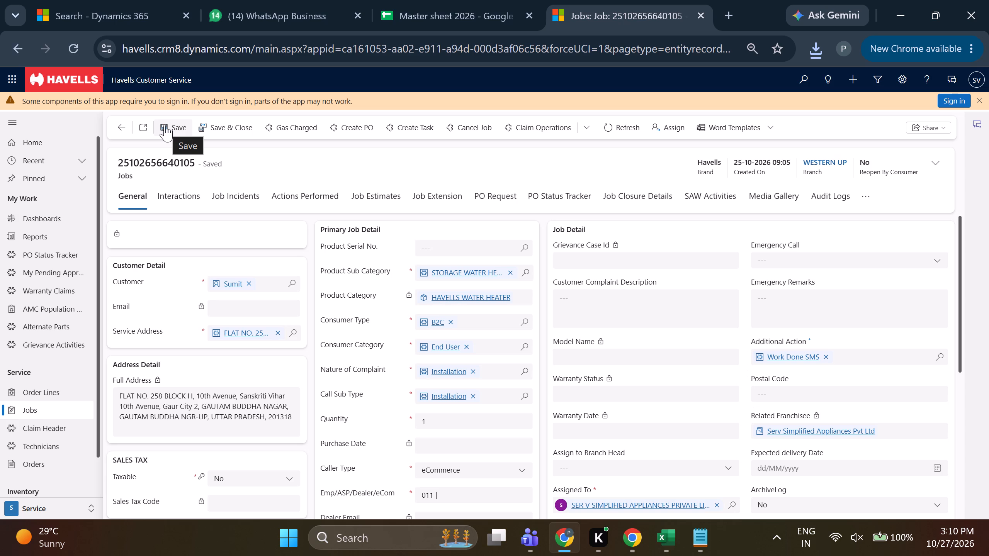
Open the interactions of the same job to view its phone call details and timeline.
left_click(186, 203)
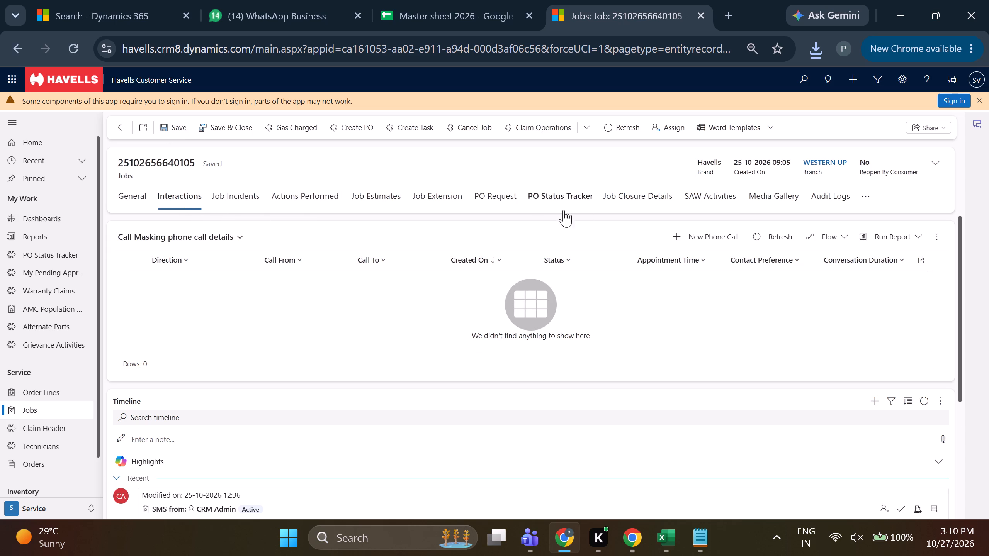
left_click(690, 230)
left_click(849, 141)
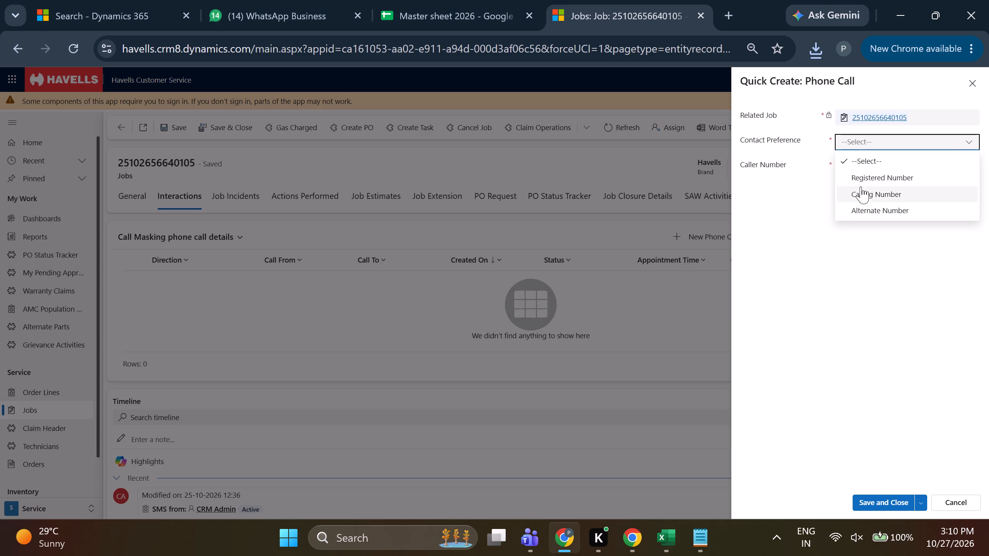
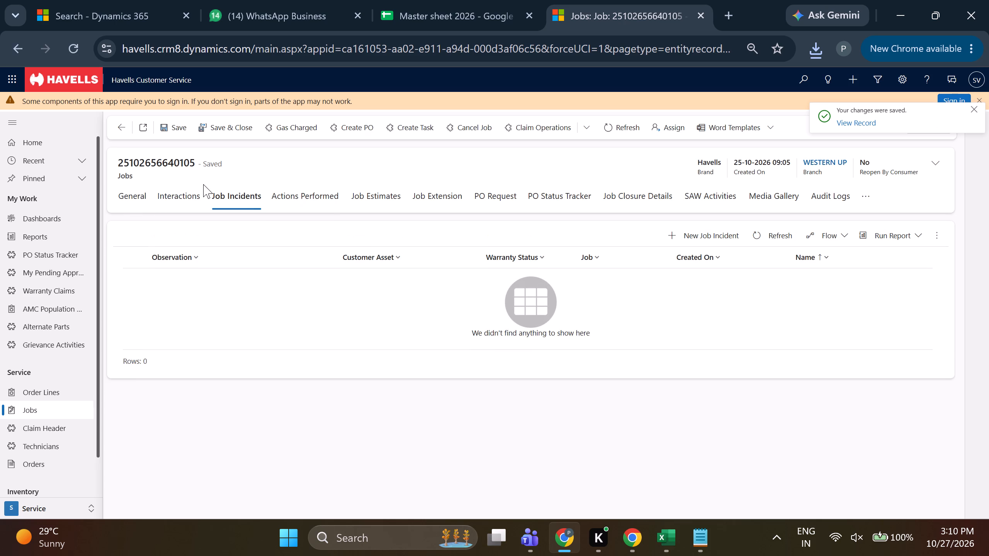
left_click(685, 236)
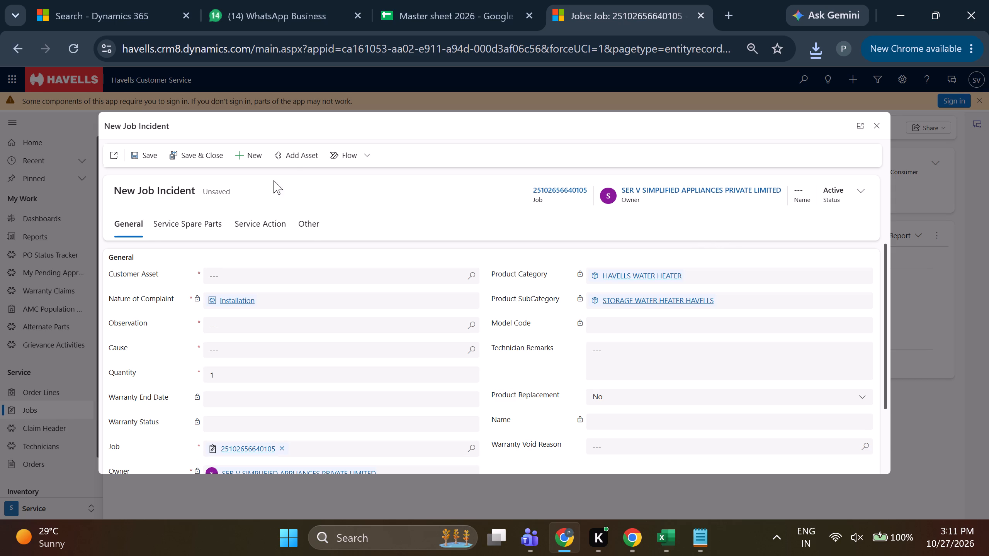
left_click(287, 161)
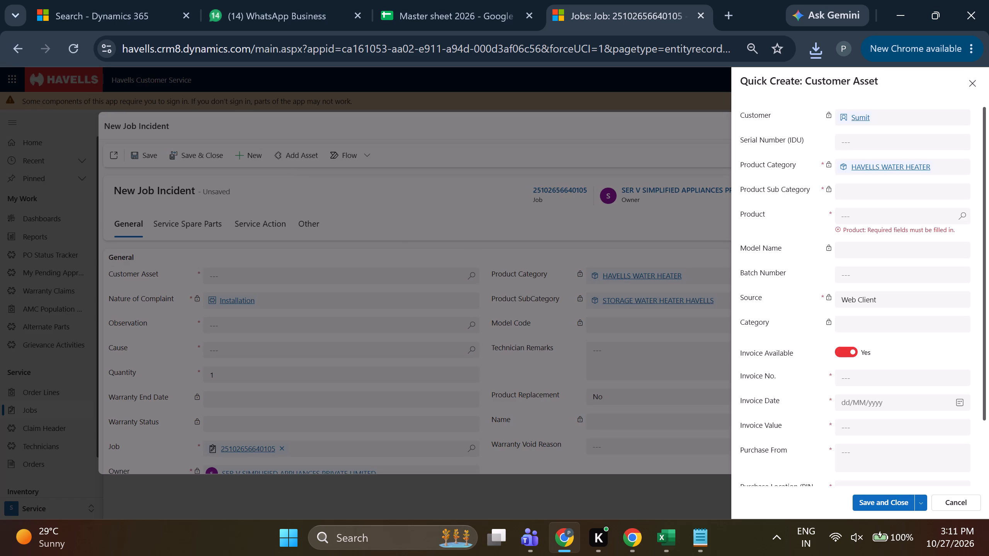
left_click(868, 140)
key("ctrl+v")
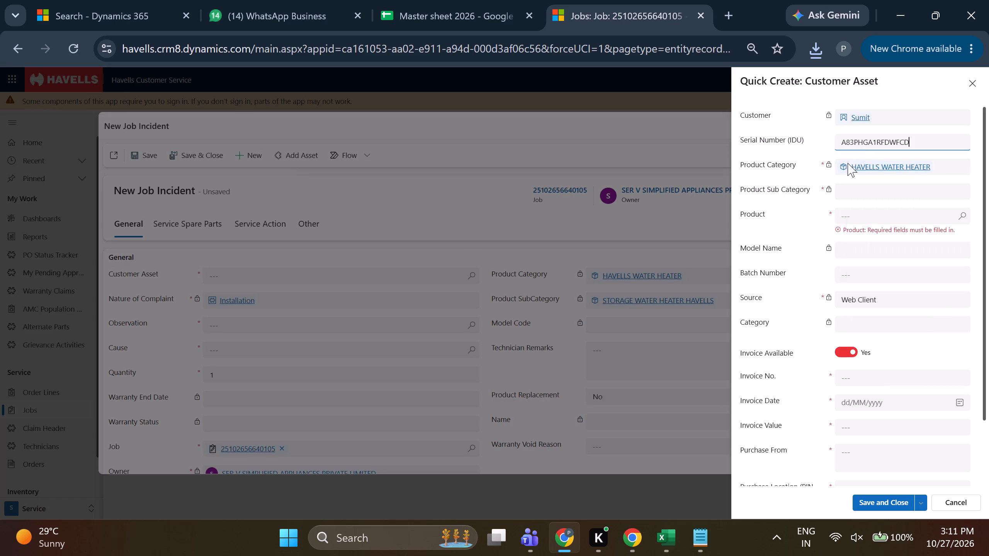
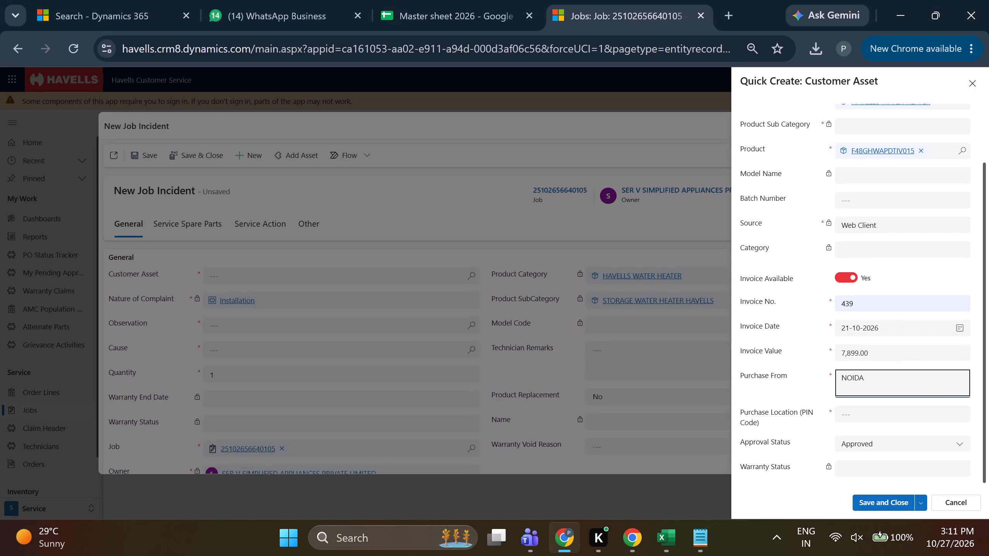
Set the customer asset's purchase location PIN code to 201301 and save the asset.
key("Tab")
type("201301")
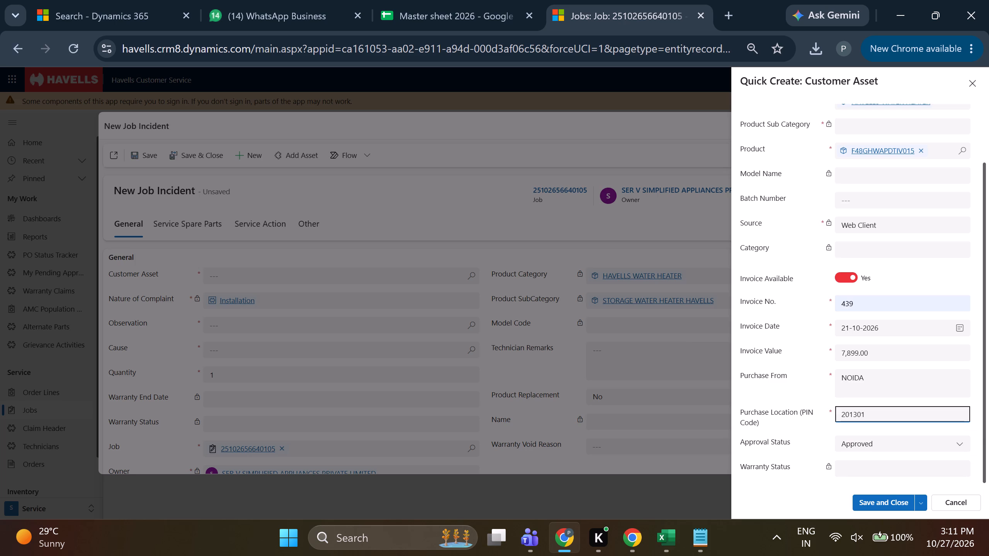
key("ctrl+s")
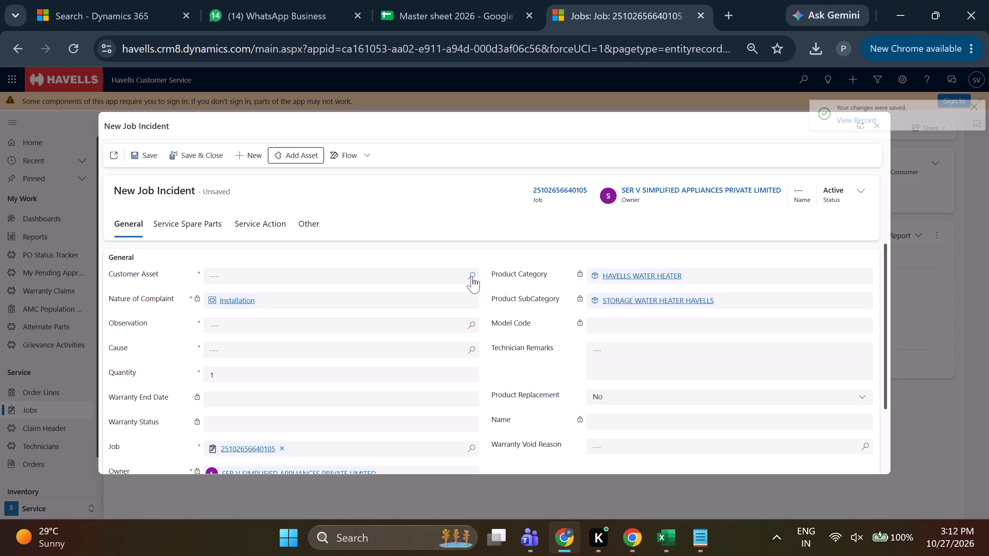
left_click(472, 276)
left_click(377, 313)
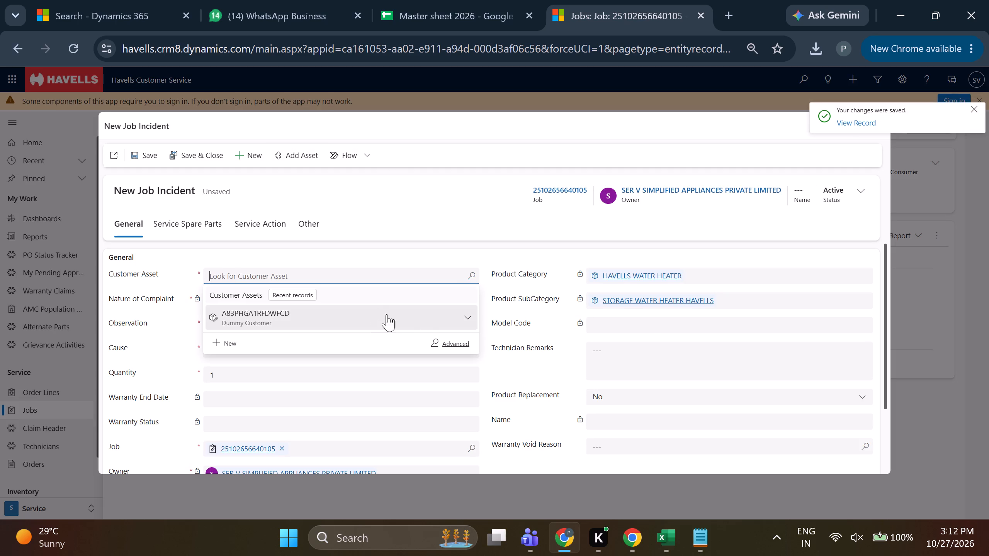
left_click(474, 327)
left_click(263, 242)
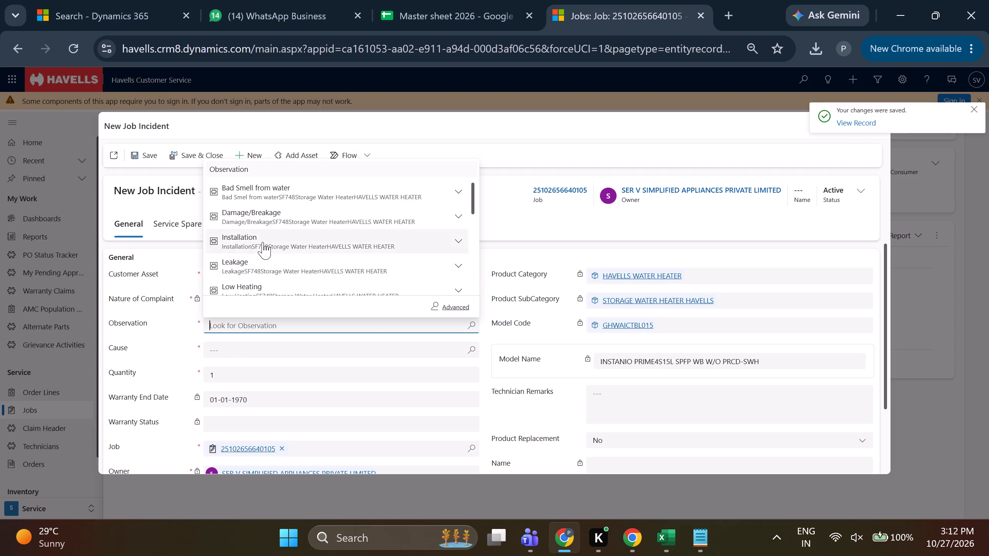
left_click(472, 354)
left_click(246, 310)
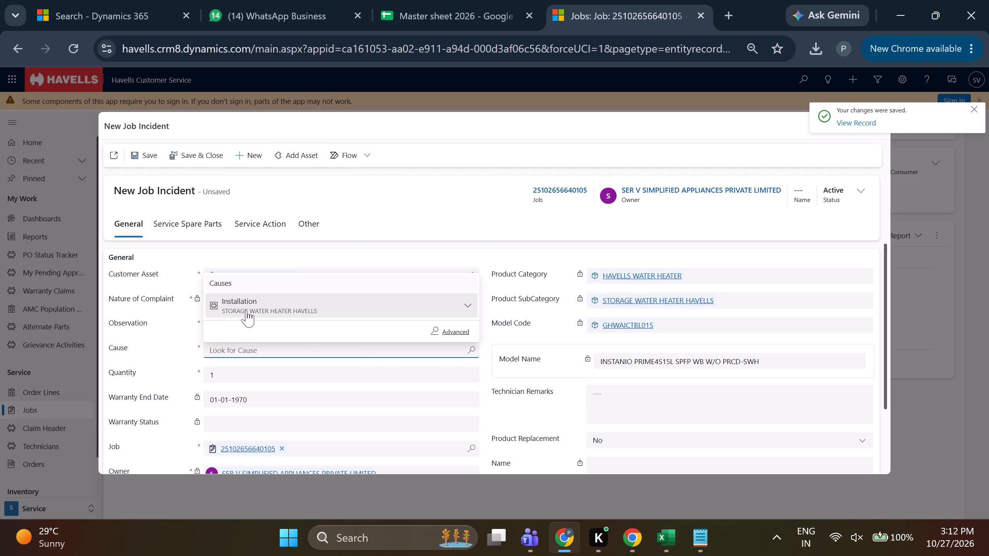
left_click(135, 147)
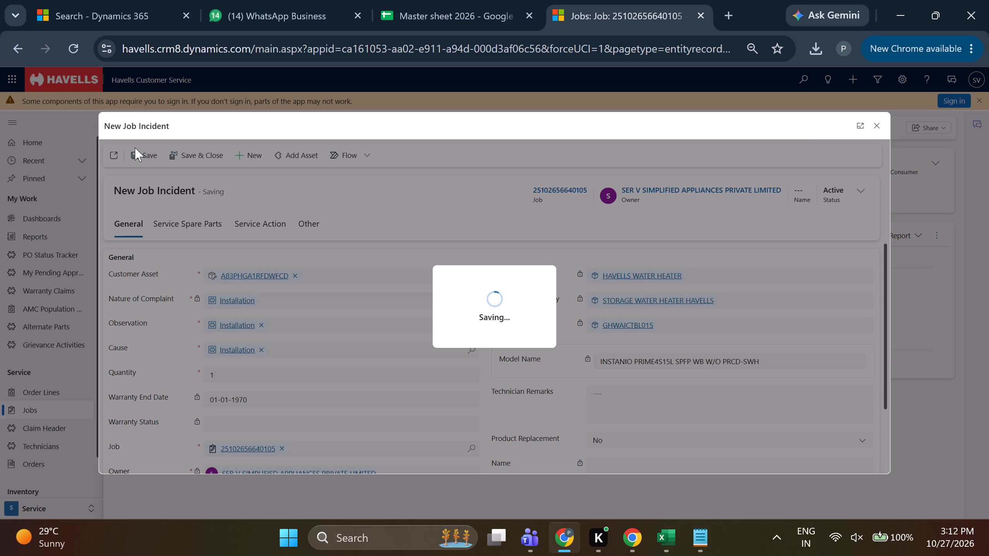
Mark the incident's Installation Done service action as Used, then save and close the service record and return to the job.
left_click(266, 229)
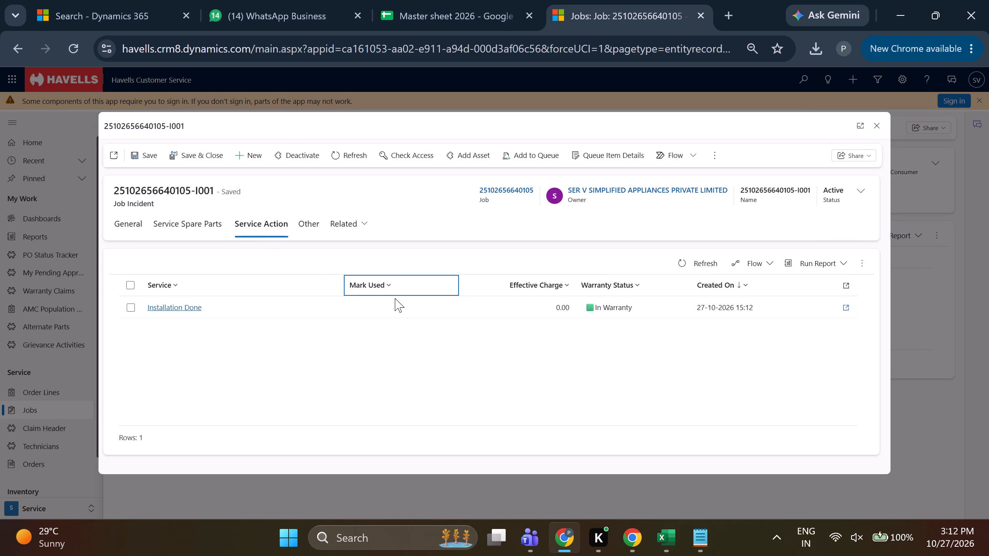
triple_click(422, 307)
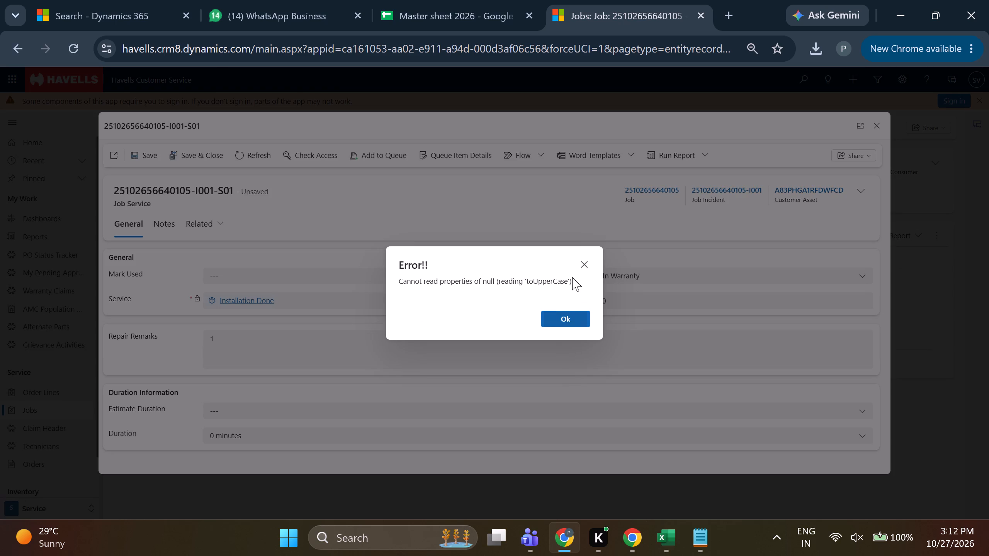
left_click(584, 266)
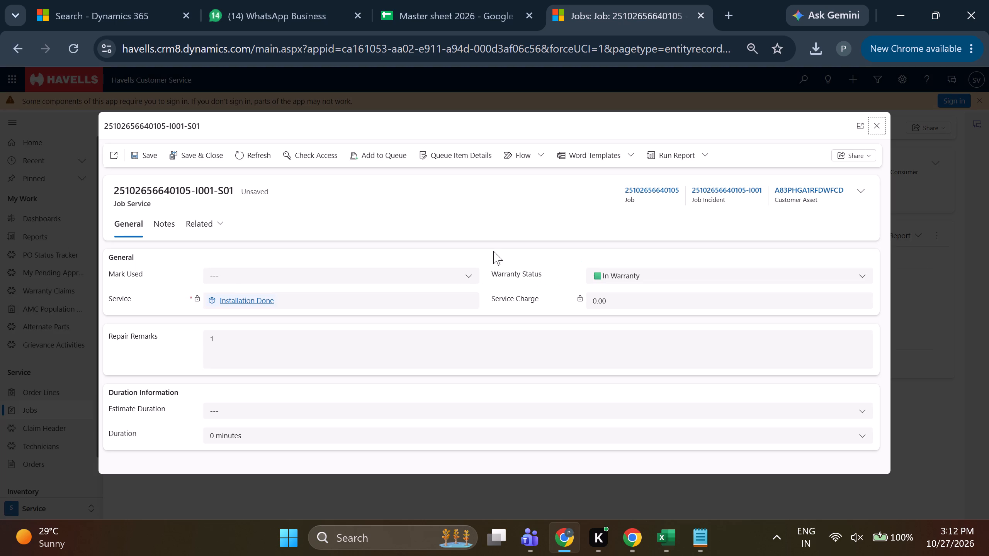
left_click(477, 276)
left_click(453, 329)
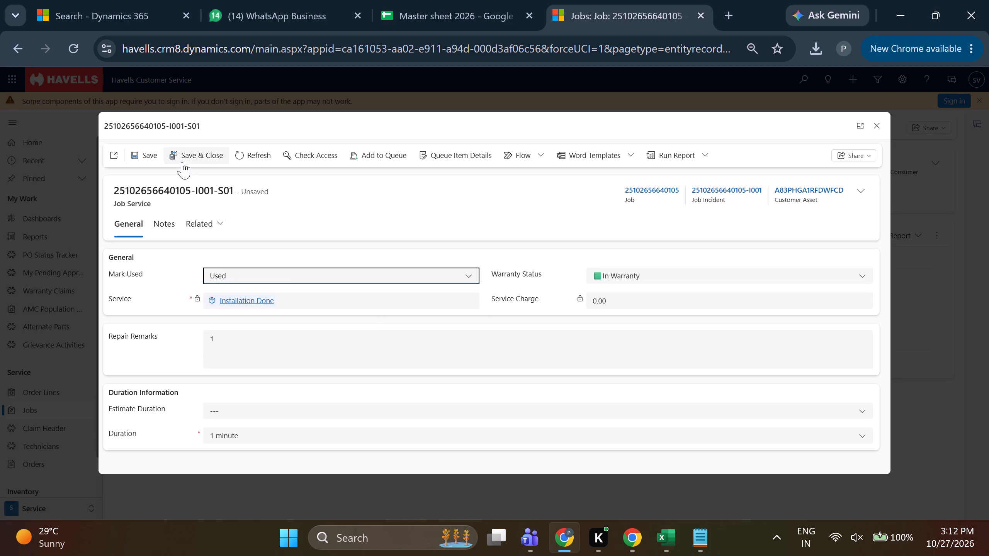
left_click(182, 159)
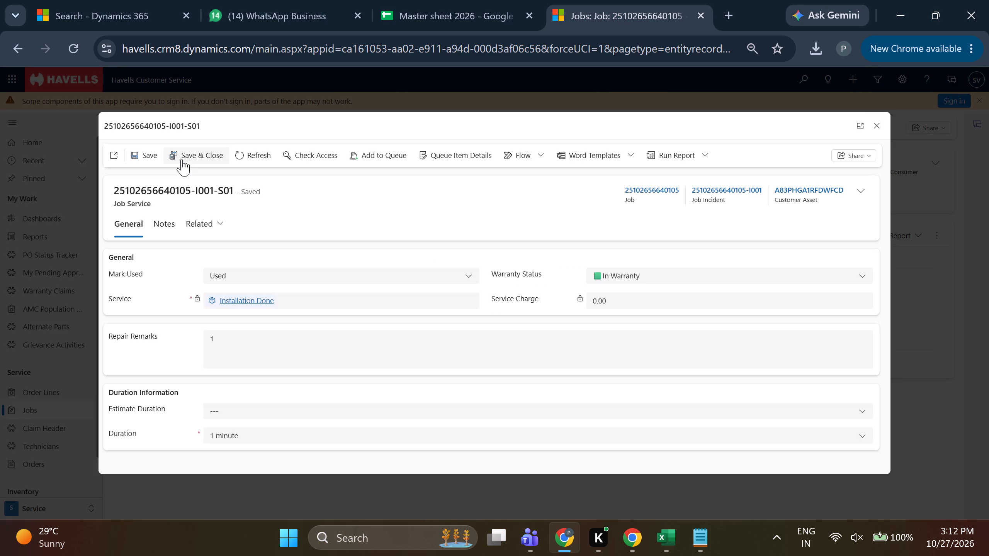
left_click(184, 158)
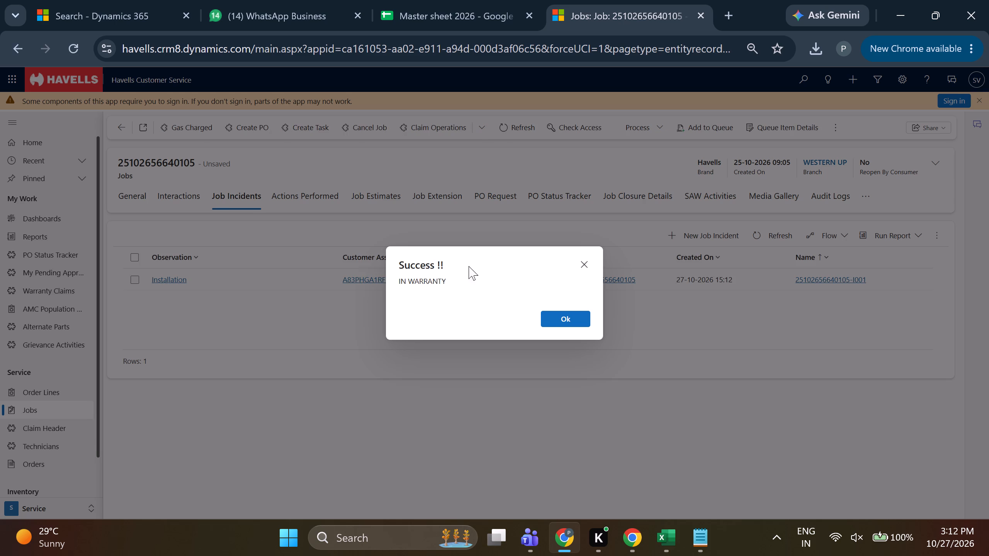
left_click(582, 265)
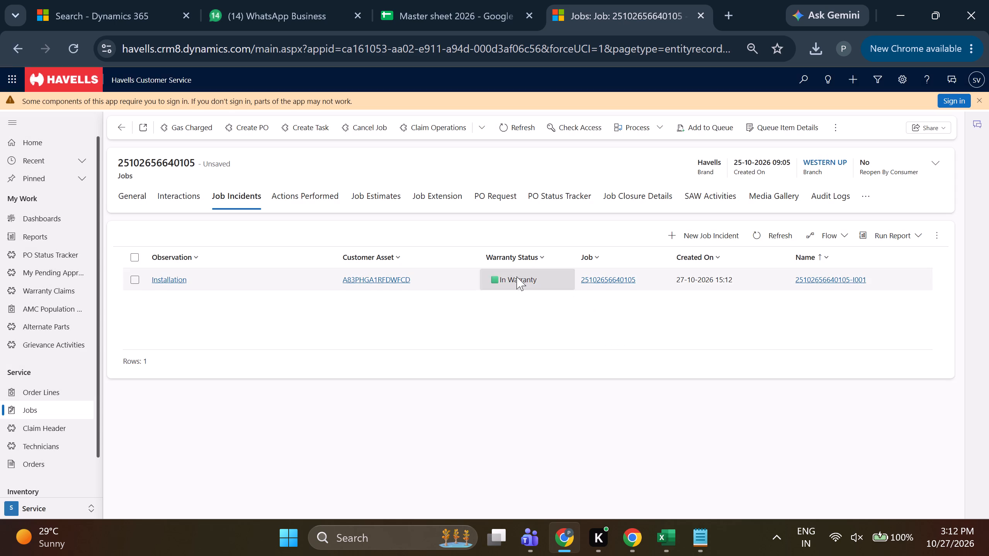
left_click(137, 194)
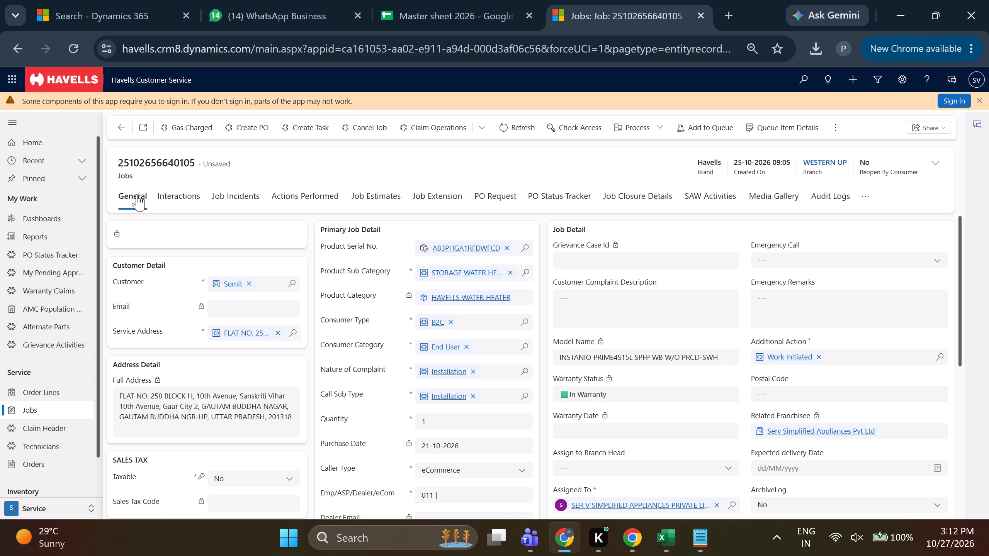